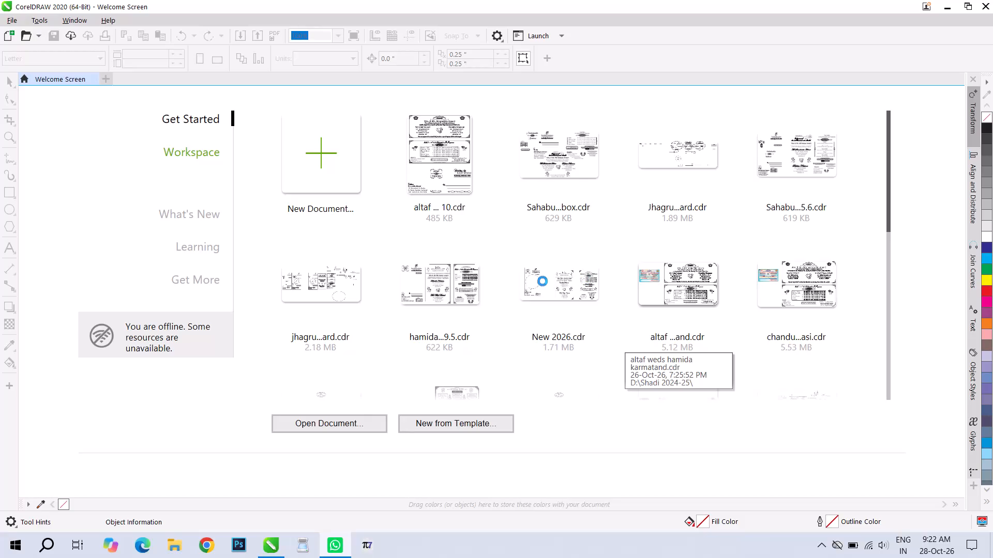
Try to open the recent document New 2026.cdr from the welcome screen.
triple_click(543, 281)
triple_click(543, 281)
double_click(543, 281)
Open Task Manager, end the CorelDRAW 2020 task and return to the desktop.
right_click(549, 552)
left_click(599, 491)
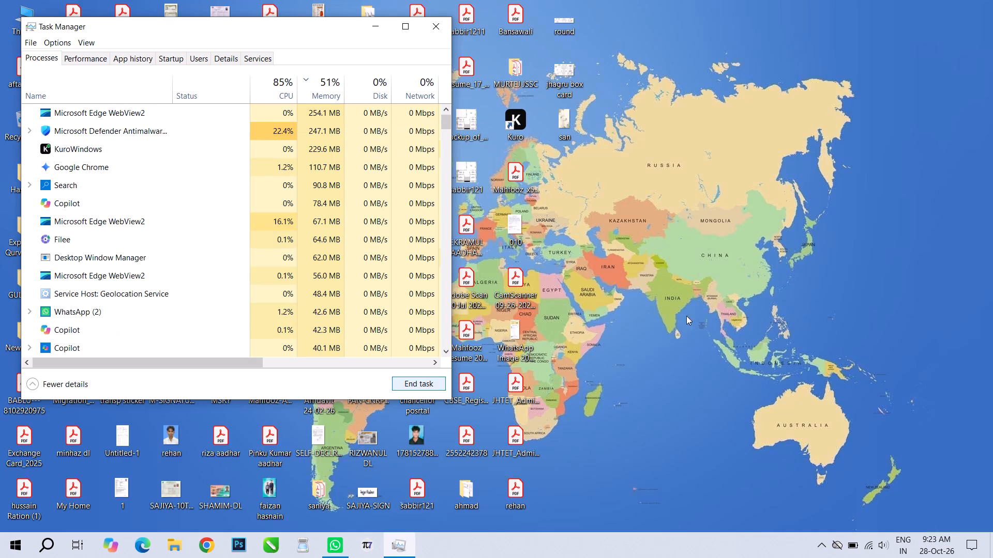
left_click(706, 336)
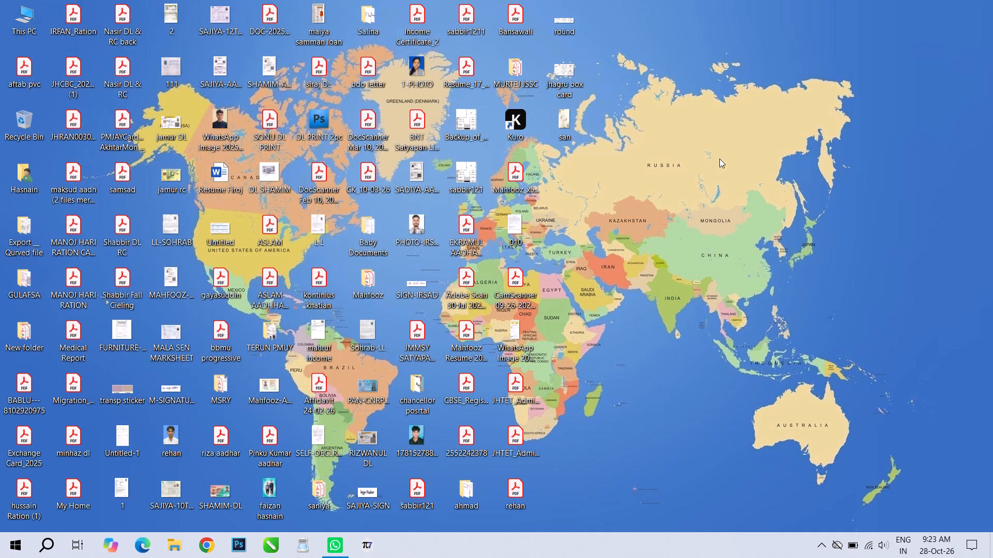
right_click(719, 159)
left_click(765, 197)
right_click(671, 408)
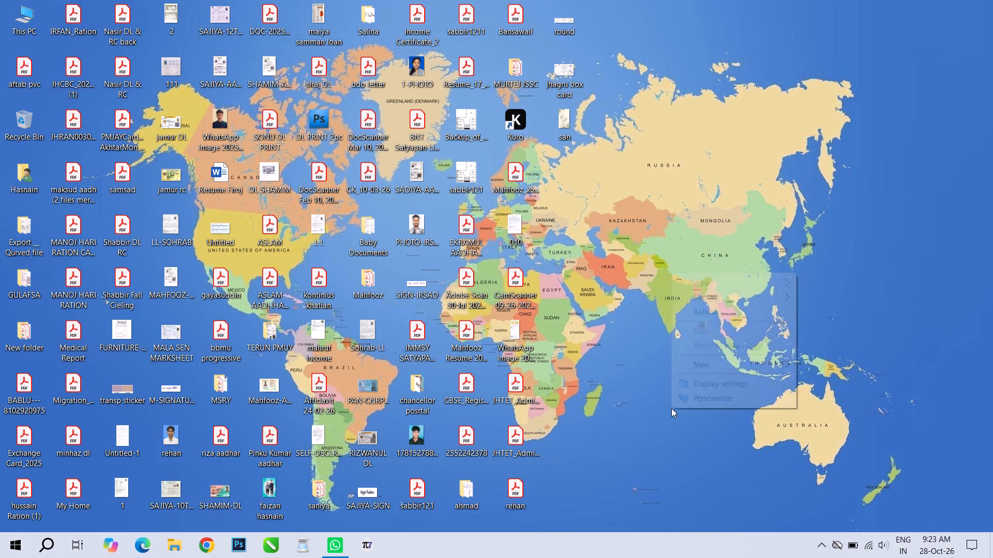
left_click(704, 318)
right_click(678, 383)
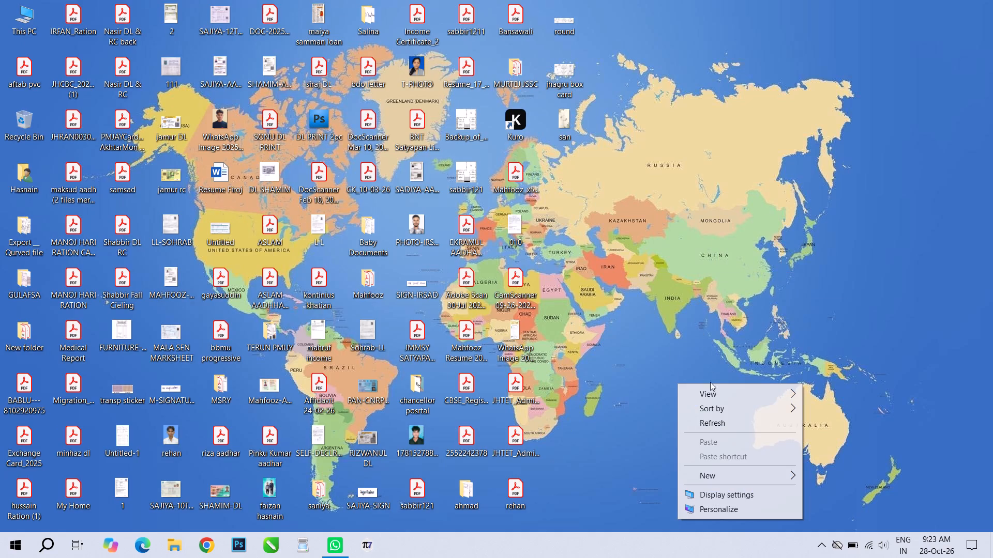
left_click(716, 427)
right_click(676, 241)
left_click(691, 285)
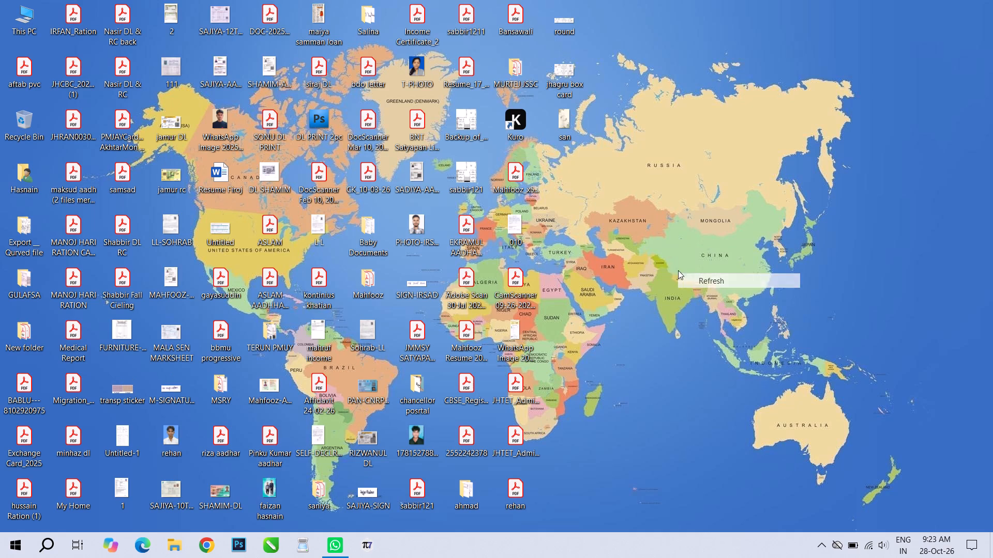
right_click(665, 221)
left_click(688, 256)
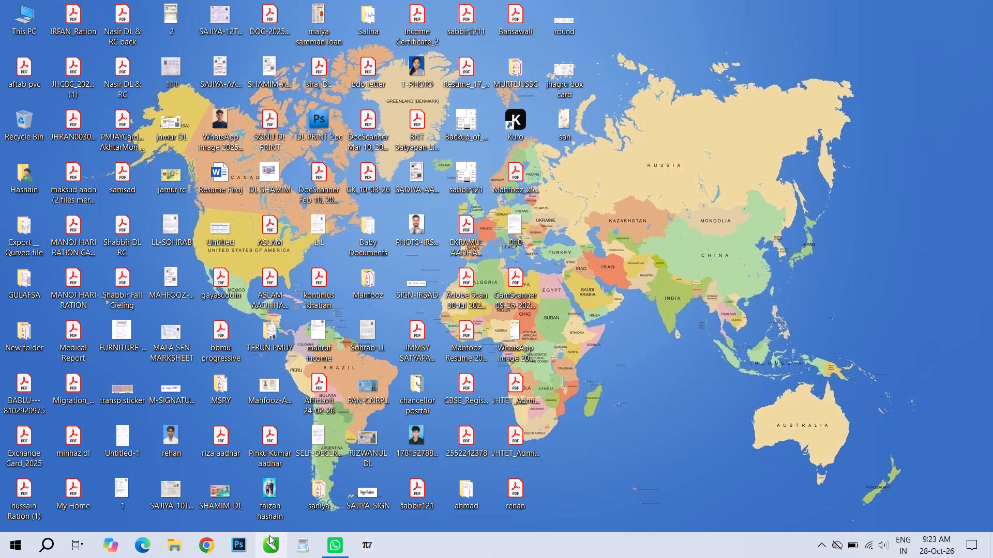
Launch CorelDRAW 2020 again.
left_click(272, 541)
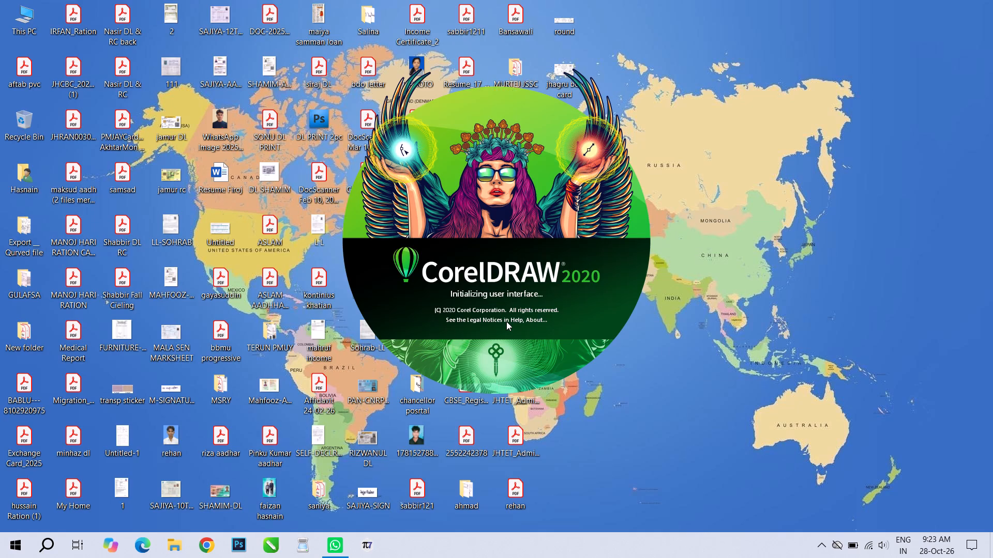
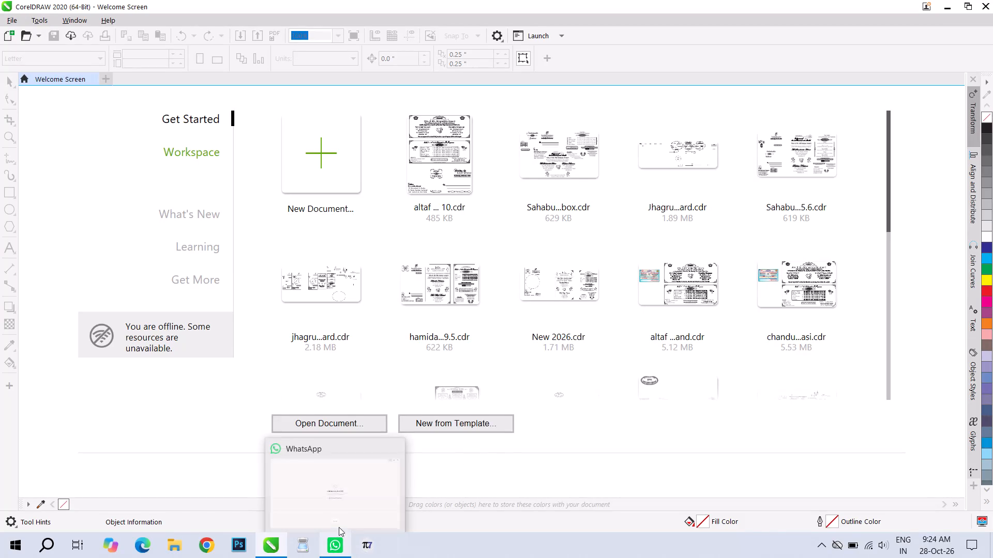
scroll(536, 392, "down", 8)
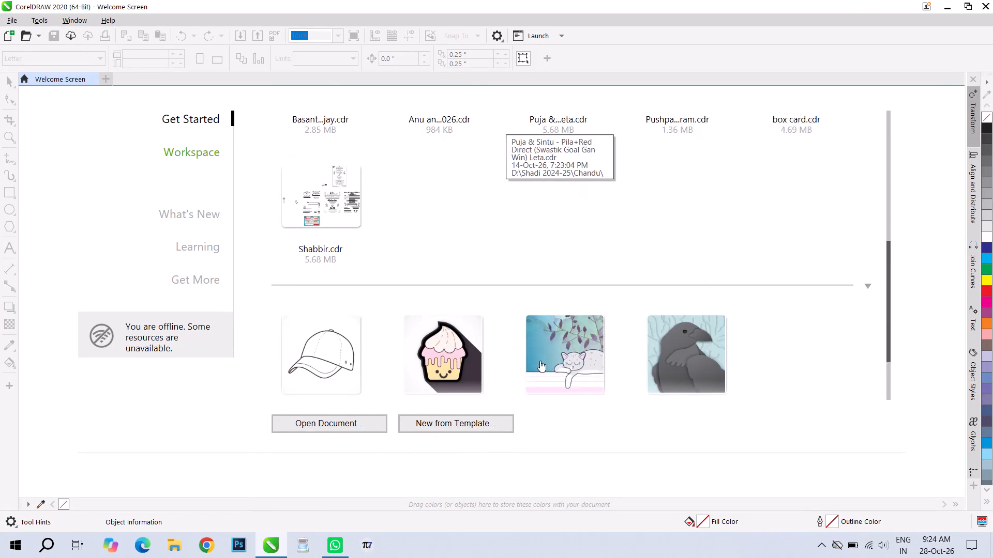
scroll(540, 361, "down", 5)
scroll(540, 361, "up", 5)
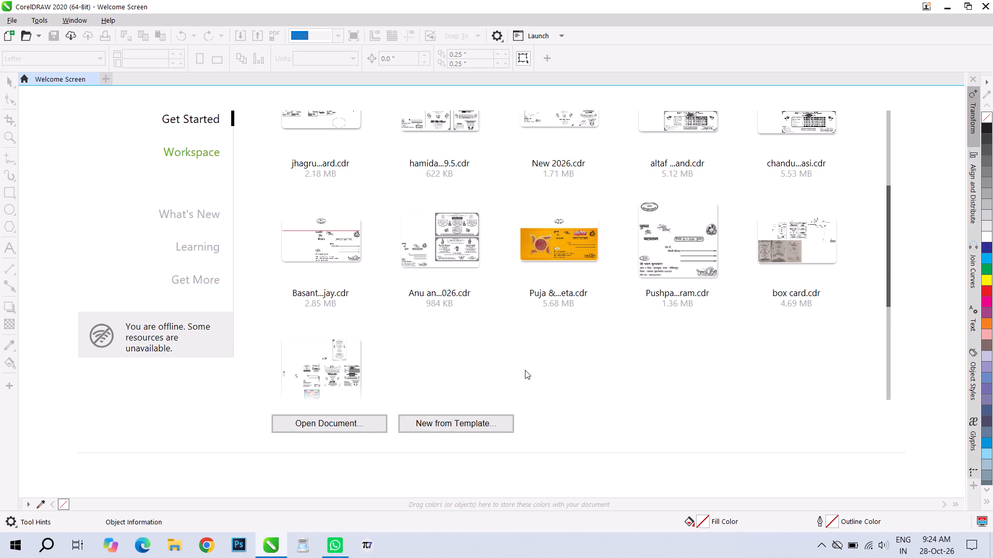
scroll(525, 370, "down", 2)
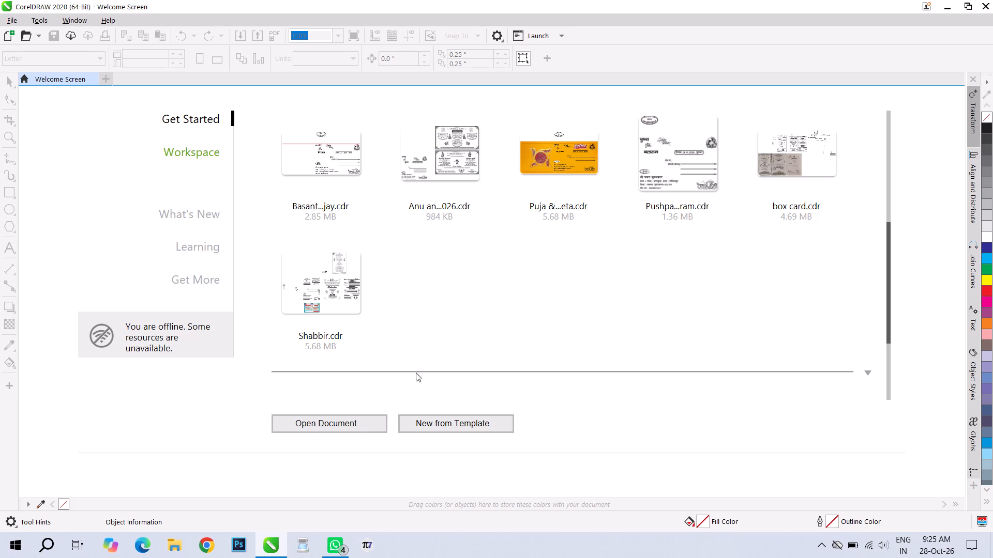
In File Explorer, open the 4 x 10 wedding card drawing from the Qurved 2026 folder inside Shadi 2024-25.
left_click(171, 546)
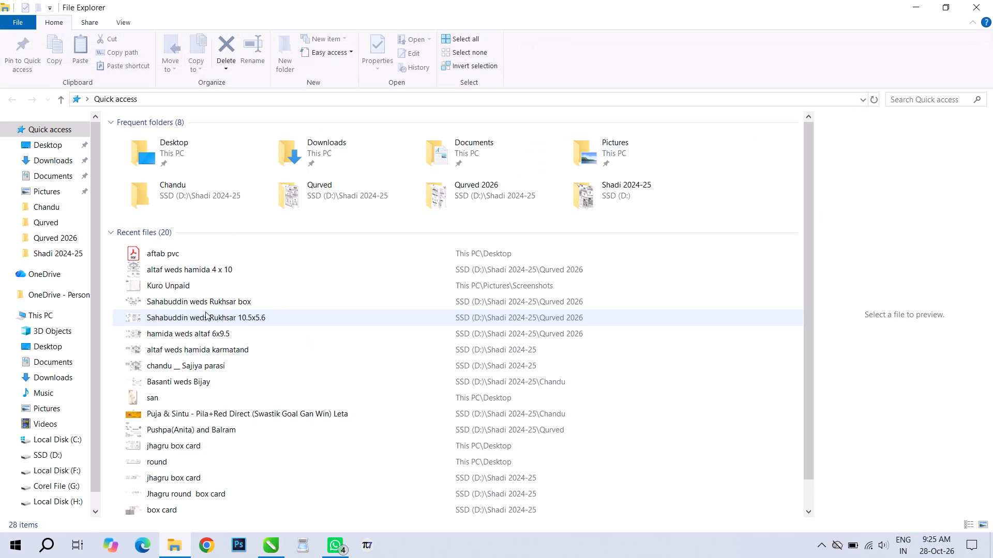
double_click(605, 189)
double_click(445, 175)
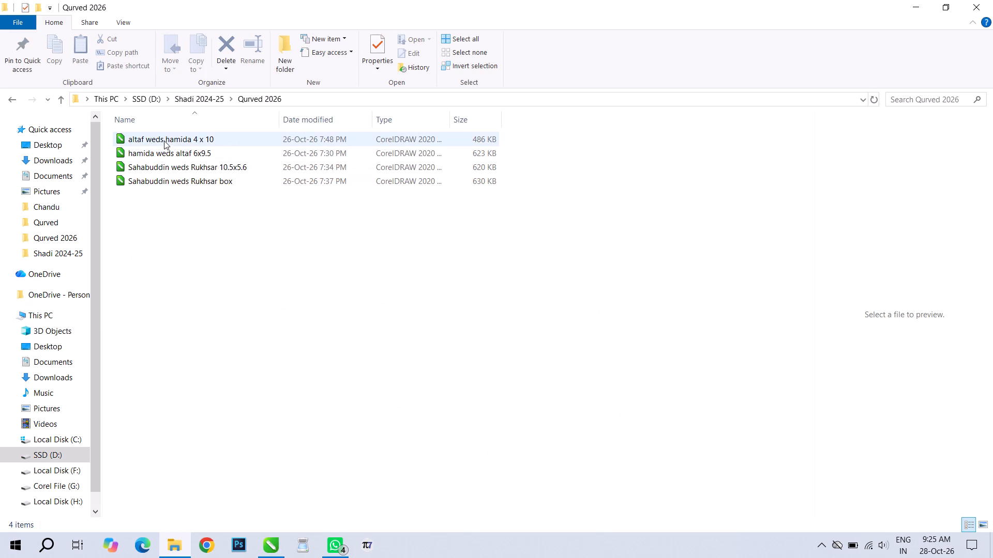
double_click(164, 141)
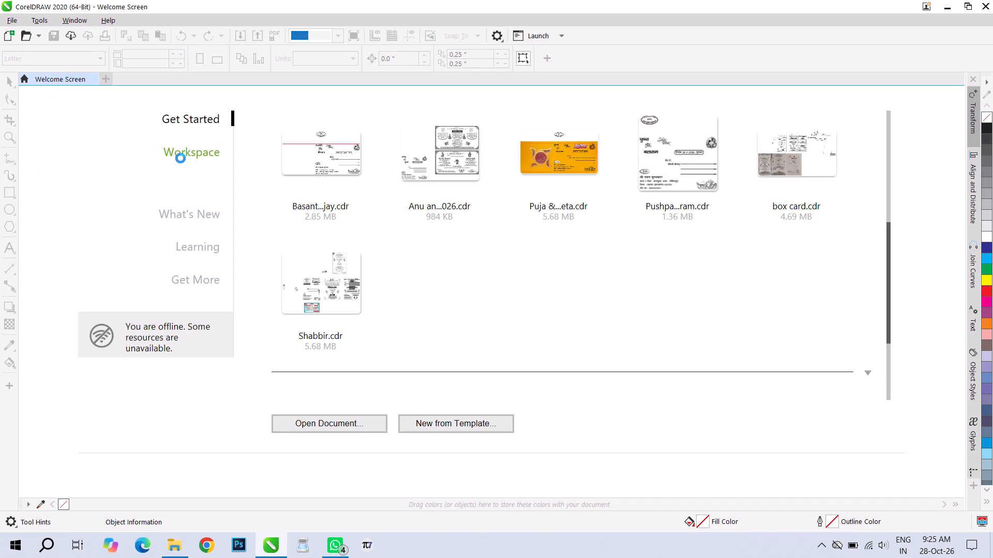
Back in File Explorer, examine the detailed file properties of the 4 x 10 wedding card drawing, including its origin and page information.
left_click(184, 549)
right_click(222, 141)
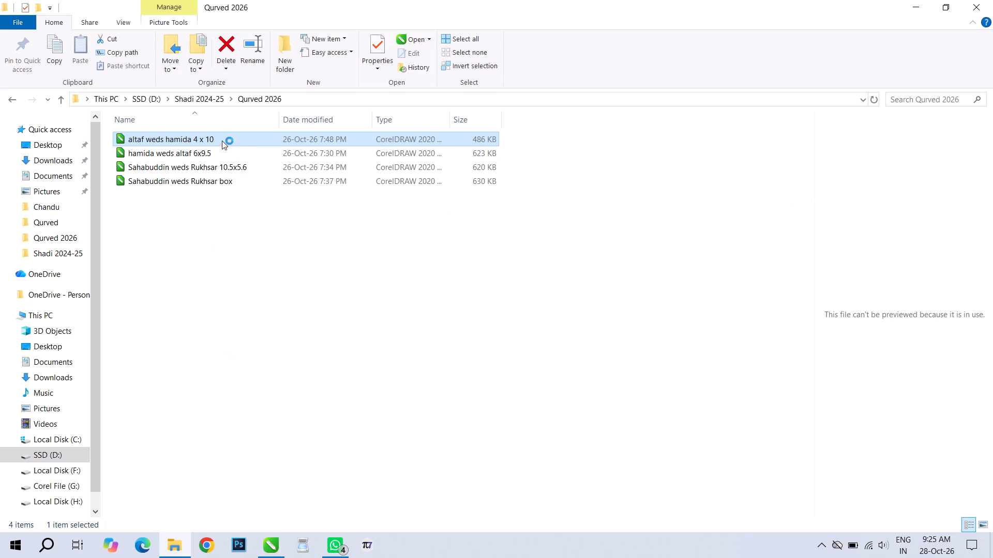
left_click(274, 454)
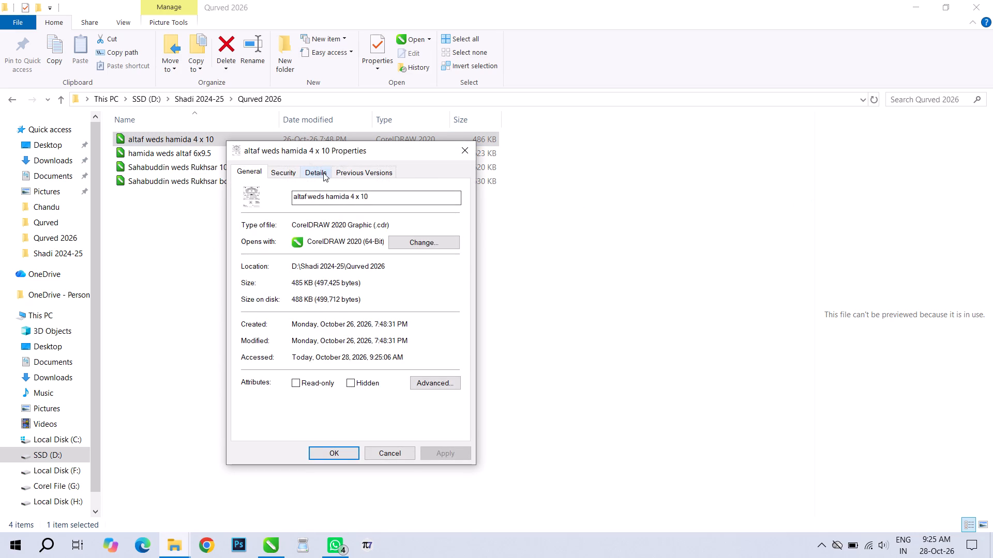
left_click(311, 172)
scroll(323, 366, "down", 1)
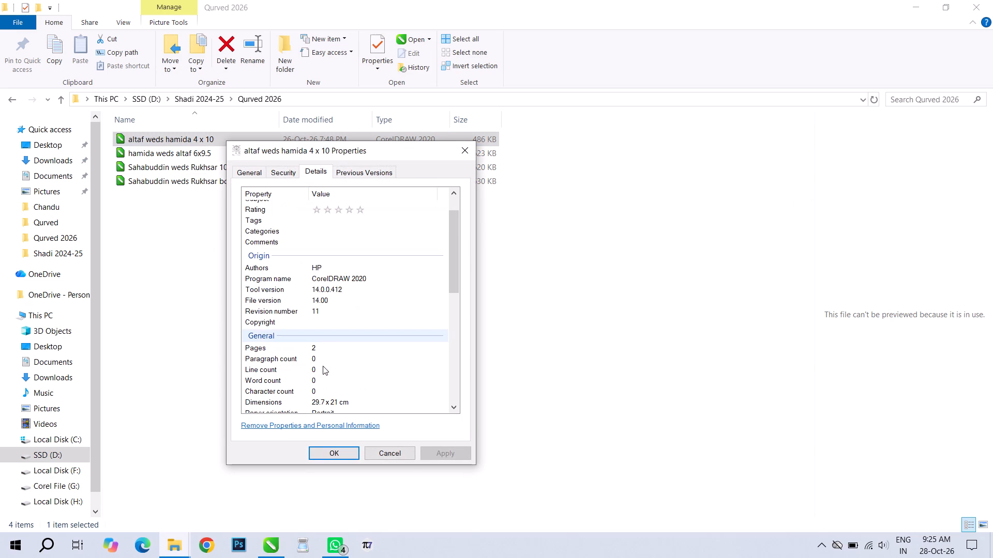
scroll(323, 366, "down", 3)
scroll(323, 367, "up", 2)
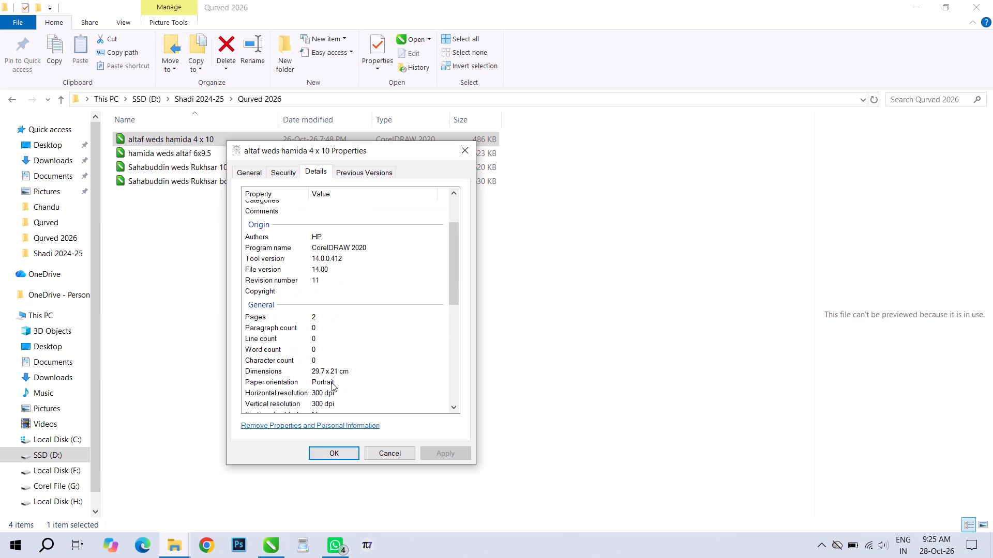
left_click(374, 450)
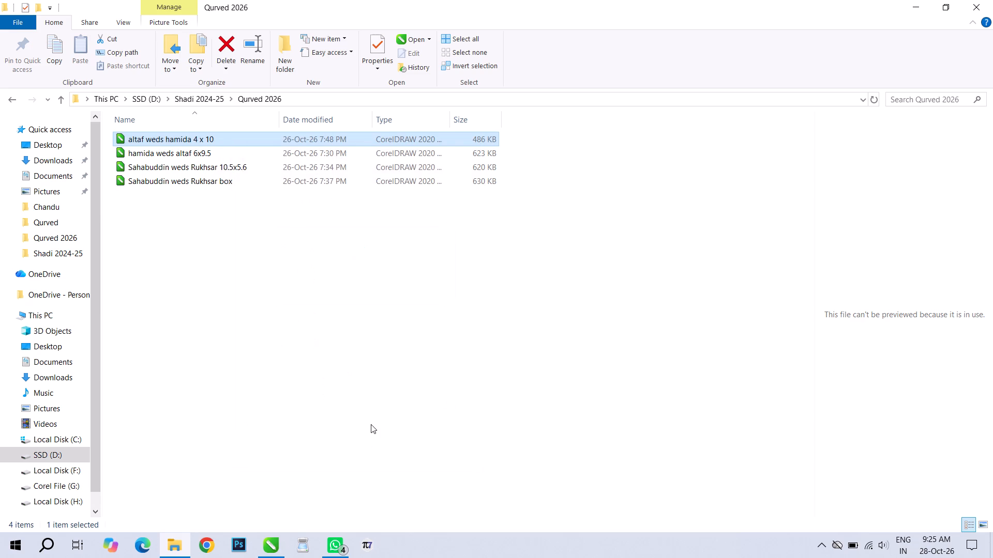
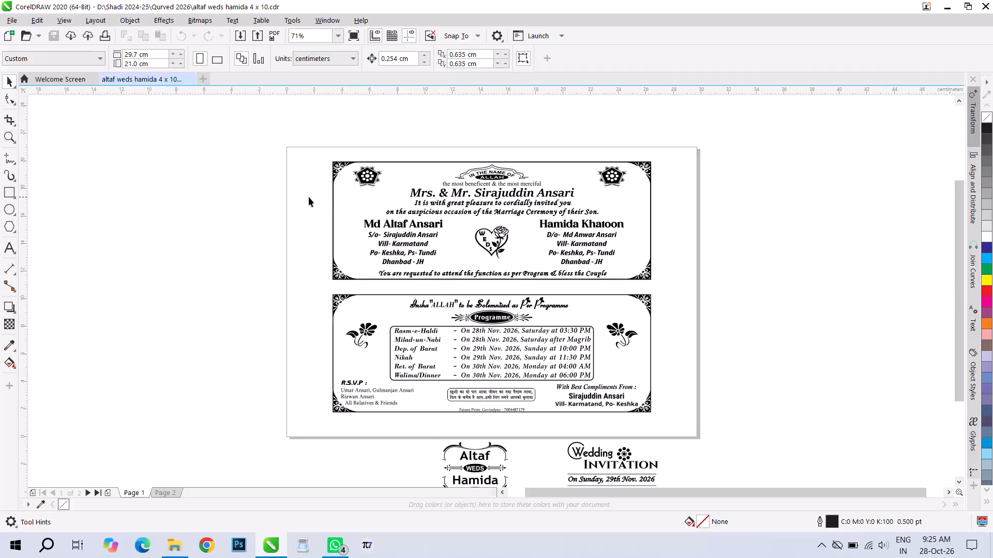
Delete the blank Page 2 from the 4 x 10 wedding card drawing.
scroll(309, 197, "down", 1)
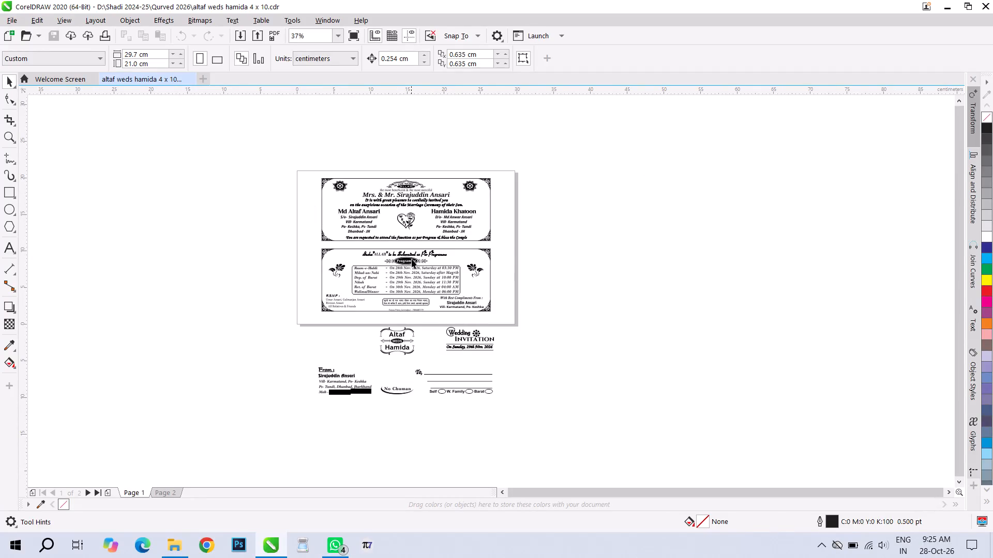
left_click(179, 490)
right_click(179, 491)
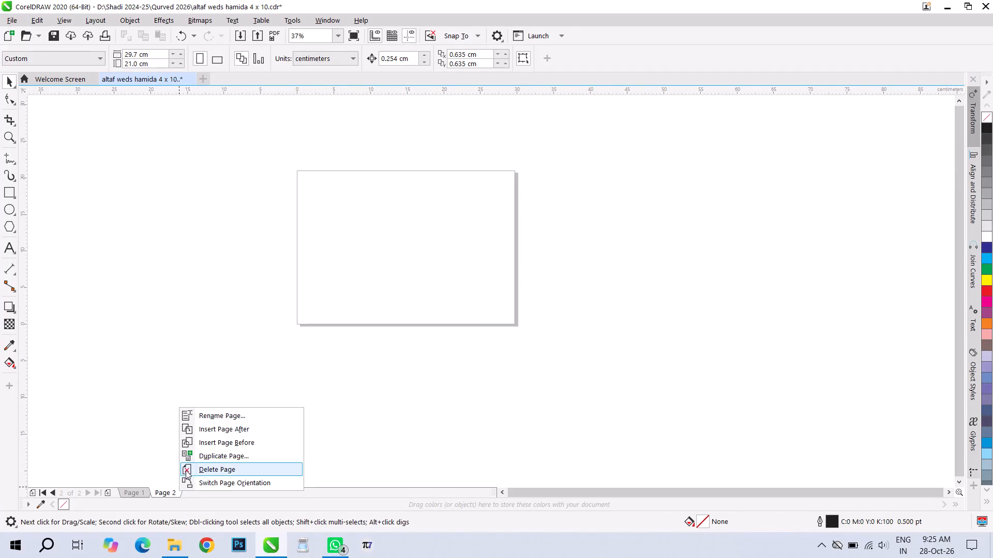
left_click(187, 468)
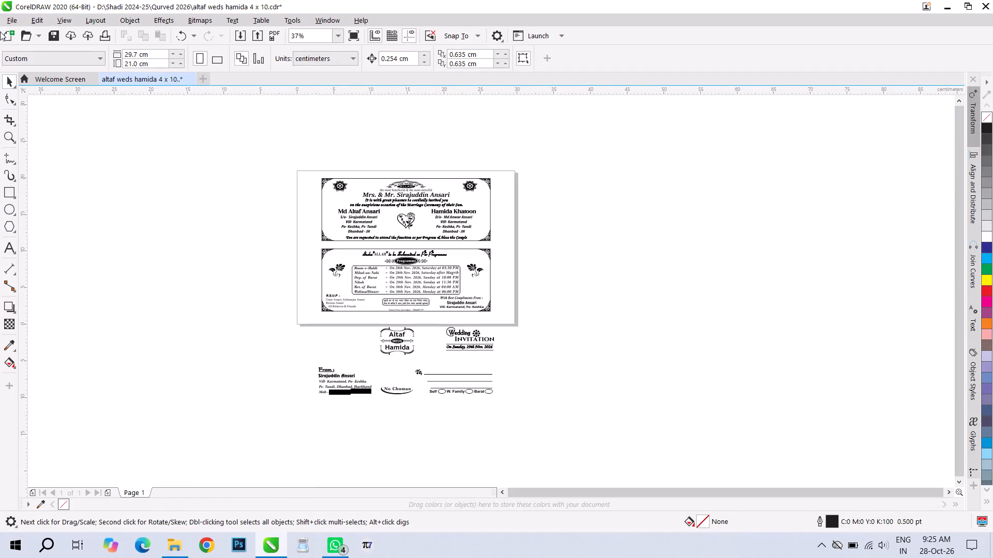
Save the drawing over the existing 4 x 10 wedding card file in the Qurved 2026 folder as CDR version 13.0.
left_click(12, 22)
left_click(56, 151)
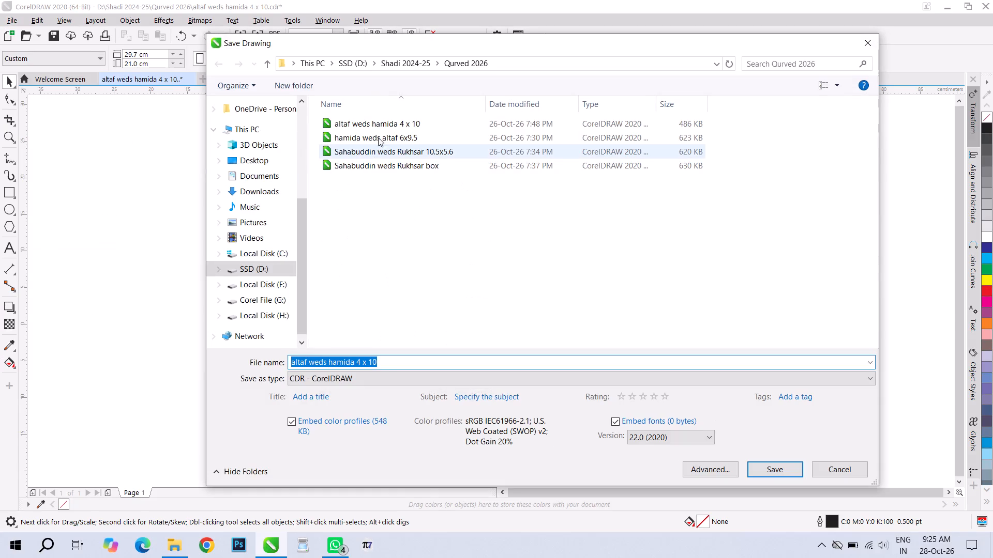
left_click(383, 125)
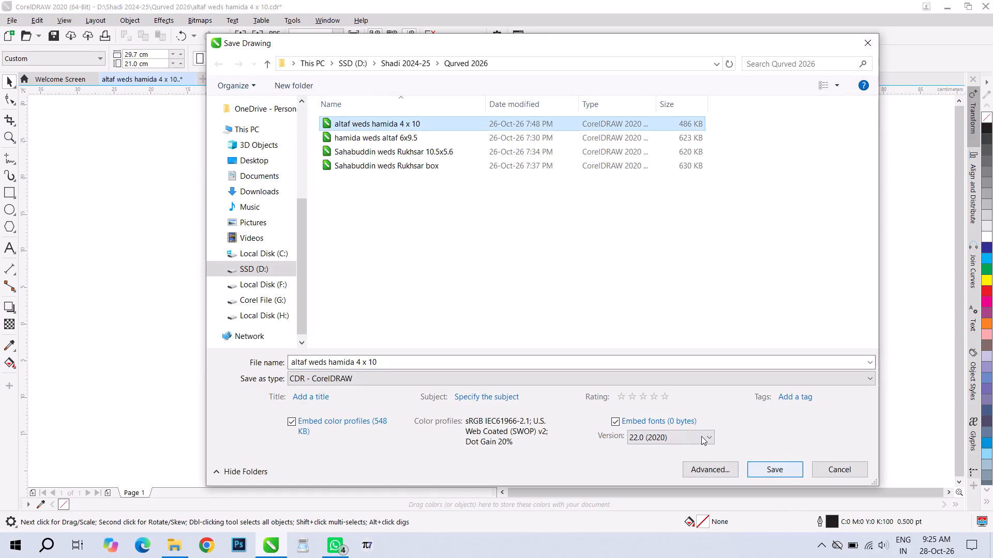
left_click(699, 435)
left_click(695, 402)
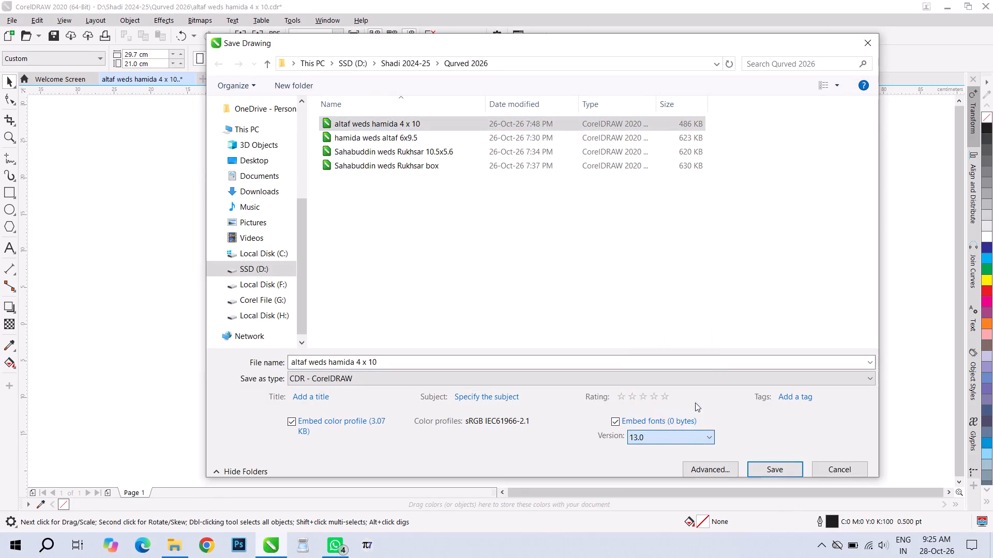
left_click(776, 459)
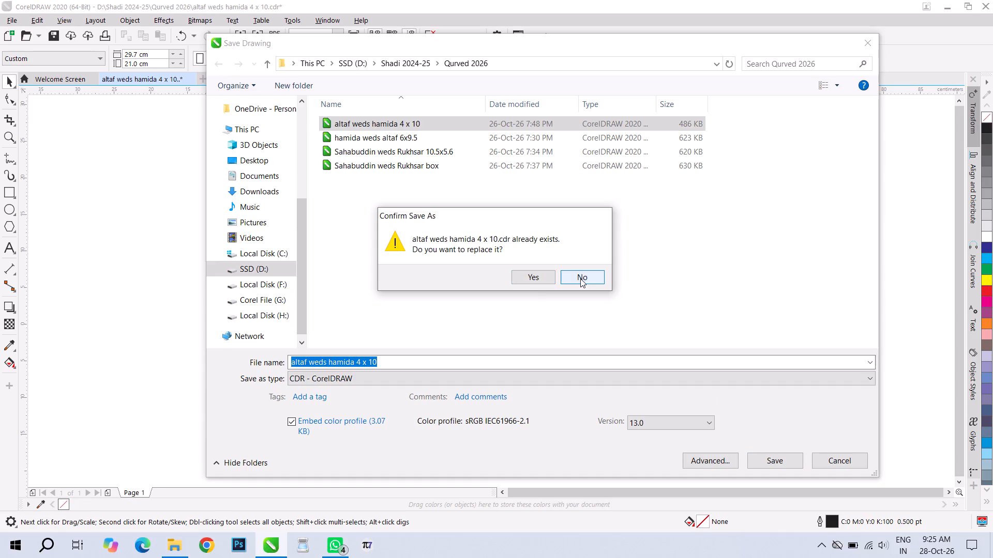
left_click(642, 313)
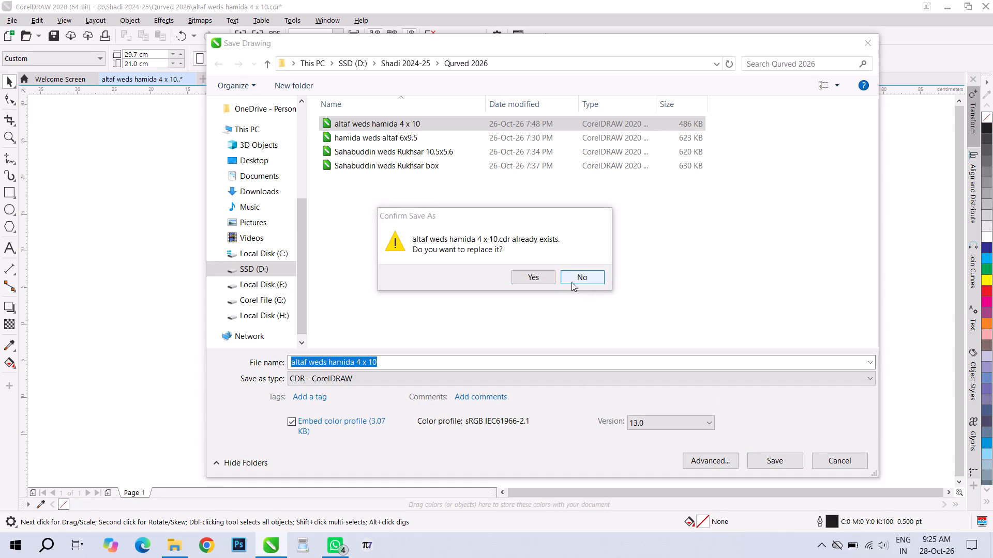
left_click(535, 278)
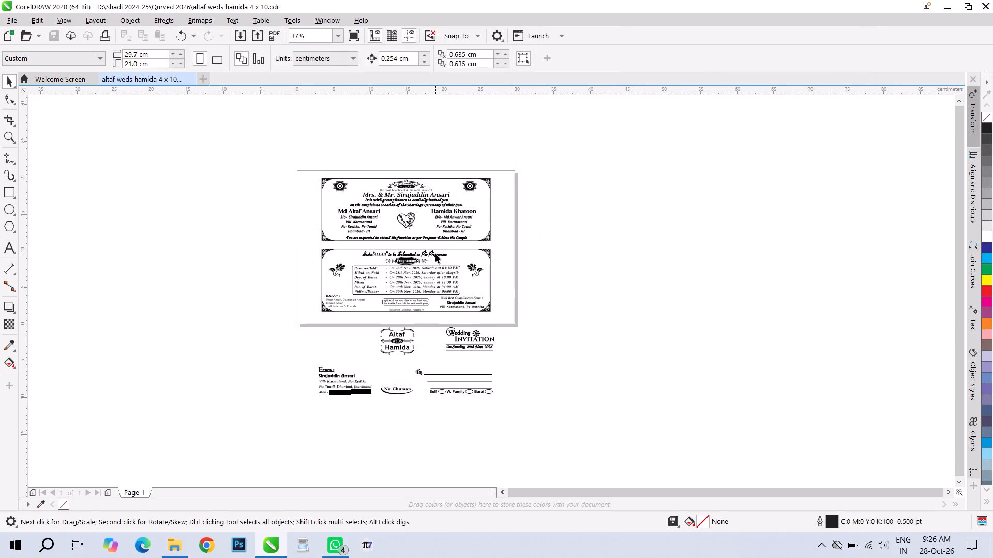
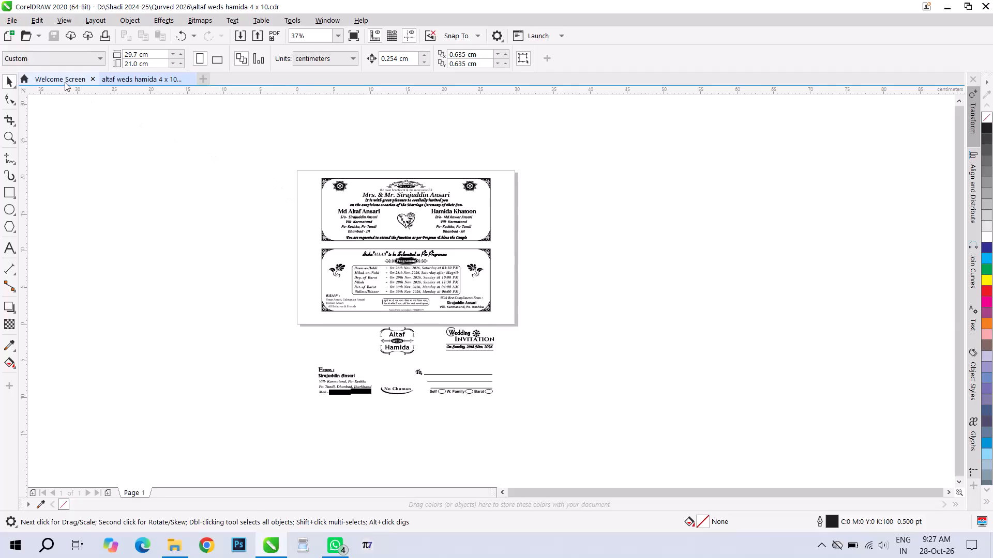
Open the Karmatand wedding card drawing from the recent files in the Shadi 2024-25 folder.
left_click(65, 82)
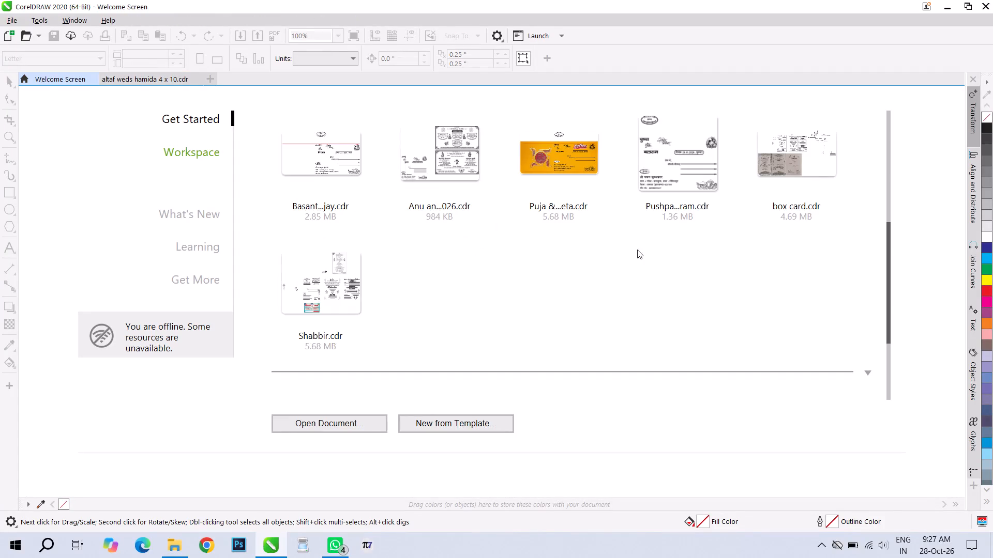
scroll(637, 250, "up", 4)
left_click(688, 205)
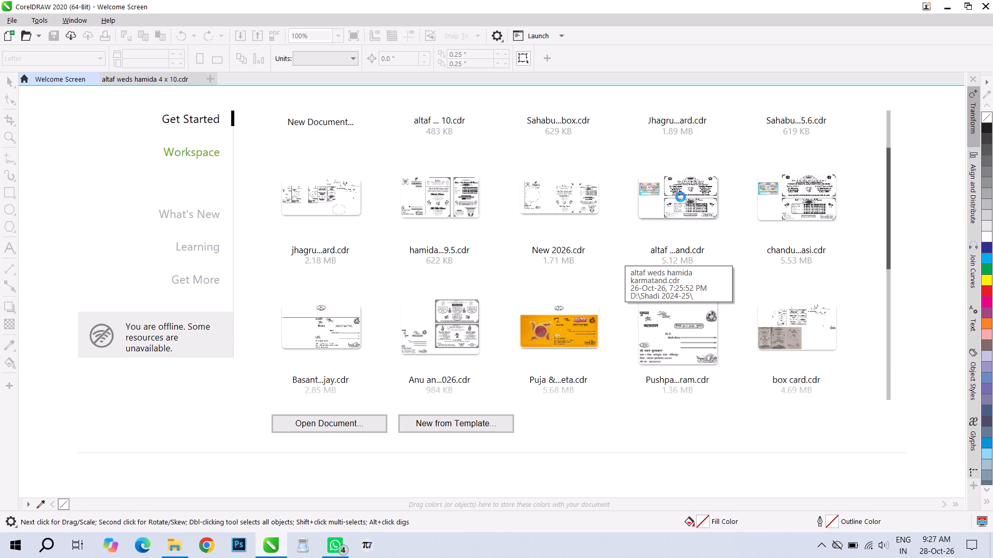
scroll(680, 197, "up", 10)
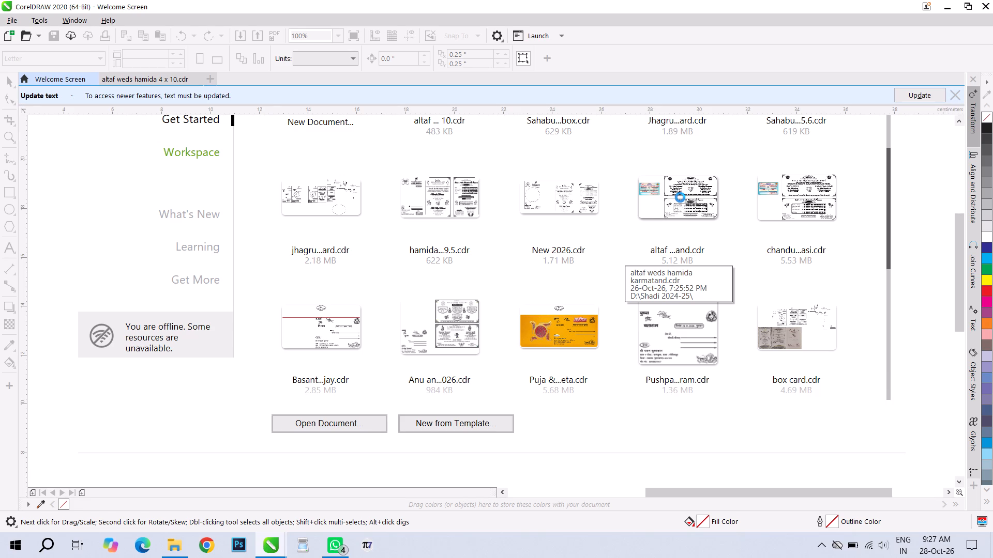
scroll(680, 197, "down", 4)
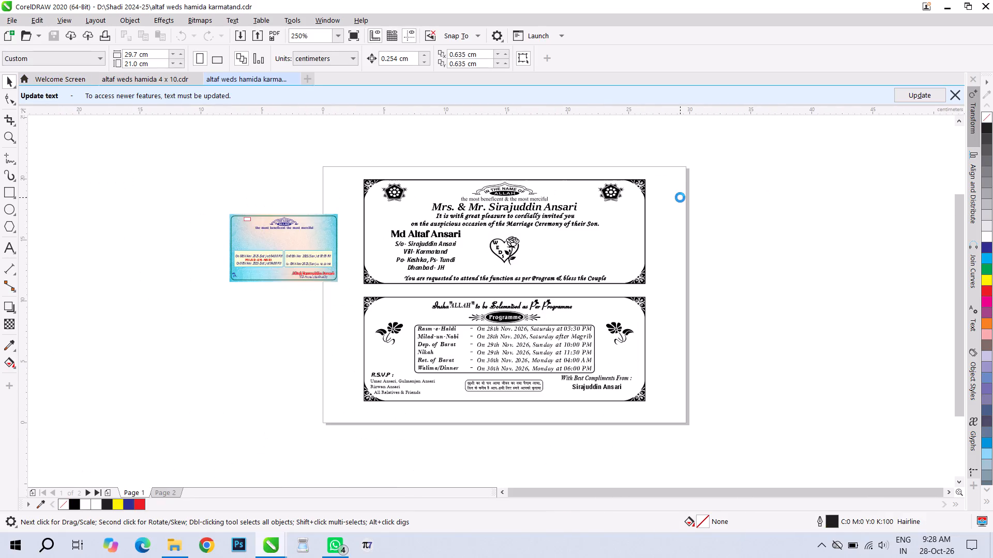
Copy the whole small coloured card from the Karmatand drawing into the 4 x 10 drawing, and close the Karmatand drawing.
scroll(334, 230, "up", 1)
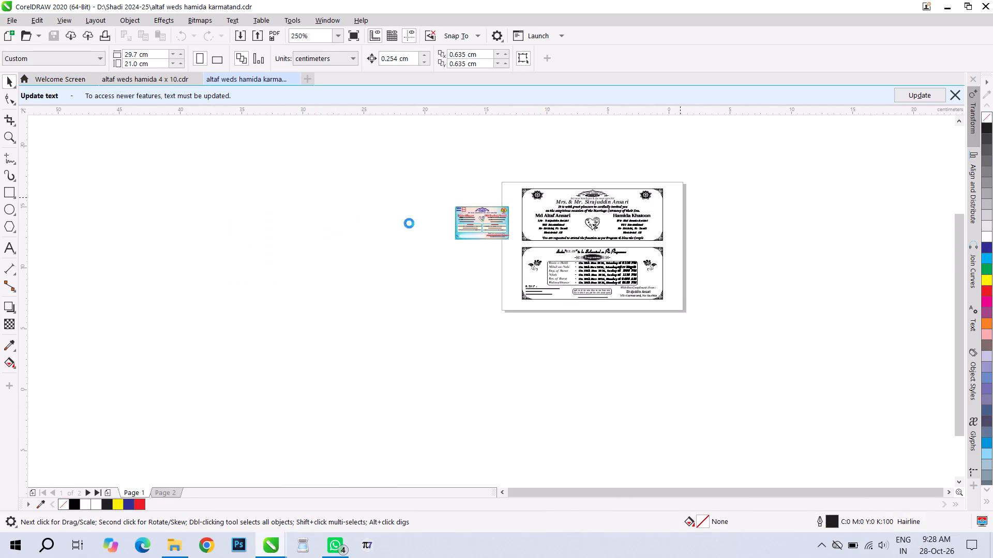
scroll(701, 196, "up", 1)
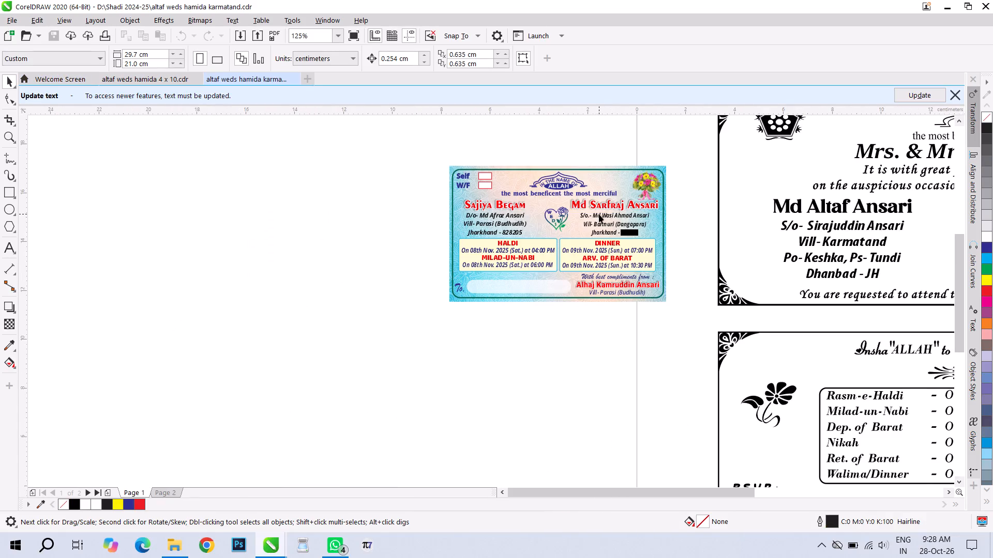
scroll(599, 214, "up", 1)
left_click_drag(750, 403, 486, 249)
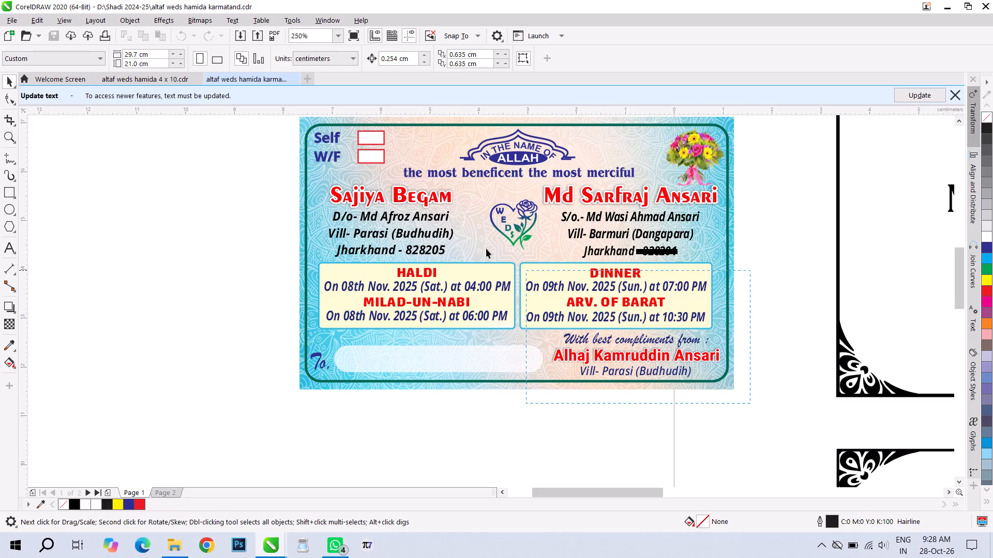
left_click_drag(486, 249, 291, 186)
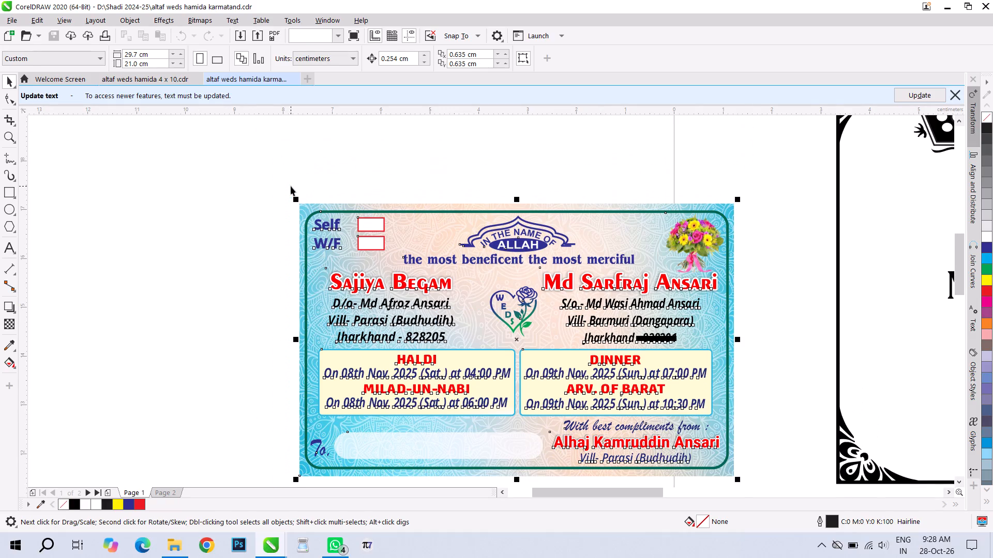
key("ctrl+c")
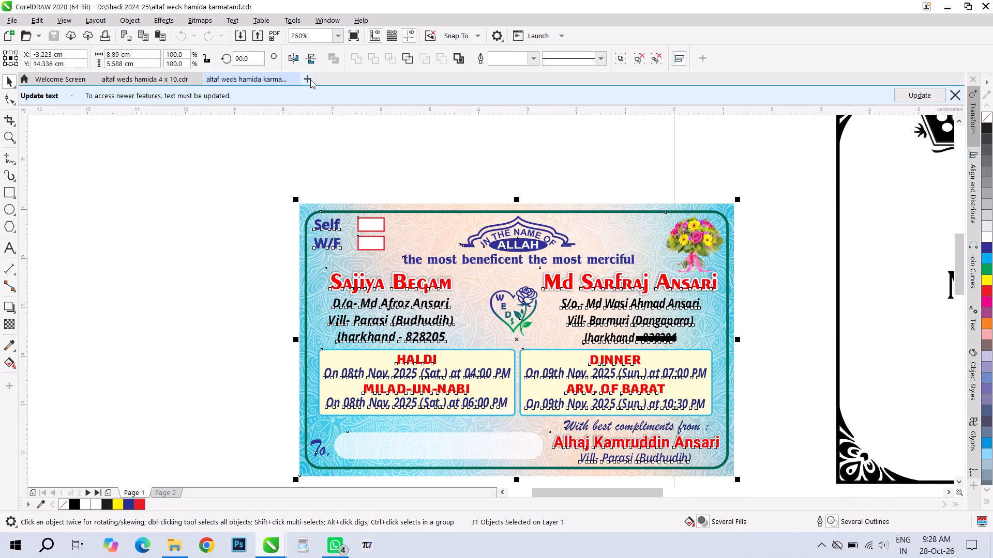
left_click(158, 79)
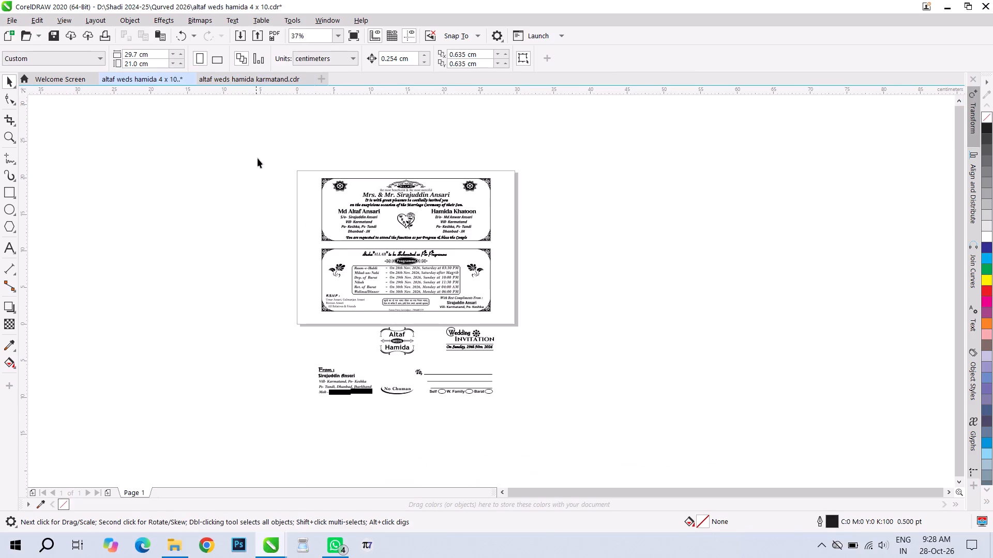
key("ctrl+v")
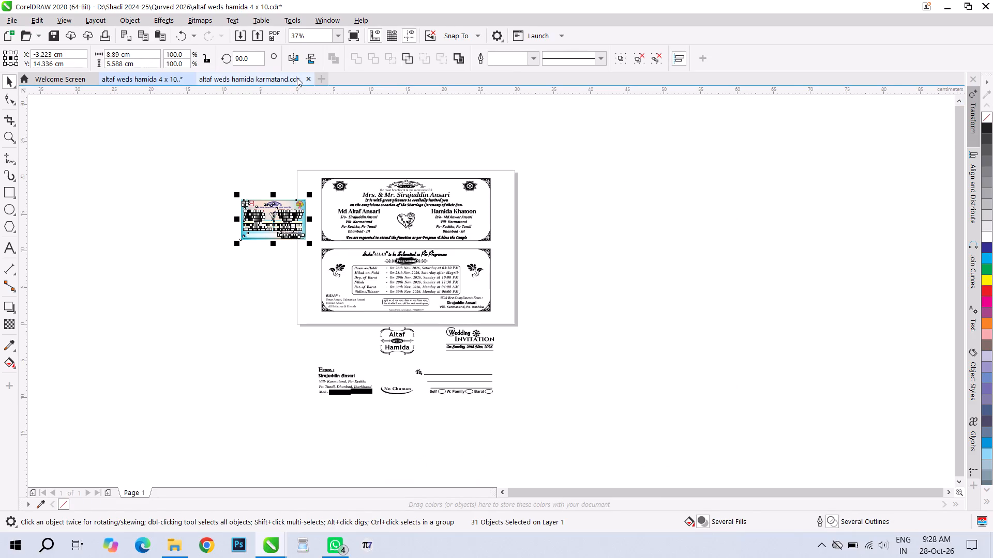
left_click(308, 80)
Replace the red name left of the heart on the coloured card with the groom's full name from the large invitation.
scroll(247, 195, "up", 1)
scroll(276, 227, "up", 1)
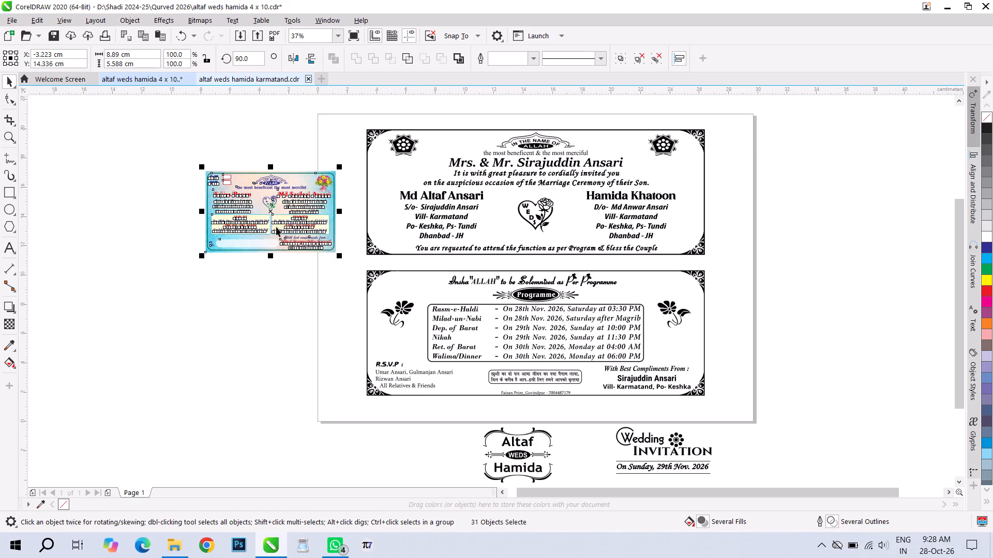
scroll(273, 148, "up", 1)
left_click(272, 152)
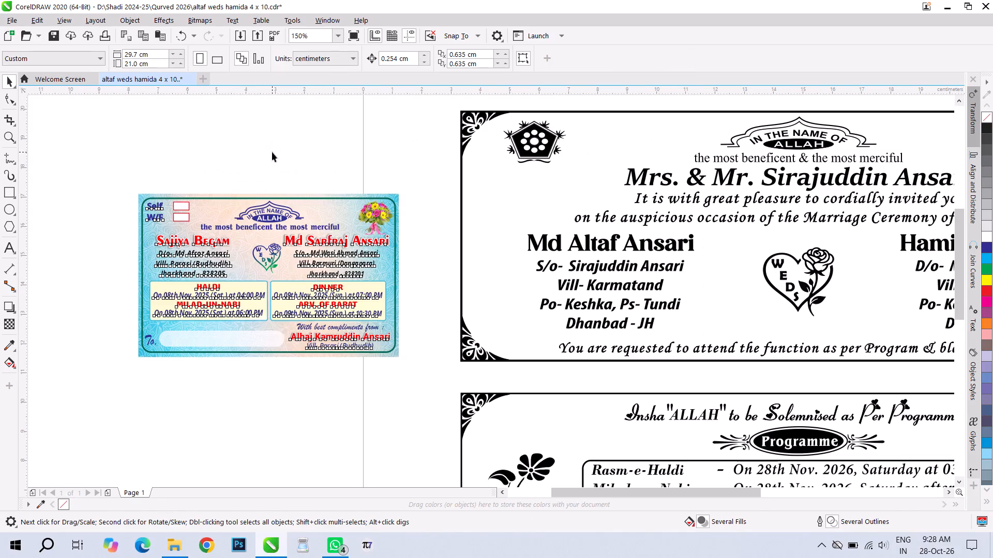
double_click(227, 242)
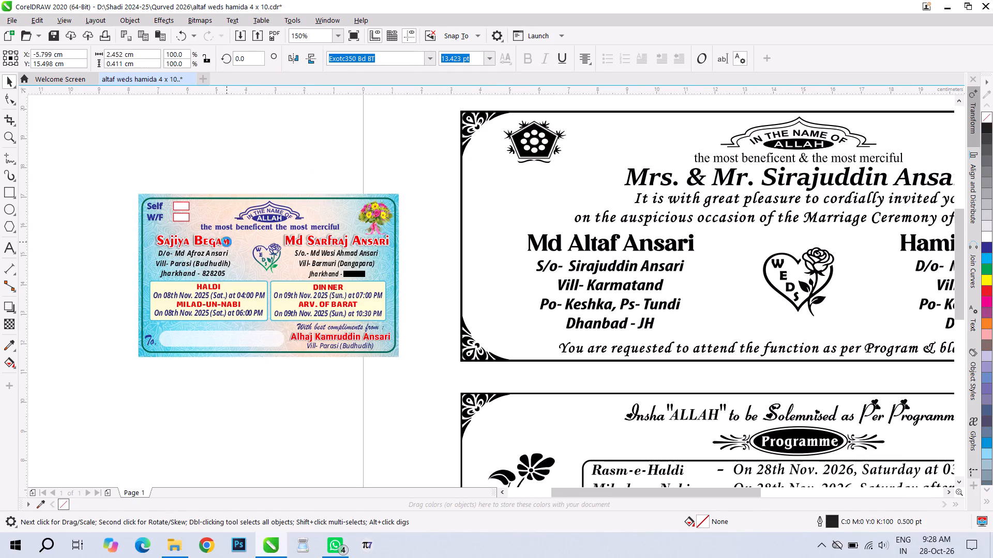
left_click_drag(159, 244, 244, 237)
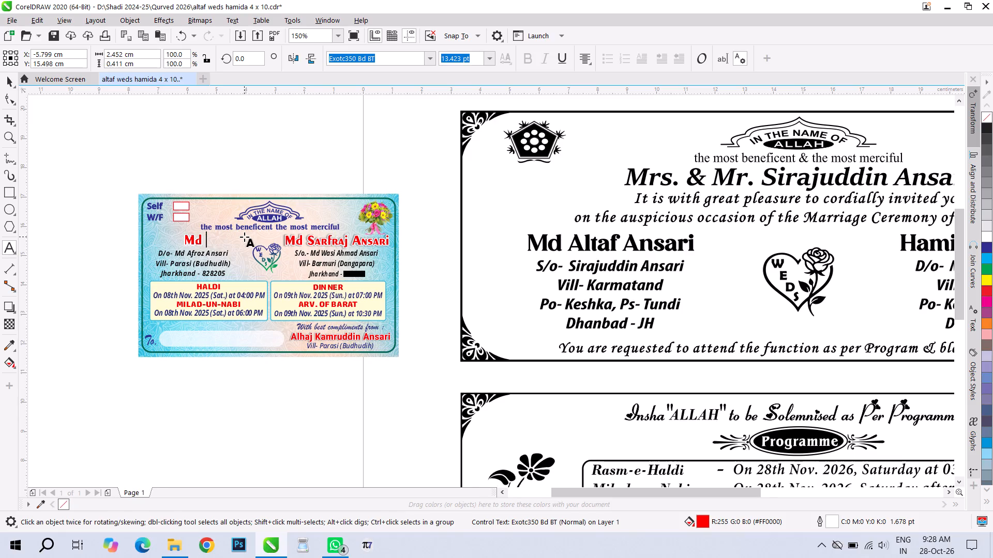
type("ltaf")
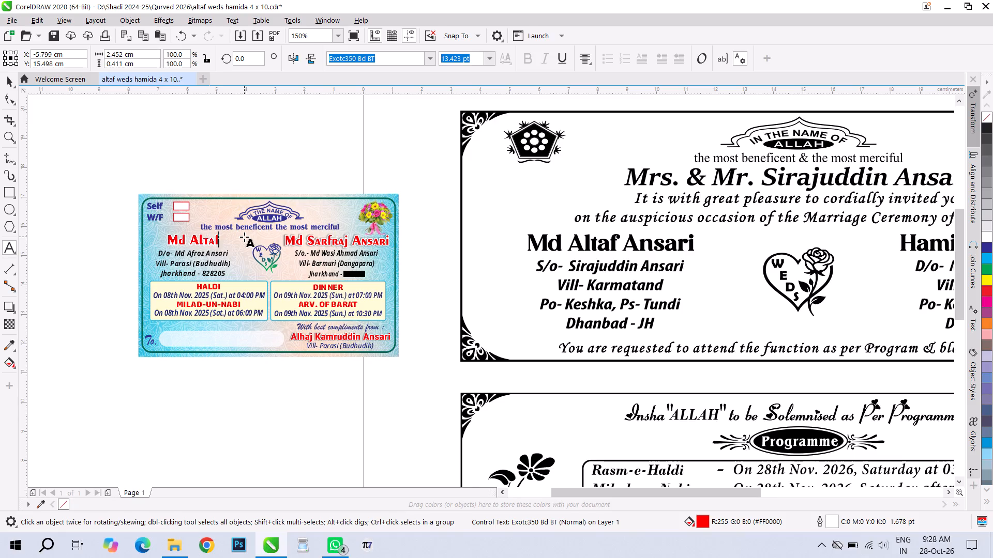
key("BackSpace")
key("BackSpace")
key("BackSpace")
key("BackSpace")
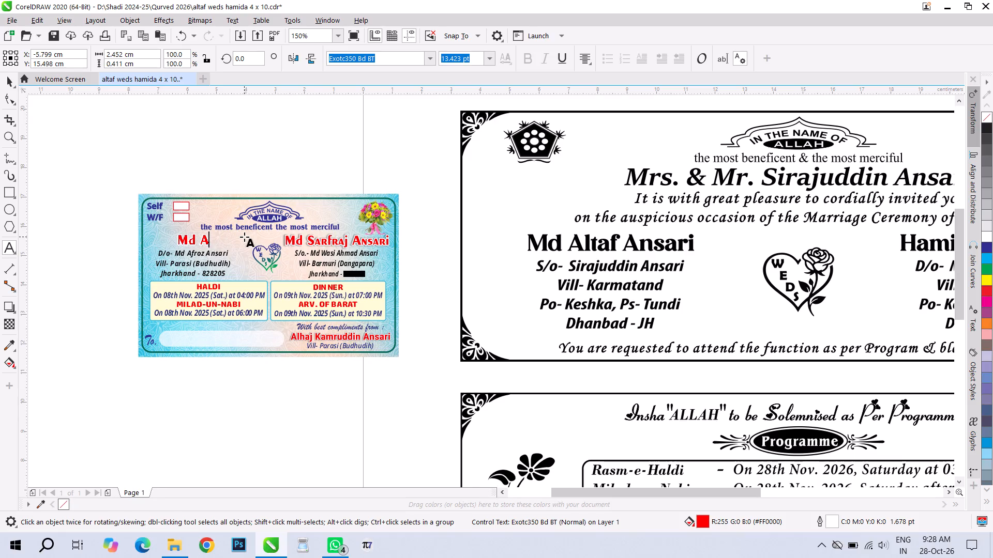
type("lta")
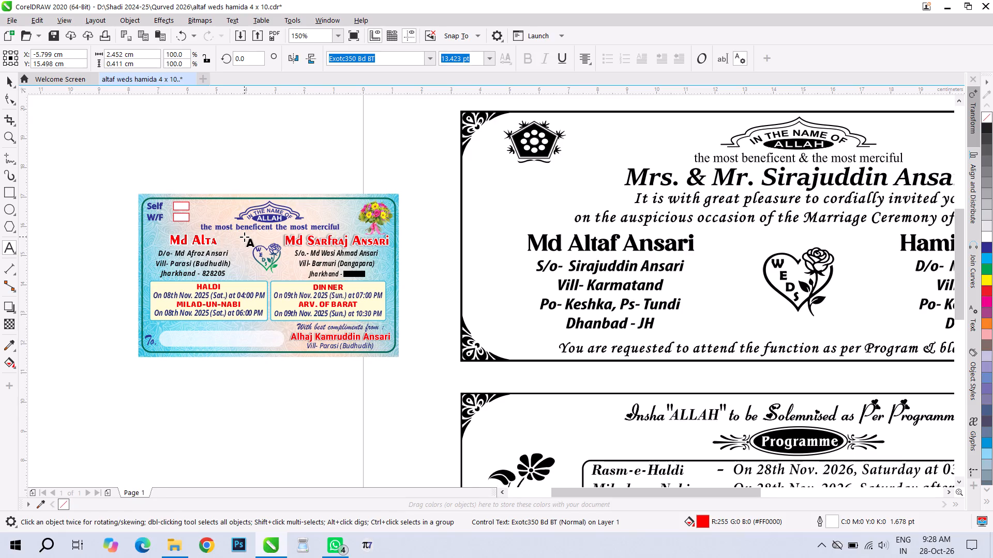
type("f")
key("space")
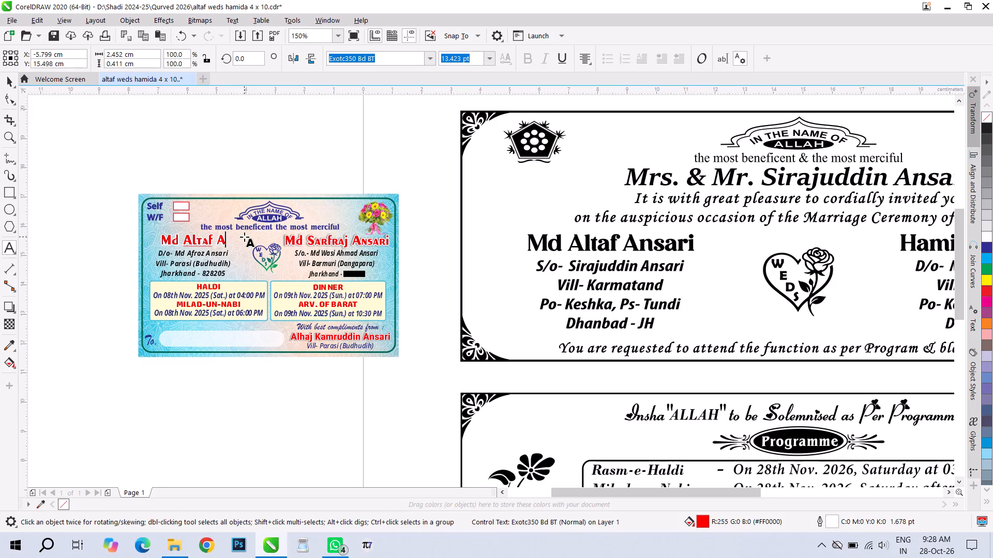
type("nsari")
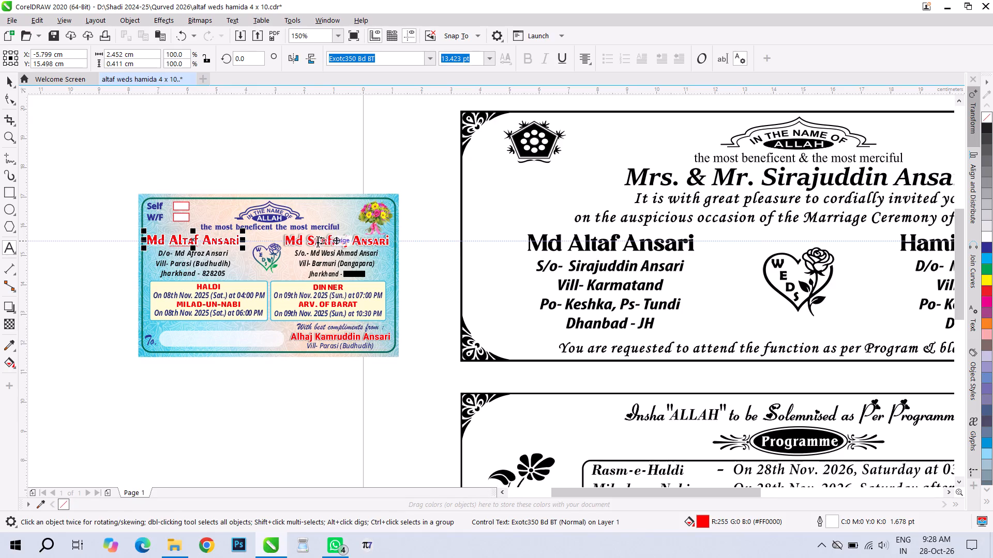
Replace the red name right of the heart on the coloured card with the bride's full name.
double_click(313, 240)
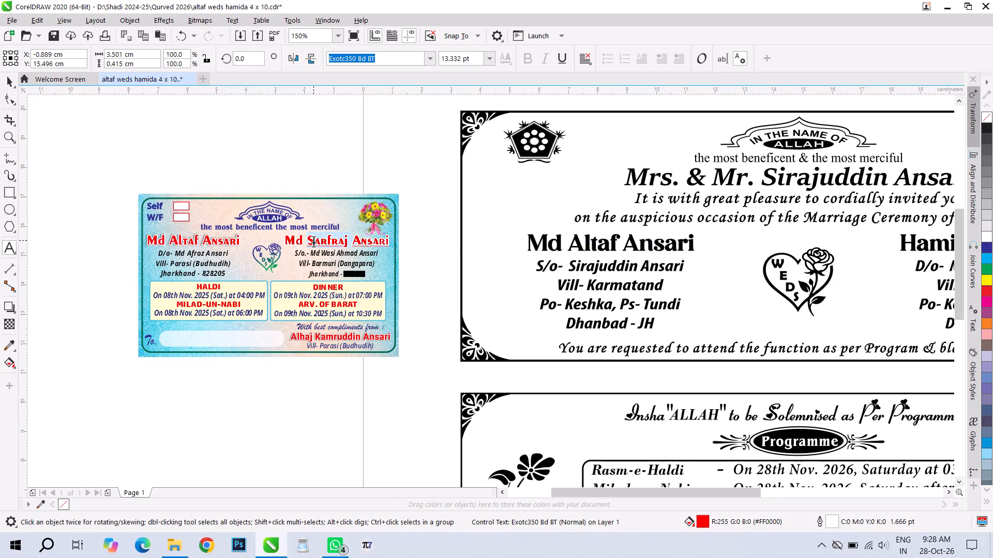
double_click(313, 240)
key("ctrl+a")
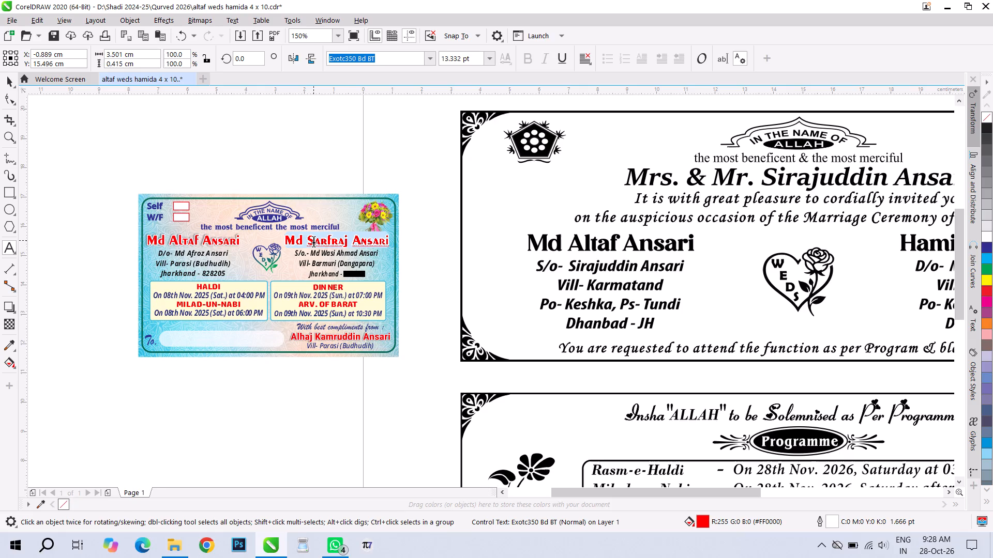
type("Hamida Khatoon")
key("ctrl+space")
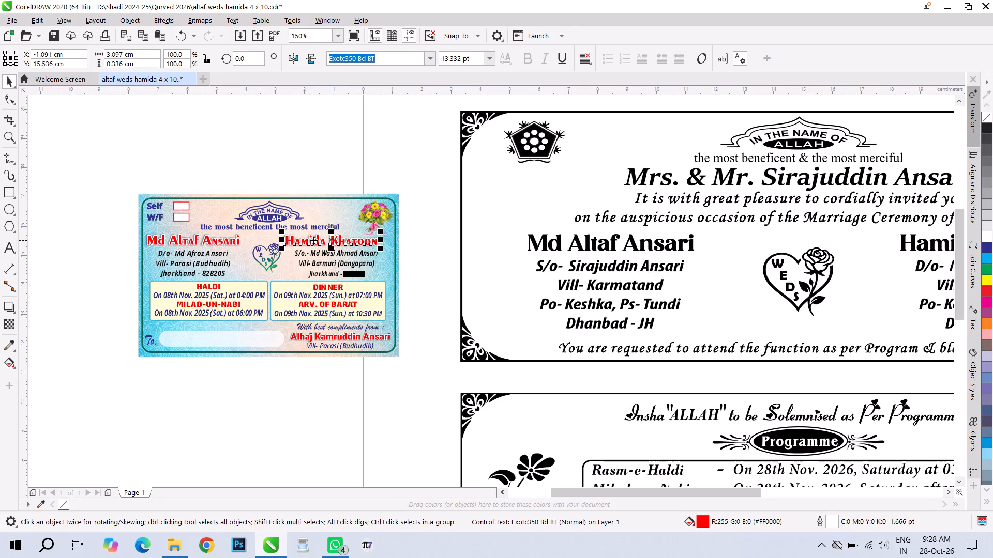
Place a duplicate of the whole coloured card directly below the original, beside the page.
left_click_drag(105, 180, 412, 371)
left_click_drag(363, 288, 358, 373)
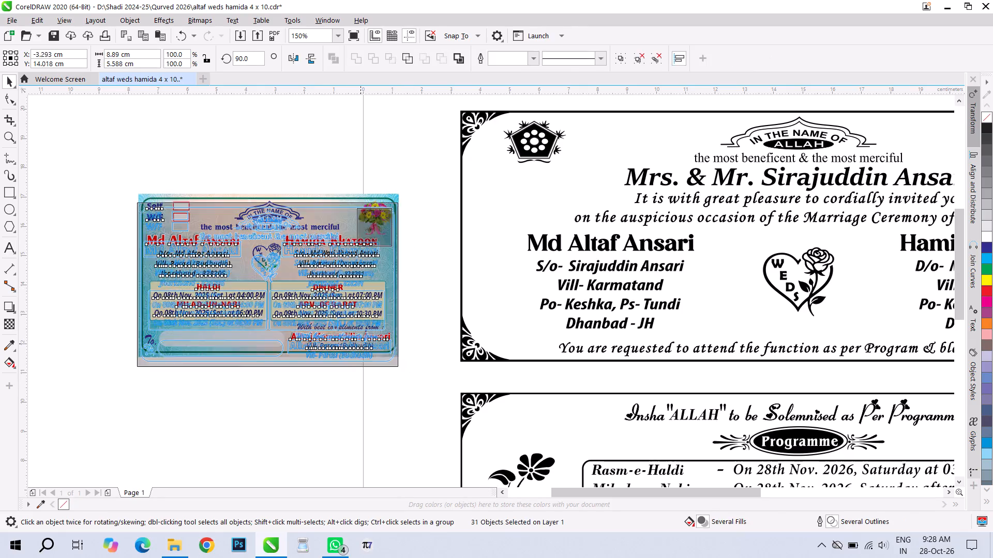
left_click_drag(358, 373, 351, 457)
right_click(351, 457, "shift")
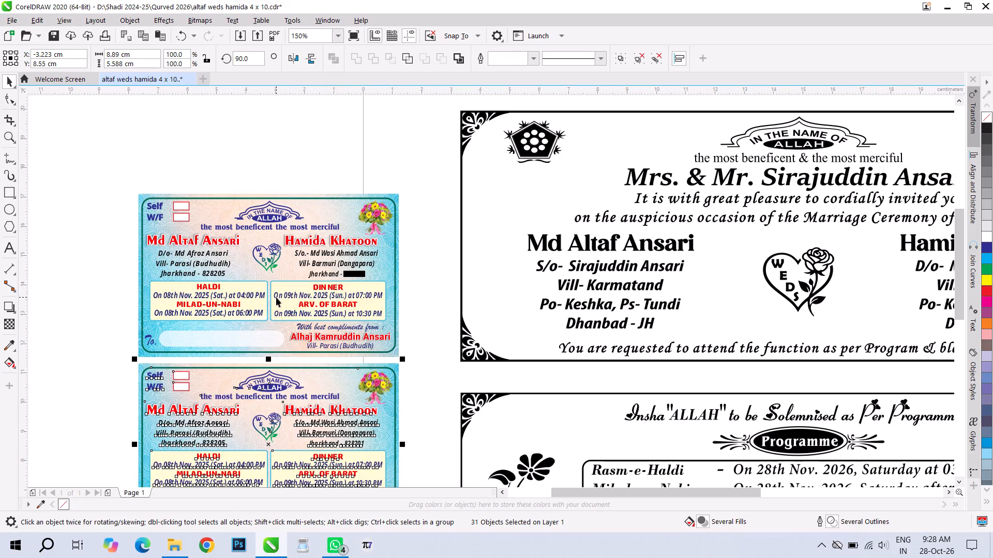
On the upper coloured card, change the parentage line under the groom's name to S/o with his father's name.
double_click(200, 253)
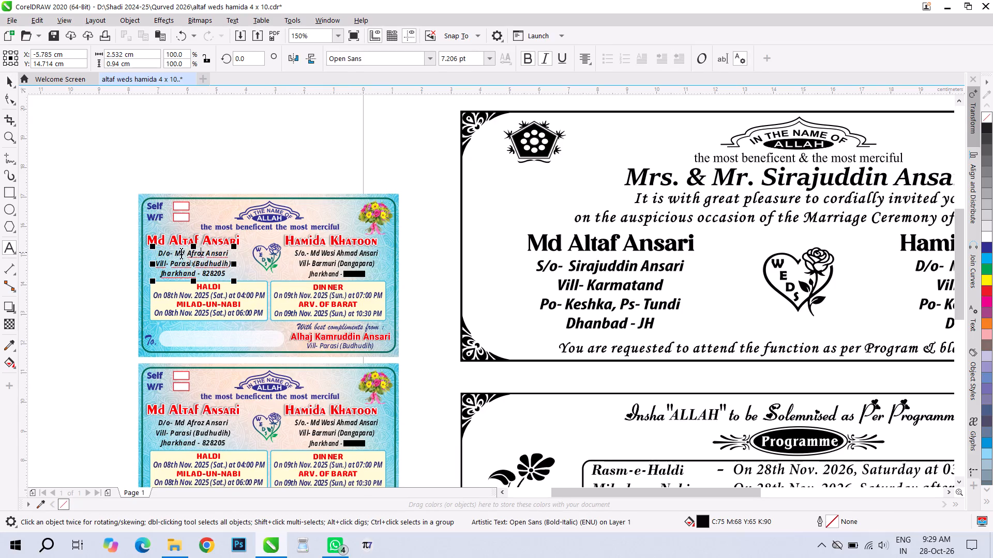
left_click_drag(163, 252, 156, 251)
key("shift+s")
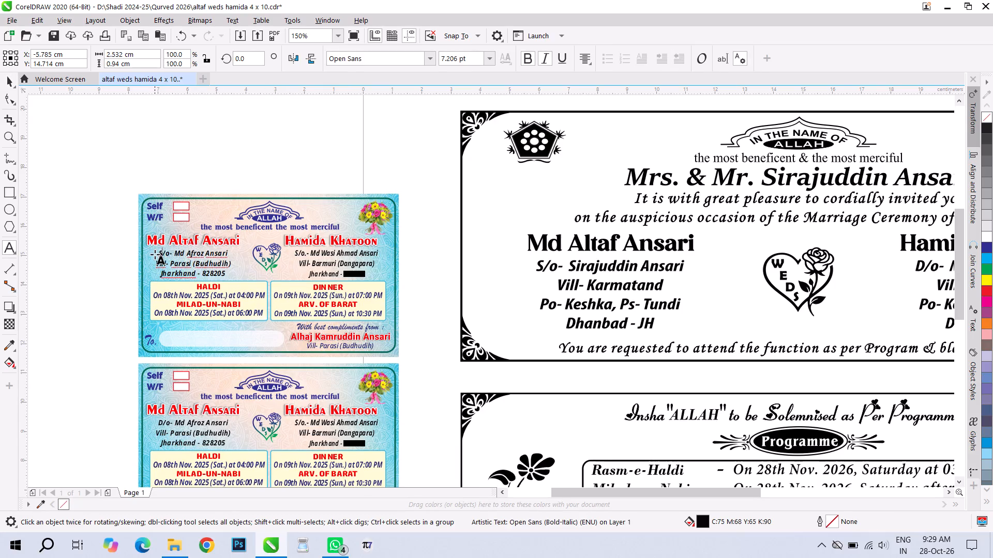
left_click_drag(174, 253, 176, 253)
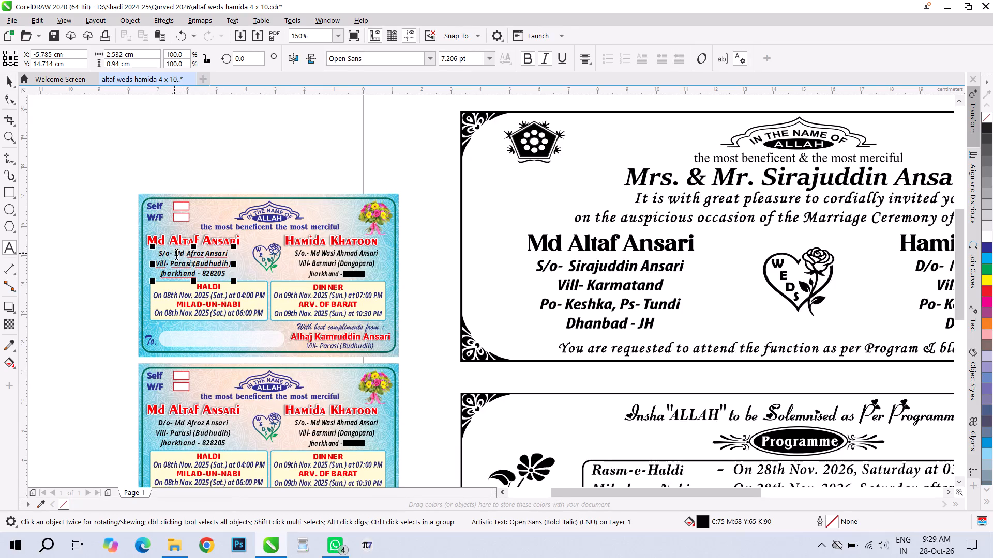
left_click_drag(176, 253, 207, 257)
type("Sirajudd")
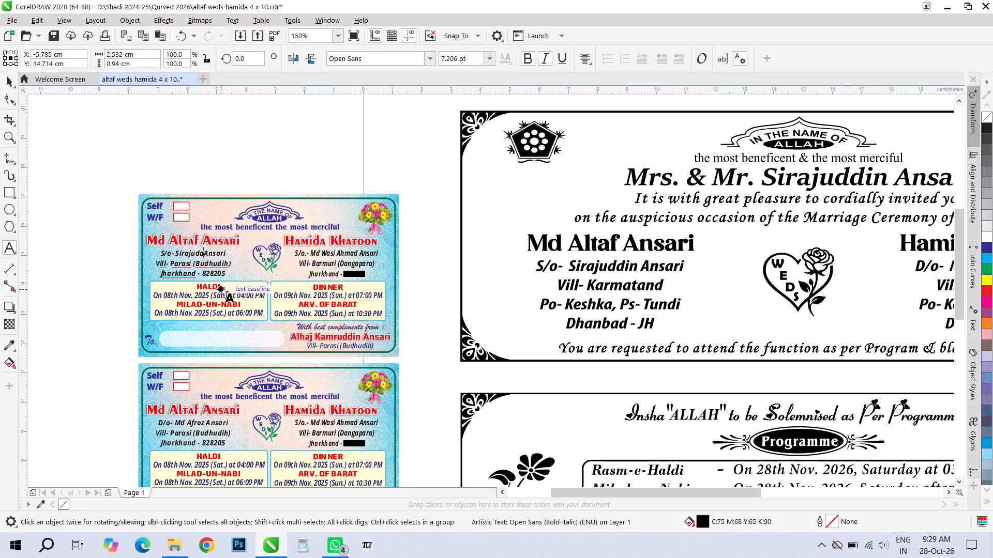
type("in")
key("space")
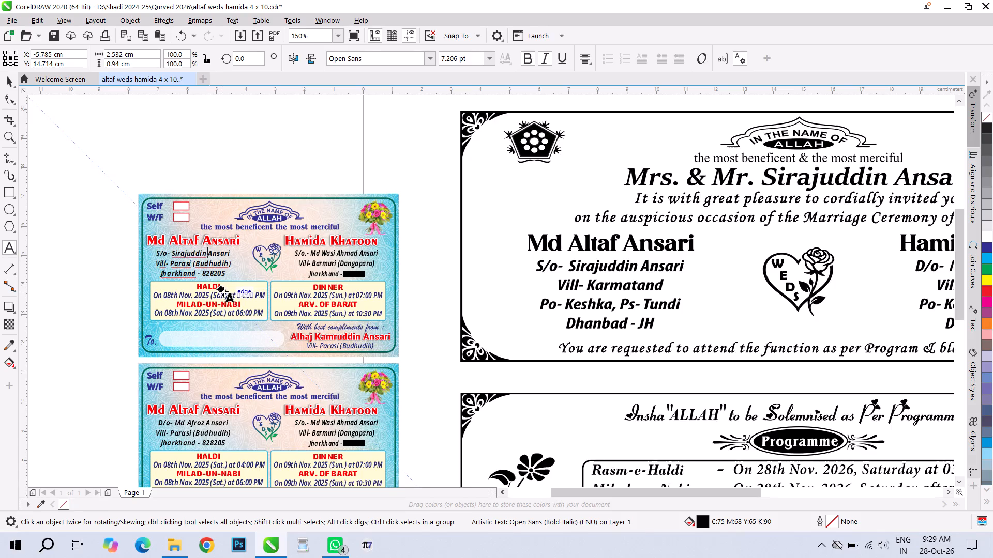
Change the village under the groom's name on the upper coloured card to Karmatand.
left_click_drag(170, 265, 179, 266)
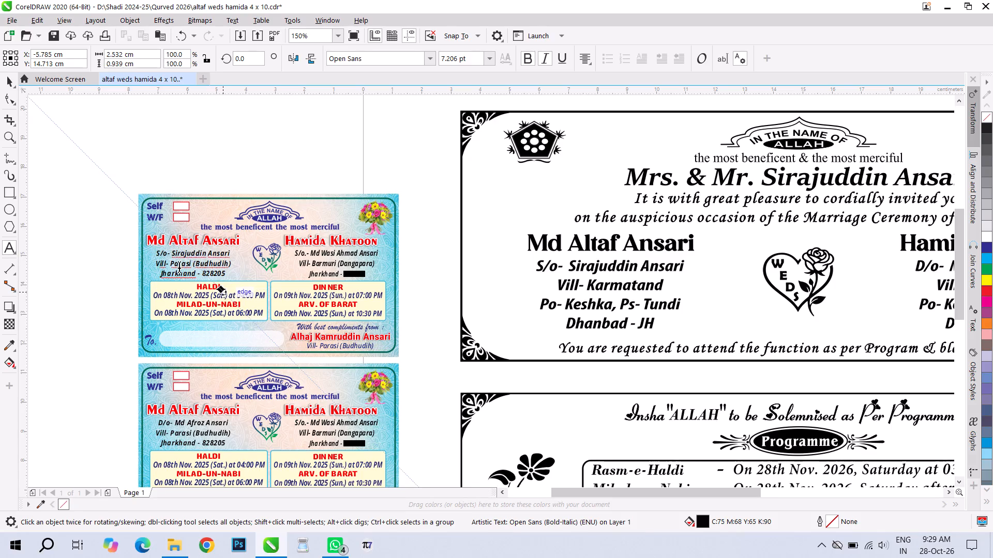
left_click_drag(179, 266, 241, 263)
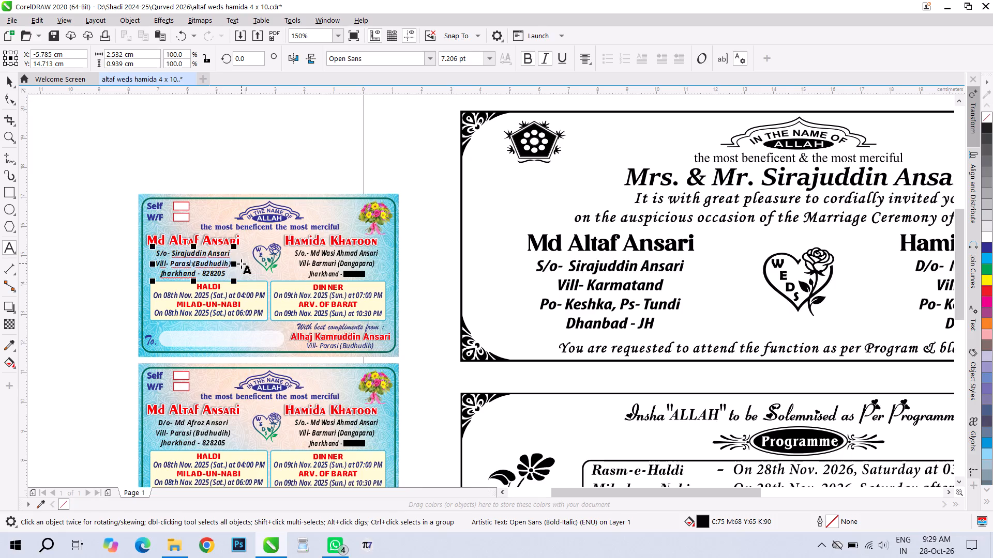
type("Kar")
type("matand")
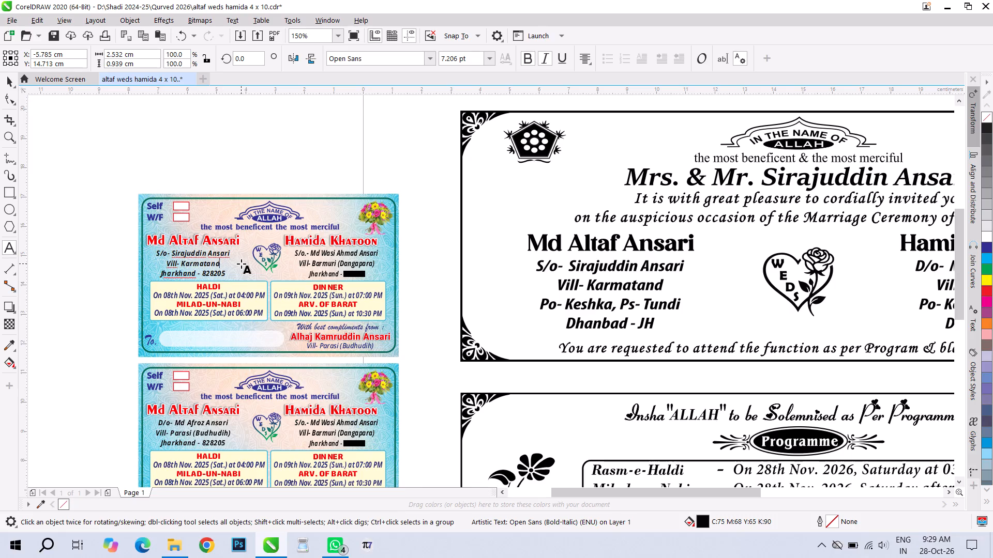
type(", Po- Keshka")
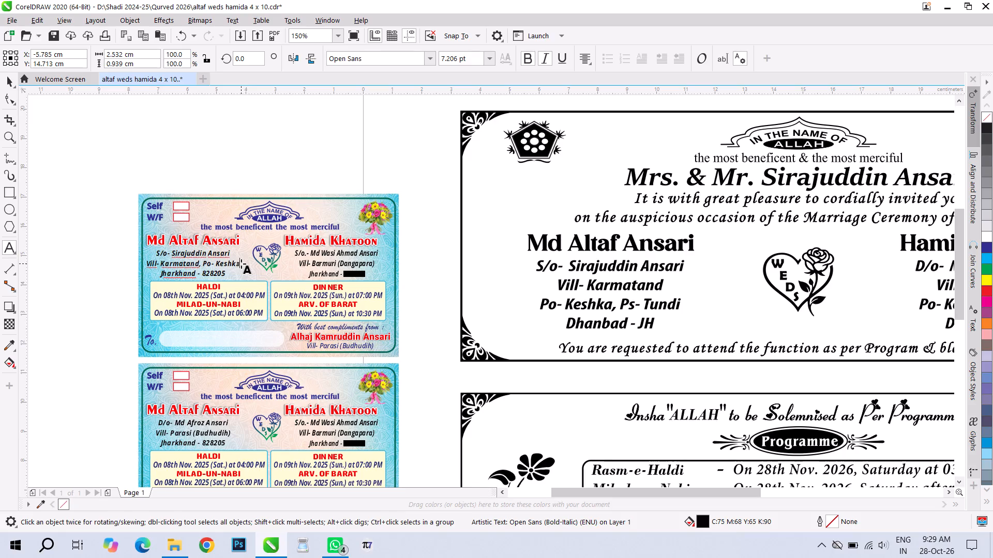
left_click(160, 275)
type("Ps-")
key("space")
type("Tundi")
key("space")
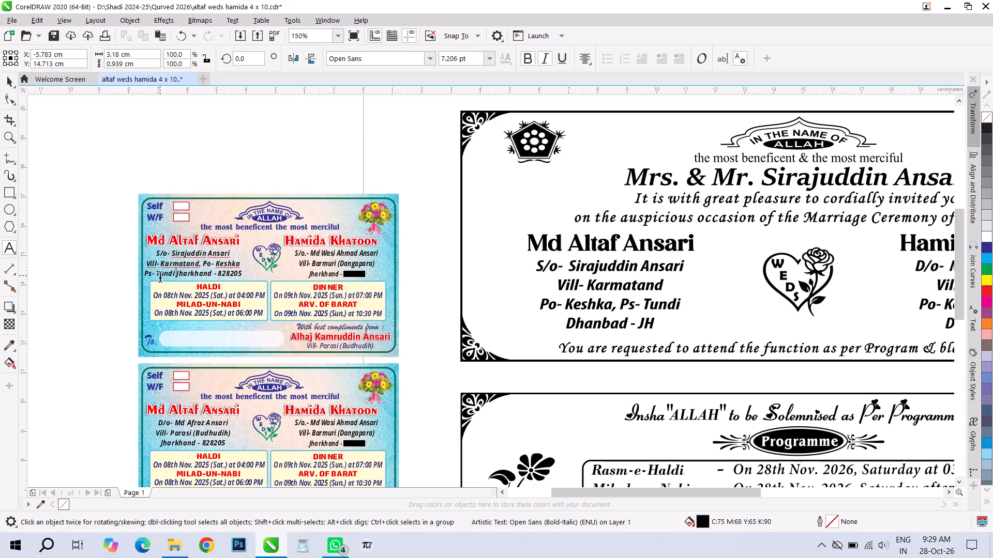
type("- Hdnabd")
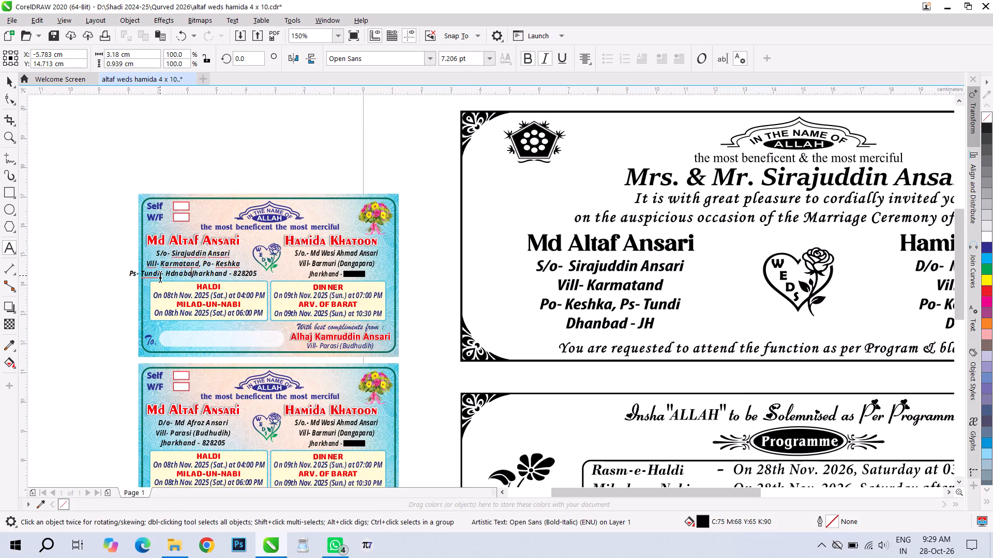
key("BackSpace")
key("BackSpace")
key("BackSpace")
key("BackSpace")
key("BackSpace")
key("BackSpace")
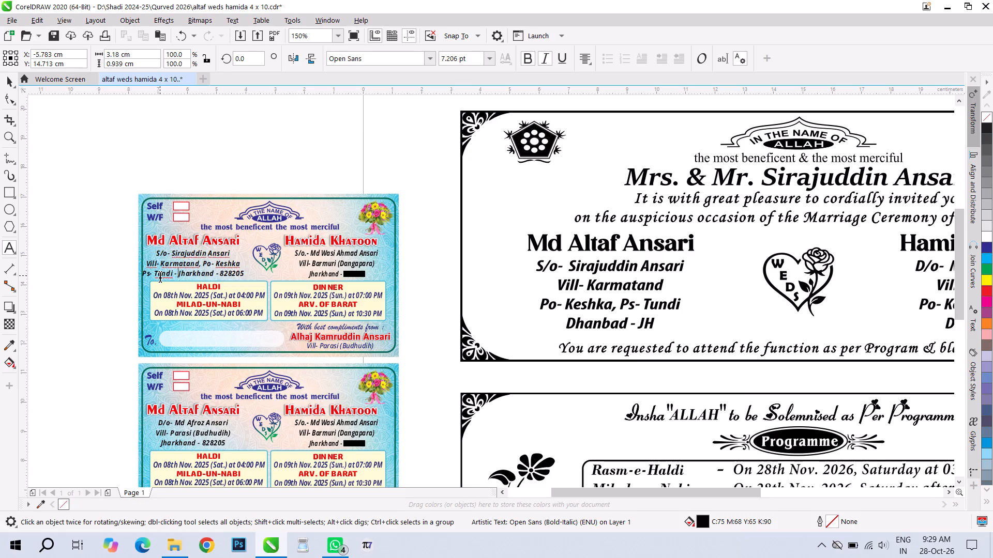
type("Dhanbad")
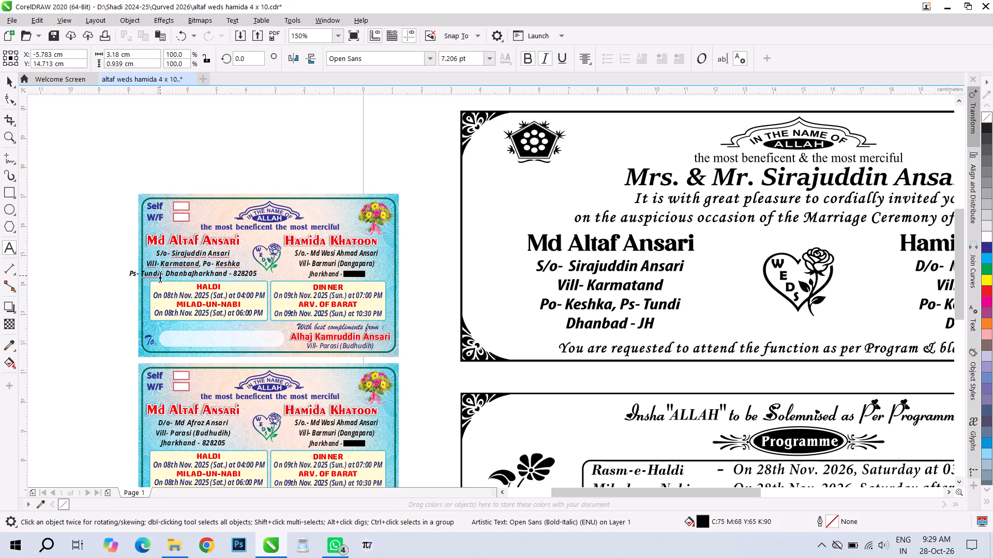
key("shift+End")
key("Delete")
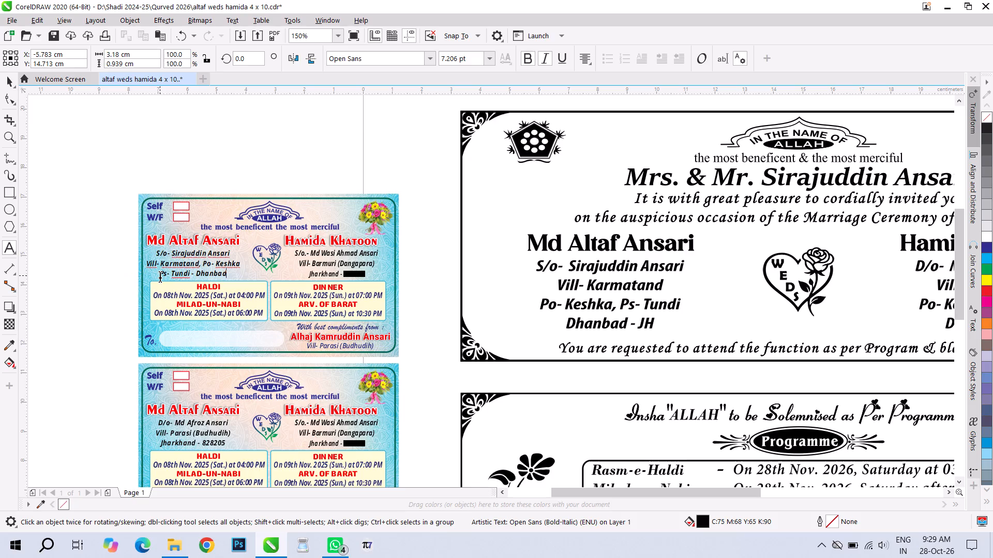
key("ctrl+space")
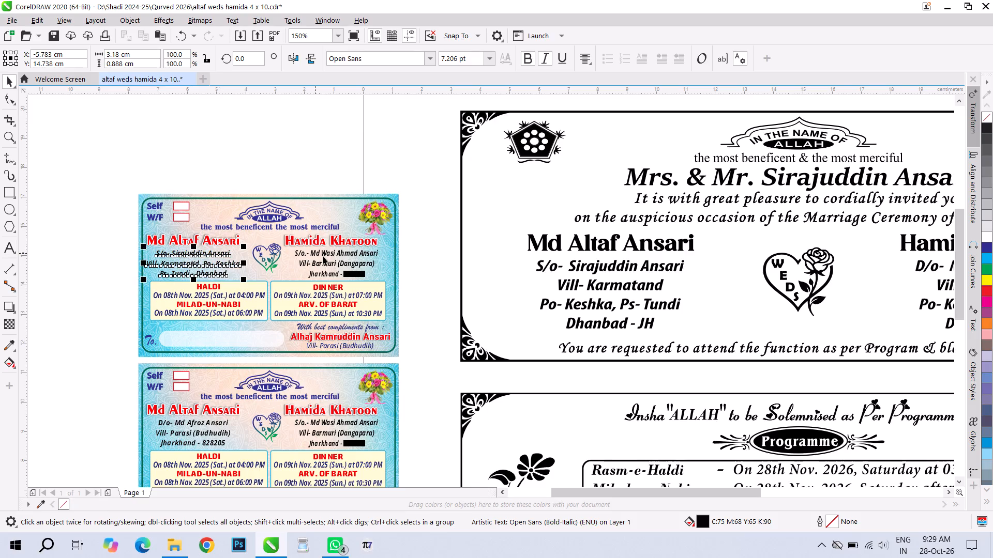
Replace the bride's parentage and address text on the upper coloured card with a copy of the groom's text block.
double_click(218, 255)
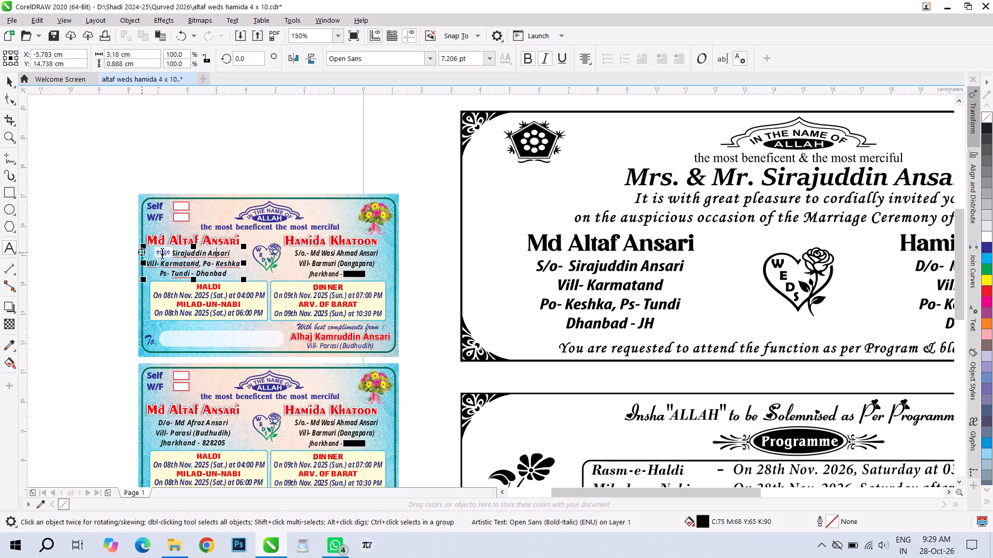
left_click(190, 254)
key("ctrl+a")
key("ctrl+c")
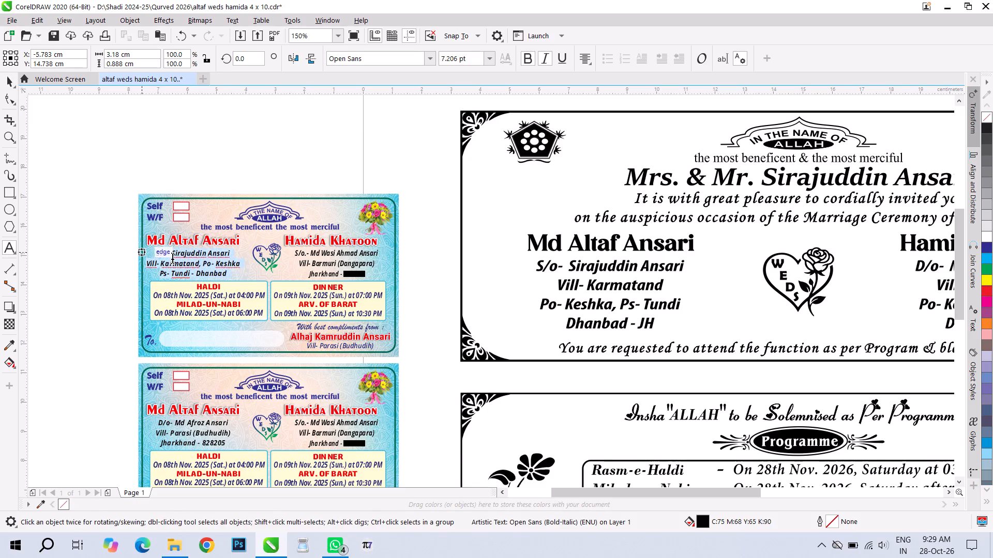
left_click(316, 255)
key("ctrl+a")
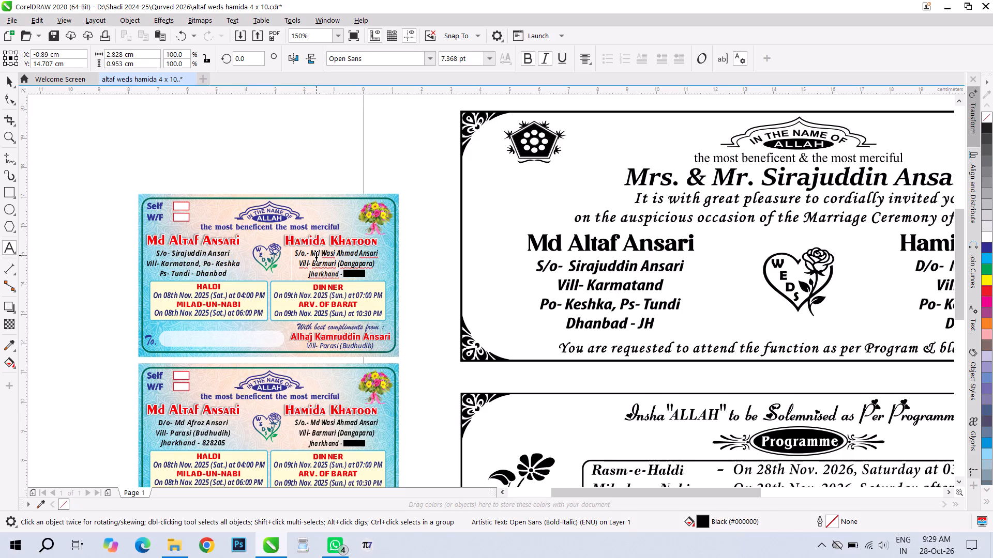
key("ctrl+v")
Change the parentage line under the bride's name on the upper card to D/o- with her father's name from the invitation.
left_click_drag(309, 255, 302, 254)
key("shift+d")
left_click_drag(320, 255, 330, 255)
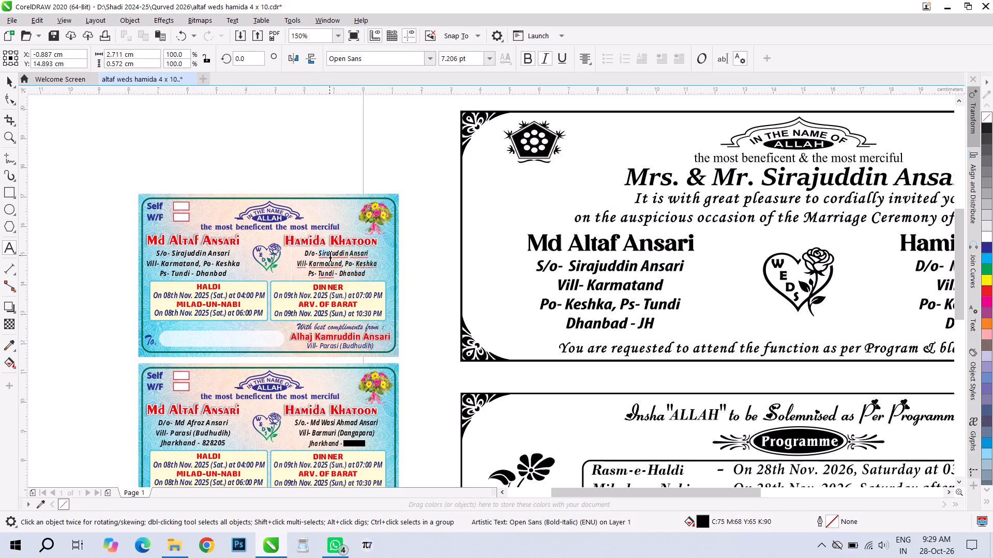
left_click_drag(330, 255, 350, 256)
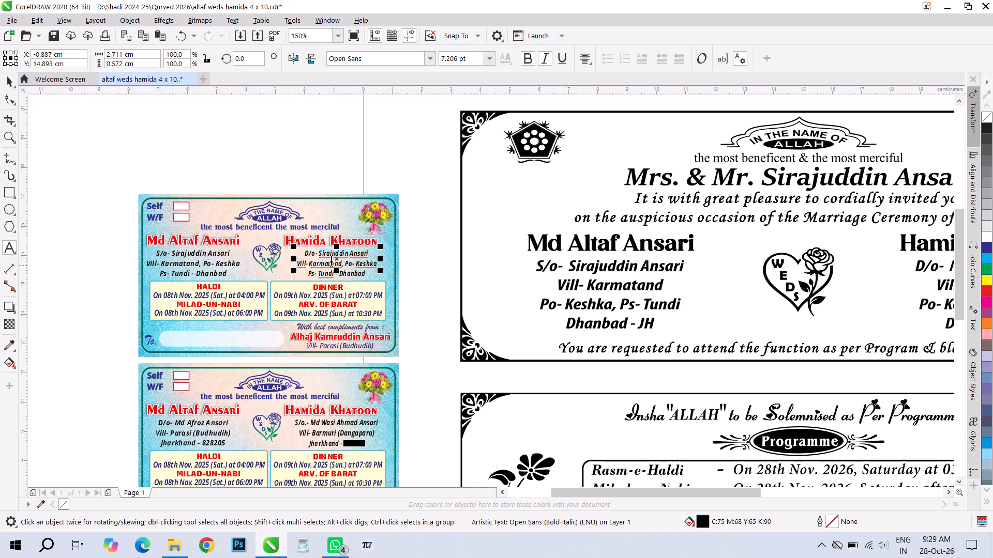
scroll(323, 256, "down", 1)
scroll(417, 256, "up", 1)
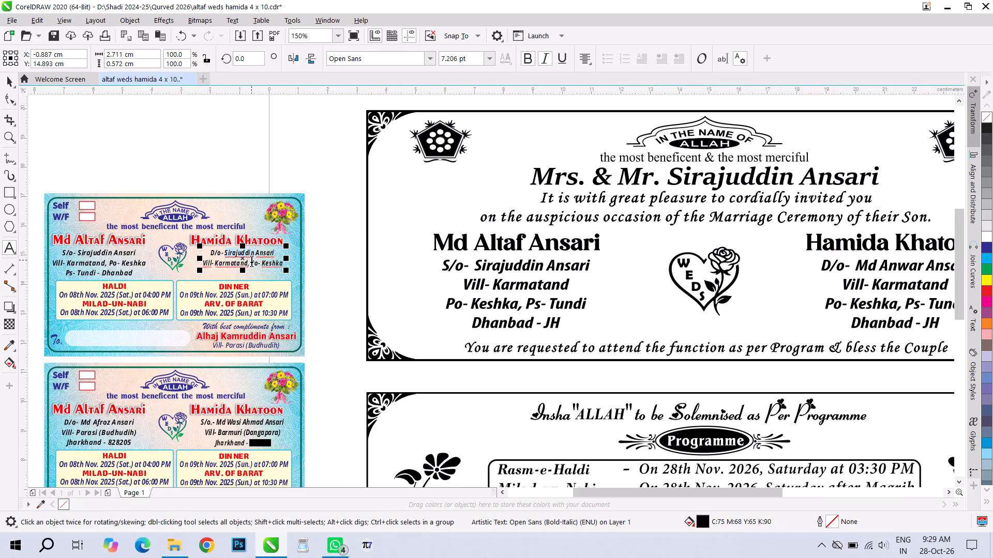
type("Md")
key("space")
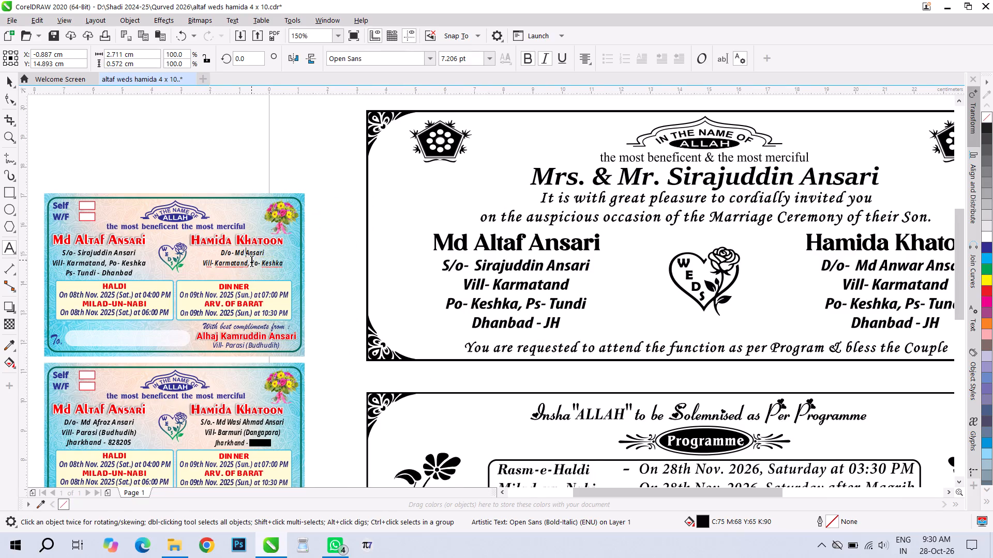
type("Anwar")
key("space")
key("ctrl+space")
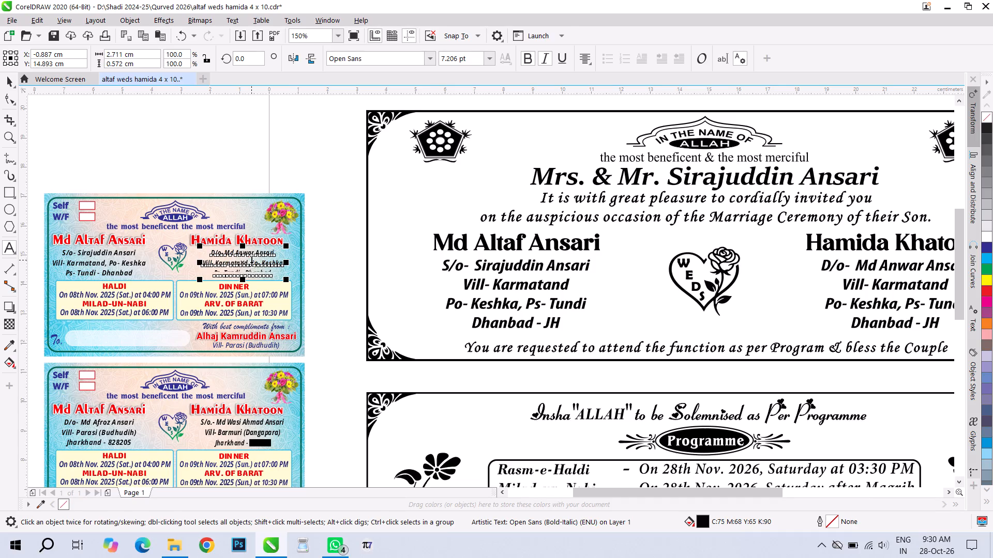
left_click(233, 185)
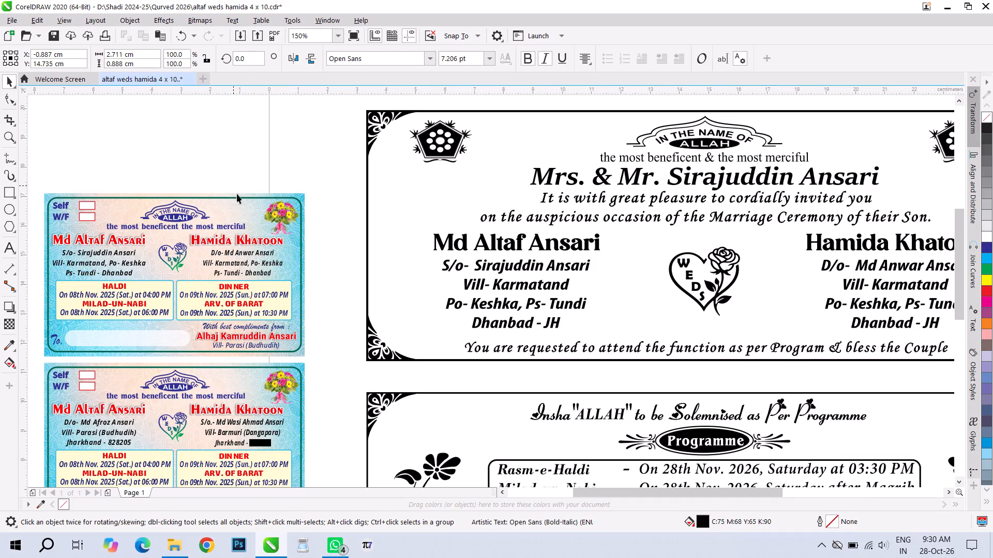
Change the HALDI line on the upper card to "On 28th Nov. 2026 (Sat.) at 03:30 PM".
double_click(154, 292)
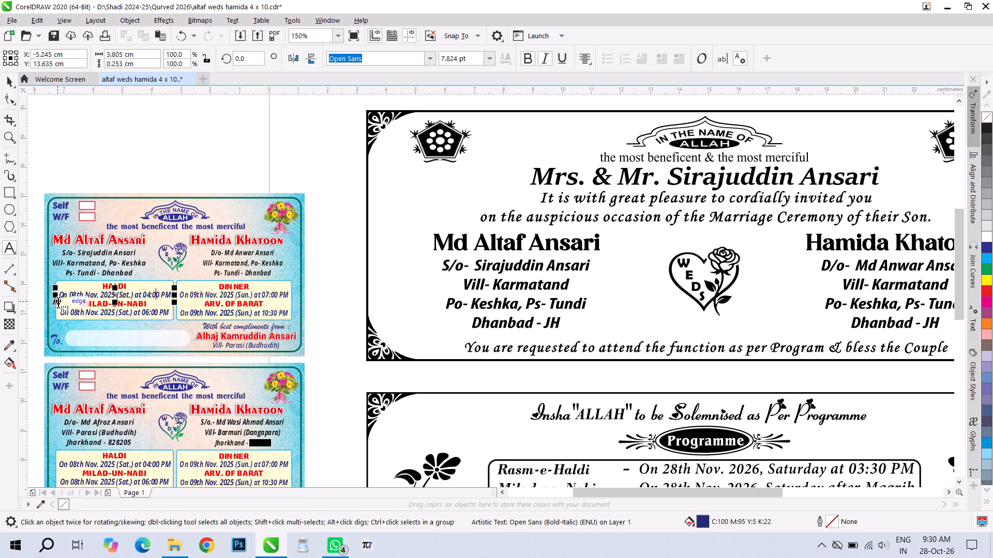
scroll(44, 312, "up", 1)
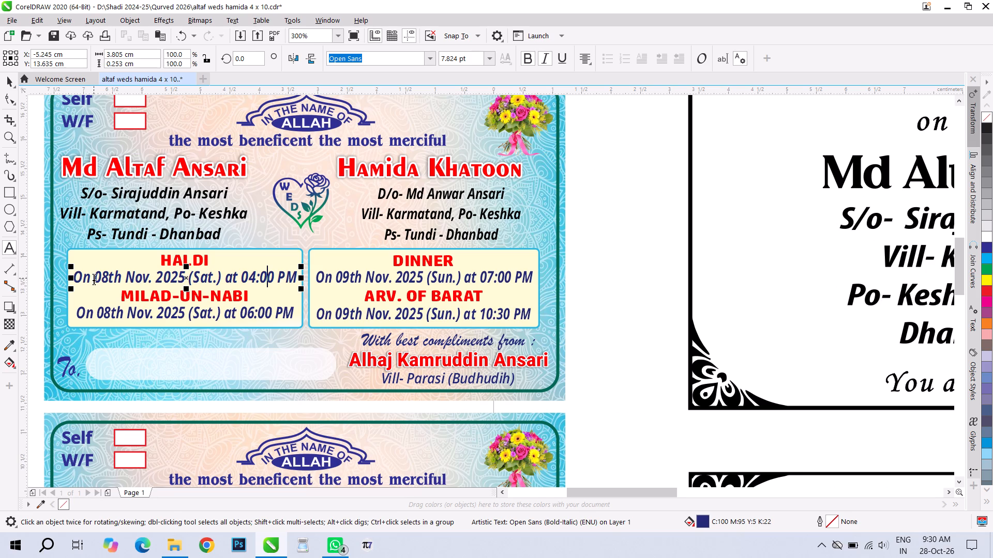
left_click_drag(95, 278, 100, 280)
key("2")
left_click_drag(178, 276, 185, 277)
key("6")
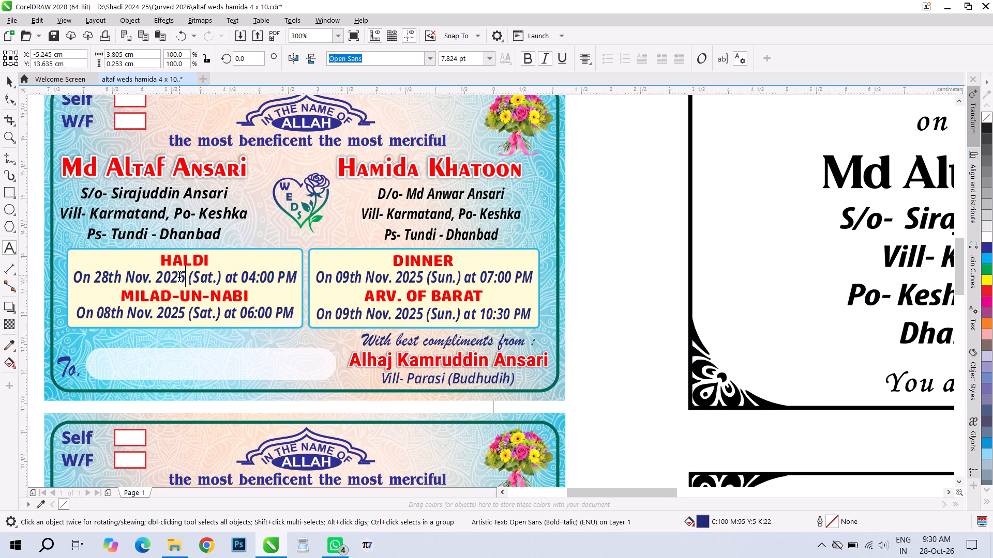
left_click(251, 275)
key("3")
left_click_drag(260, 280, 261, 280)
left_click_drag(261, 280, 265, 281)
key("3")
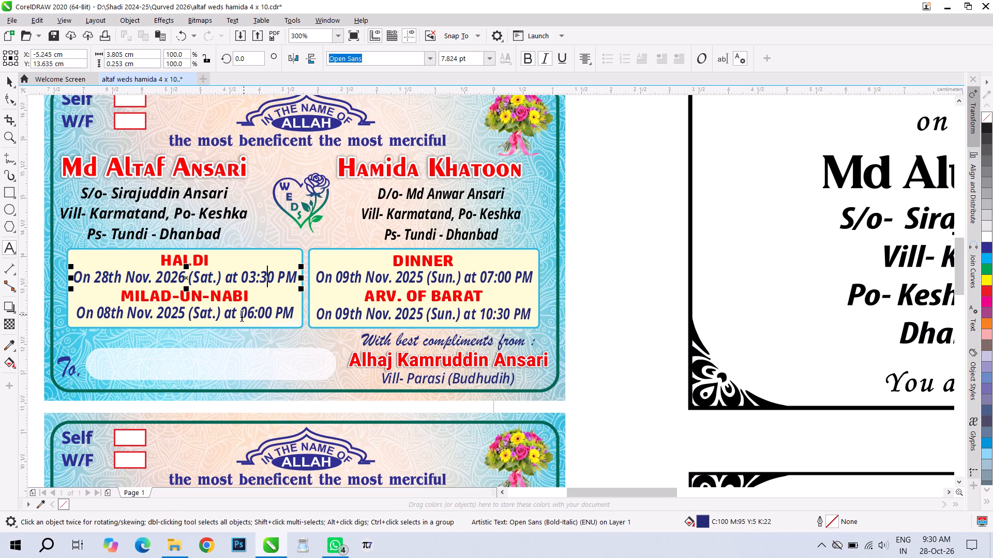
Change the MILAD-UN-NABI line on the upper card to "On 28th Nov. 2026 (Sat.) after Magrib".
left_click_drag(98, 312, 103, 313)
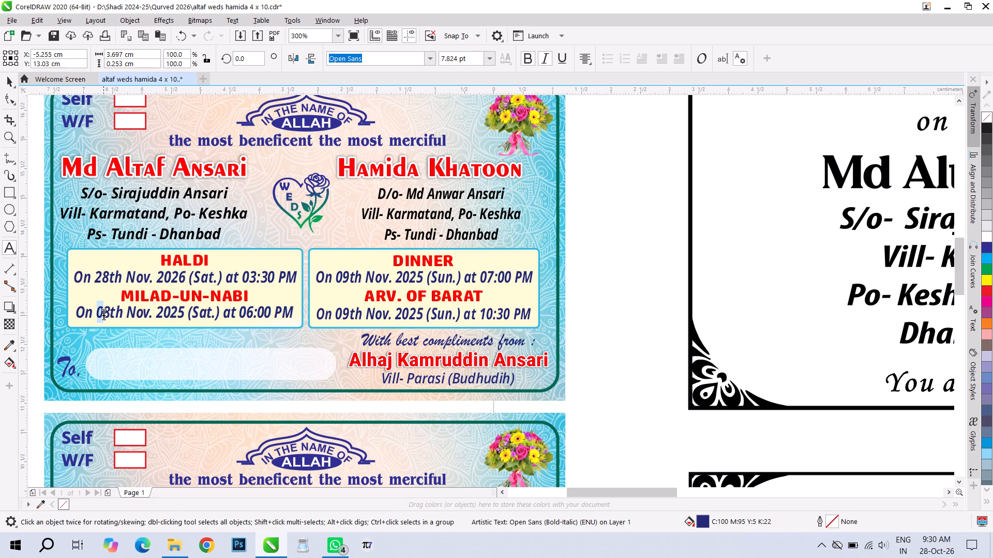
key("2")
left_click_drag(179, 311, 182, 312)
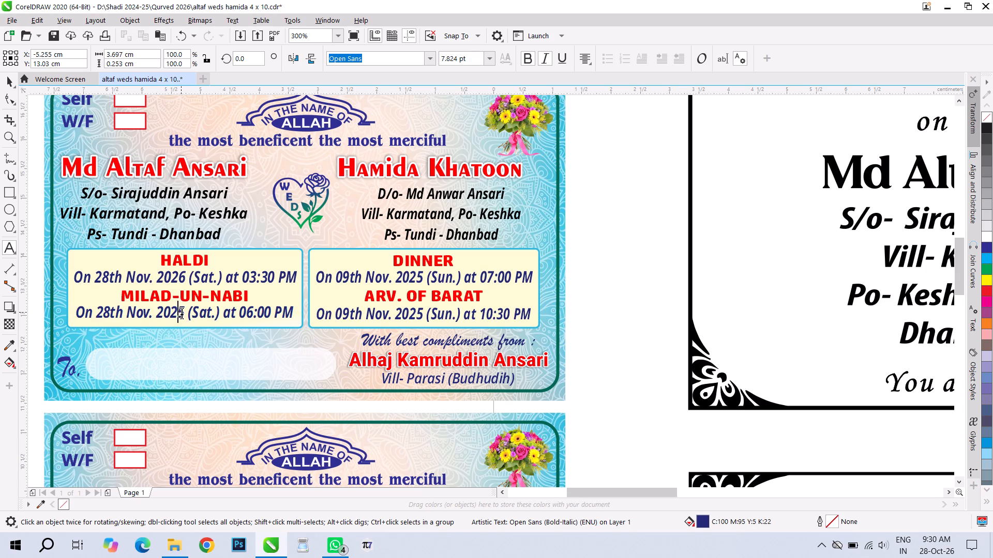
left_click_drag(182, 312, 186, 313)
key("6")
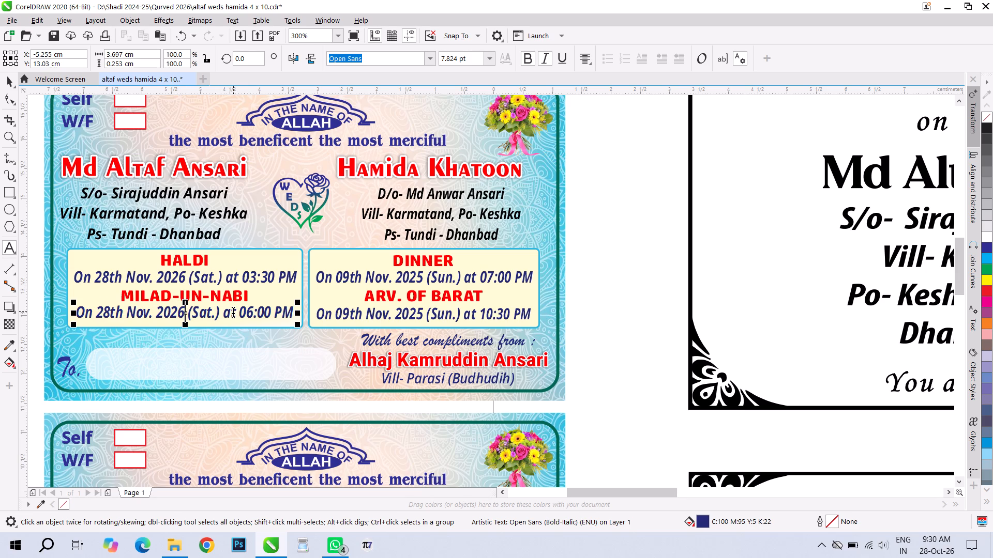
left_click_drag(232, 311, 295, 310)
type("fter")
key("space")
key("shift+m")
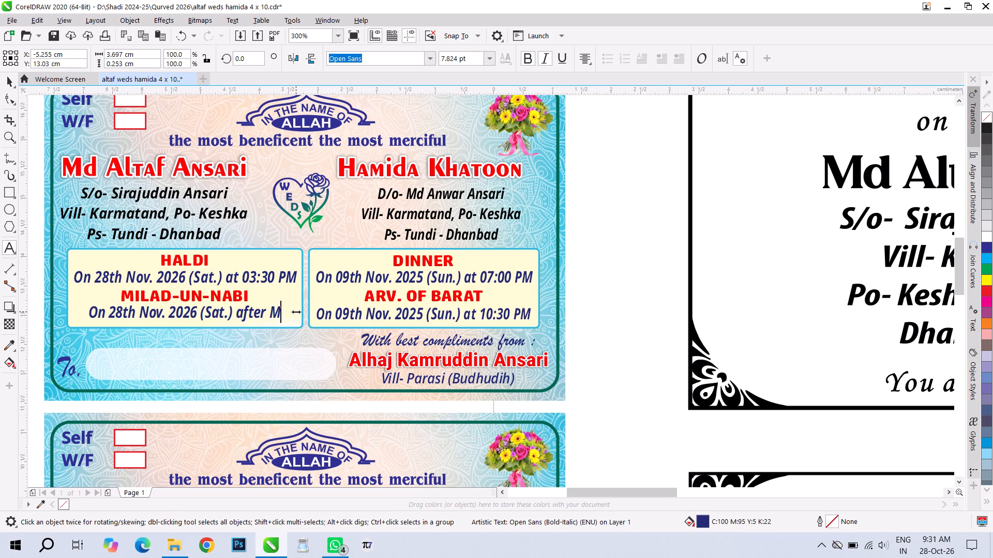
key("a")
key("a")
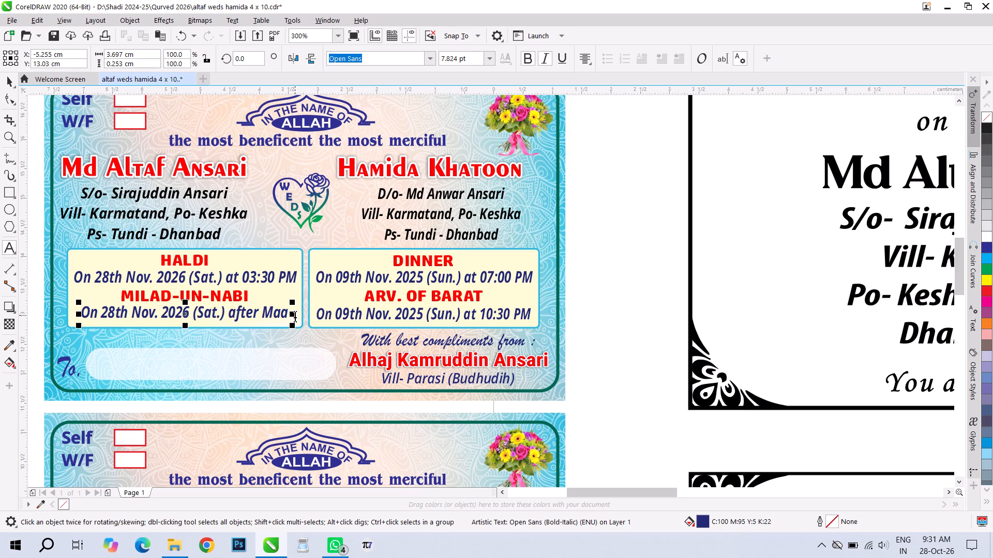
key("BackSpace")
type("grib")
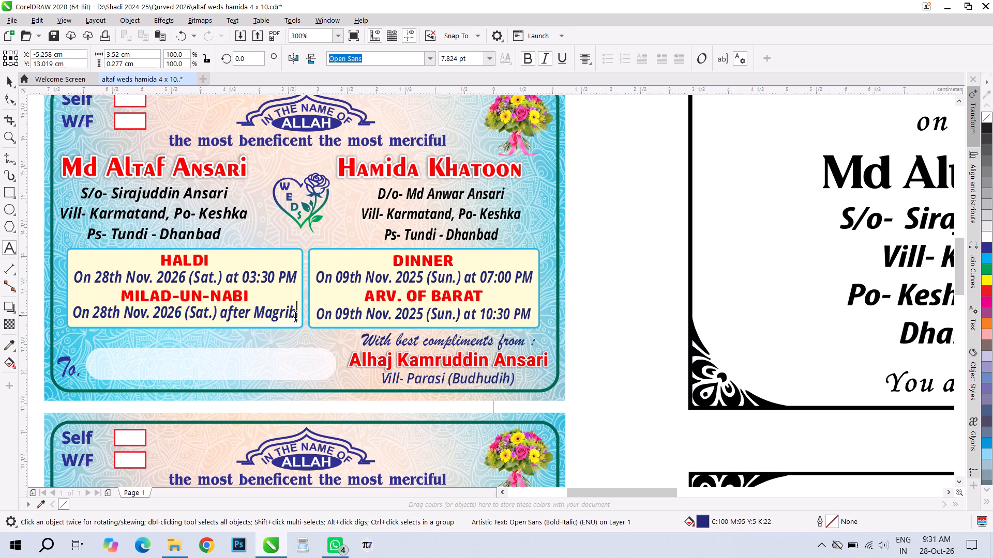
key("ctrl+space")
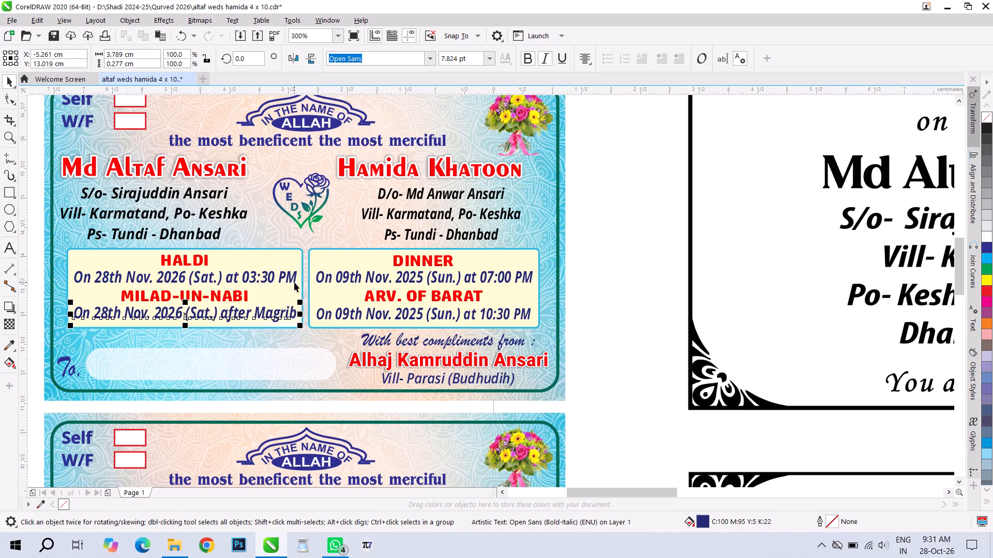
Swap the DINNER and ARV. OF BARAT headings on the upper card so ARV. OF BARAT sits above DINNER.
scroll(294, 282, "down", 1)
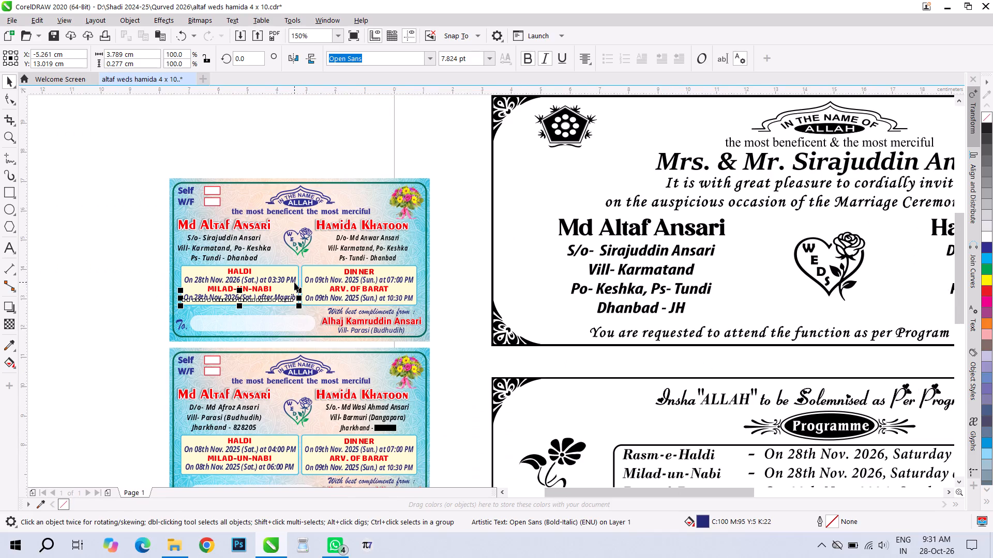
scroll(294, 282, "up", 1)
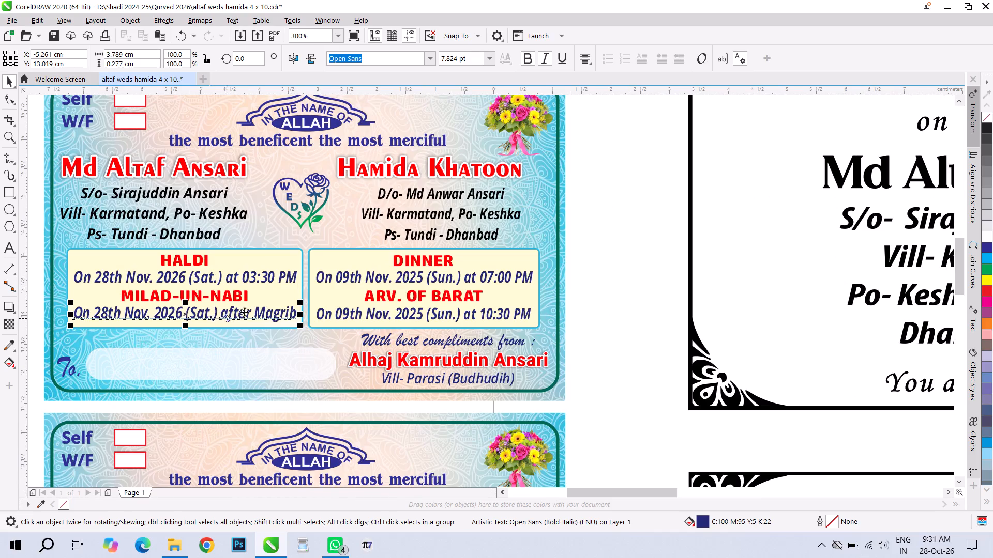
left_click(385, 278)
left_click(390, 298)
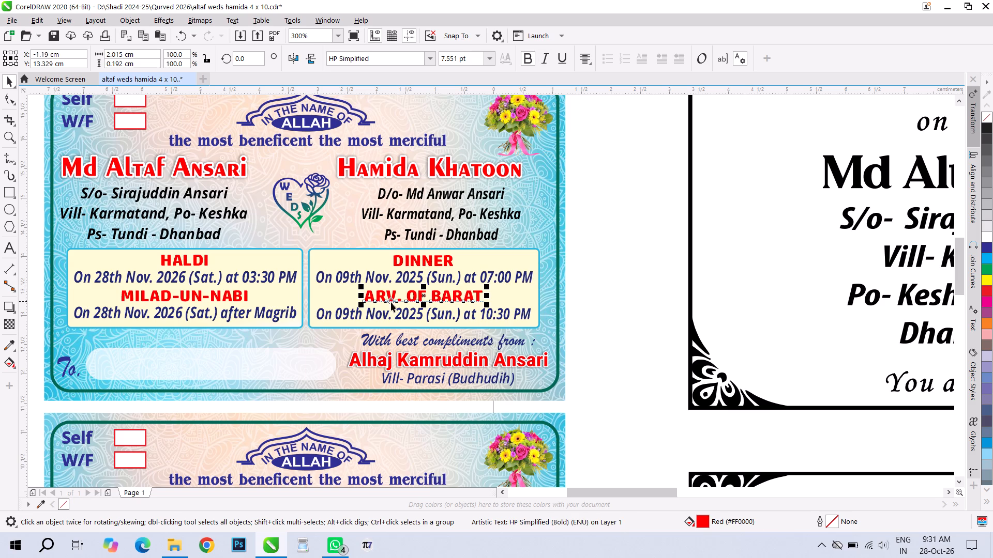
left_click_drag(393, 301, 394, 256)
left_click_drag(399, 266, 399, 301)
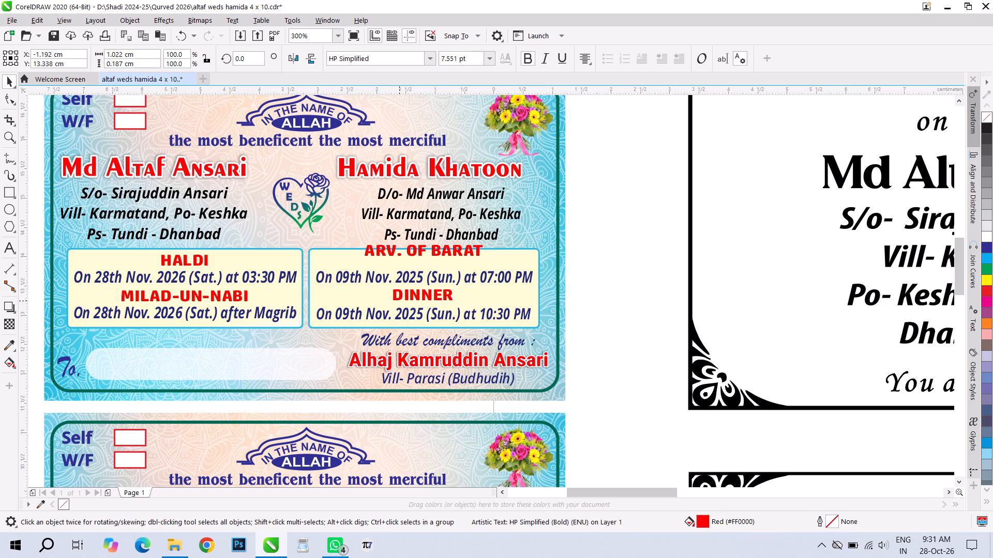
left_click_drag(399, 301, 399, 302)
left_click_drag(414, 254, 414, 261)
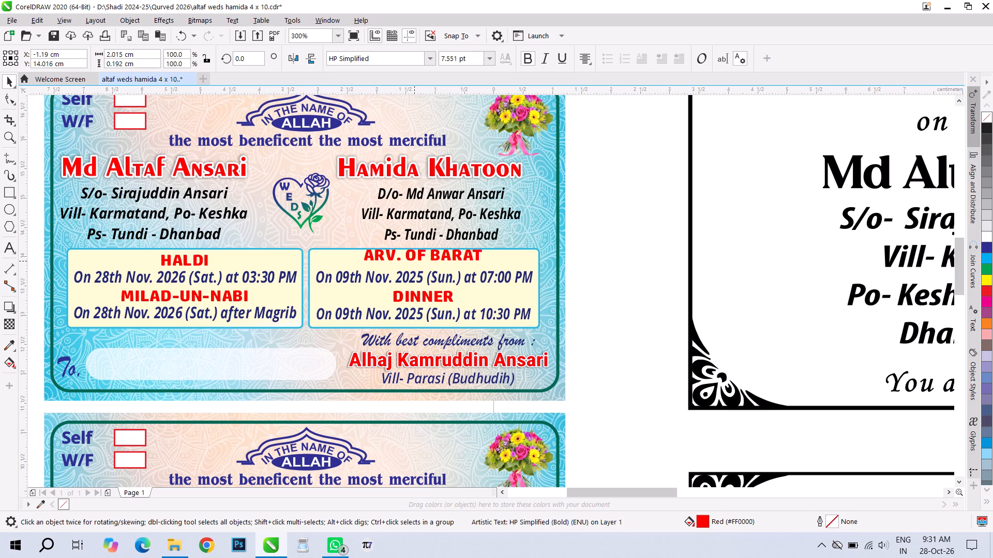
left_click_drag(414, 261, 414, 262)
Align the ARV. OF BARAT heading level with the top of the HALDI heading on the upper card.
left_click(180, 263, "shift")
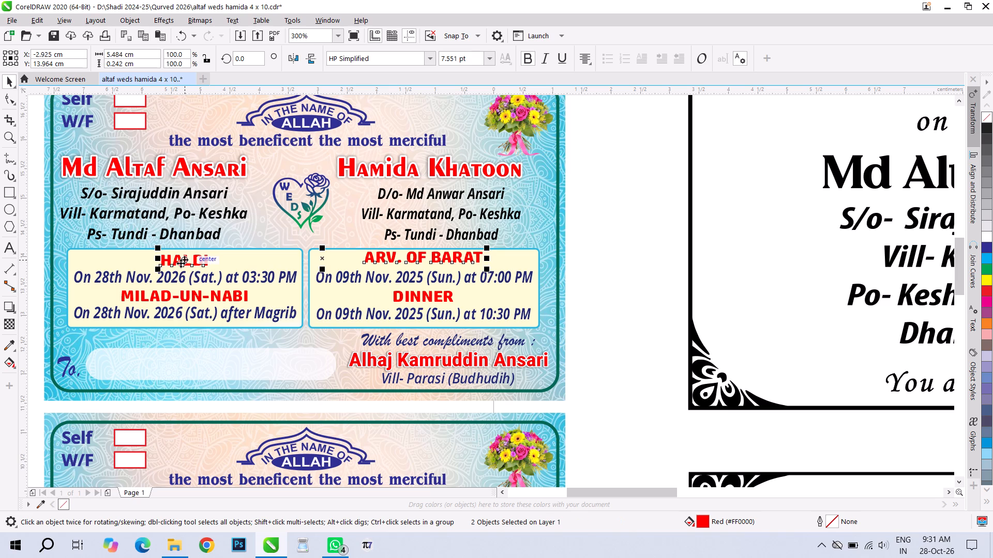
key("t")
left_click(603, 233)
Change the ARV. OF BARAT heading on the upper card to DEP. OF BARAT.
double_click(447, 261)
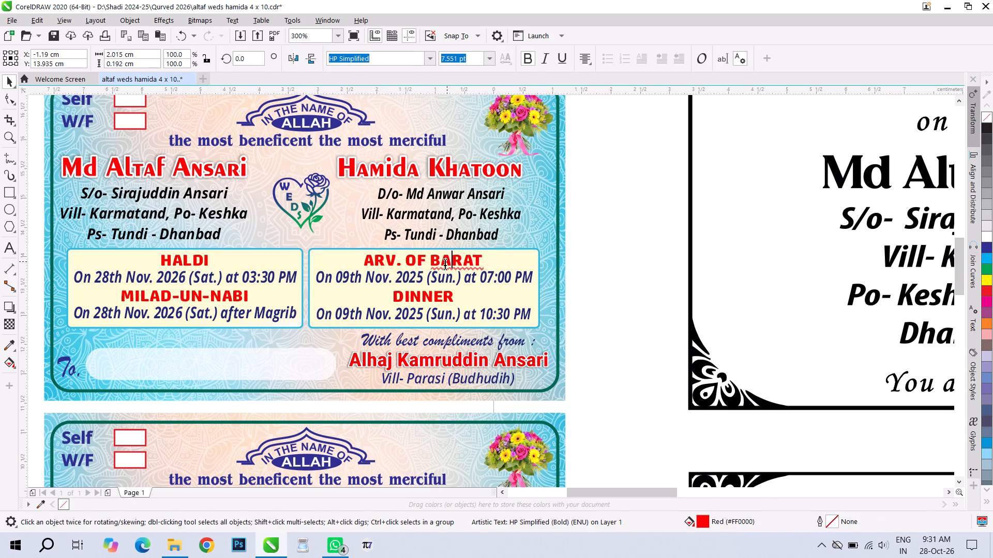
left_click_drag(365, 258, 394, 259)
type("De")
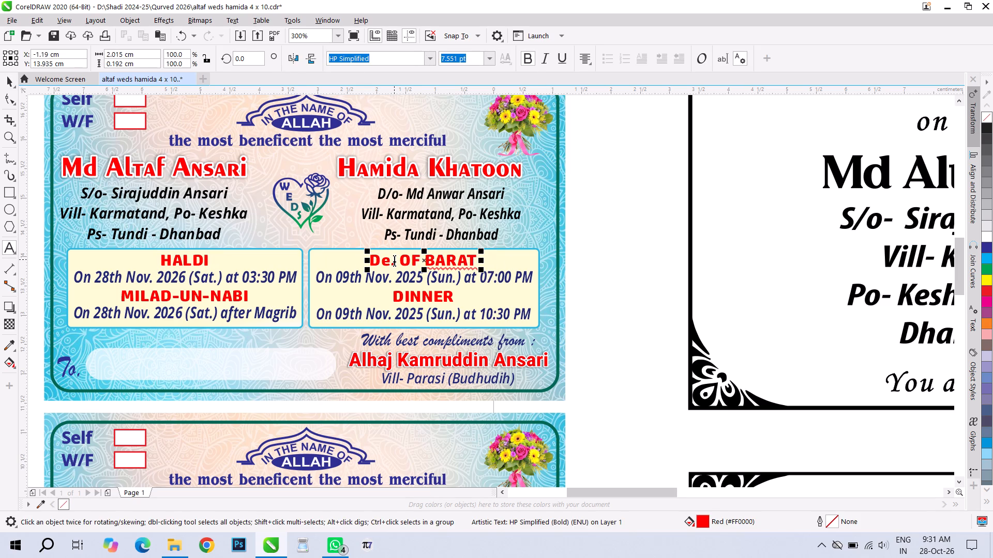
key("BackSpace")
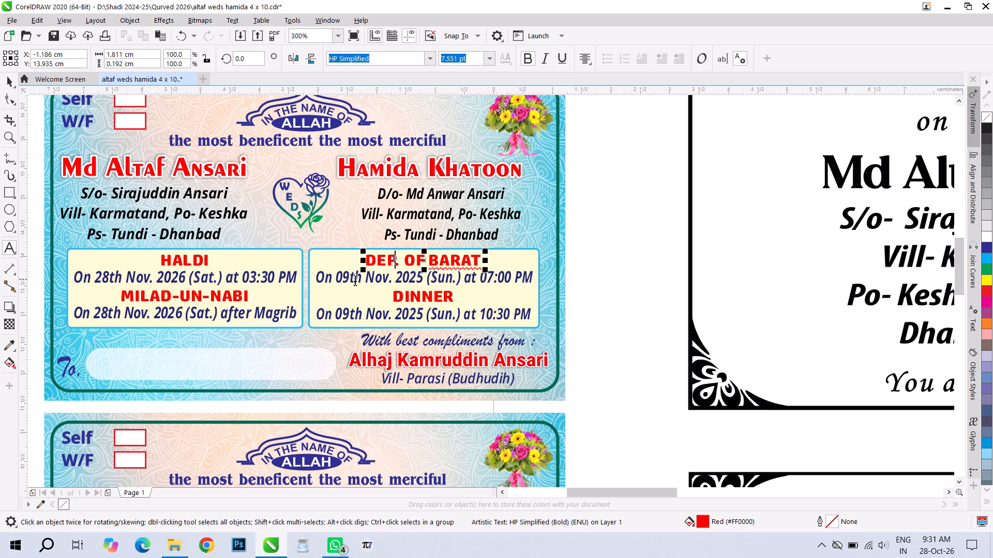
Change the line under DEP. OF BARAT to "On 29th Nov. 2026 (Sun.) at 10:00 PM".
left_click_drag(337, 279, 345, 278)
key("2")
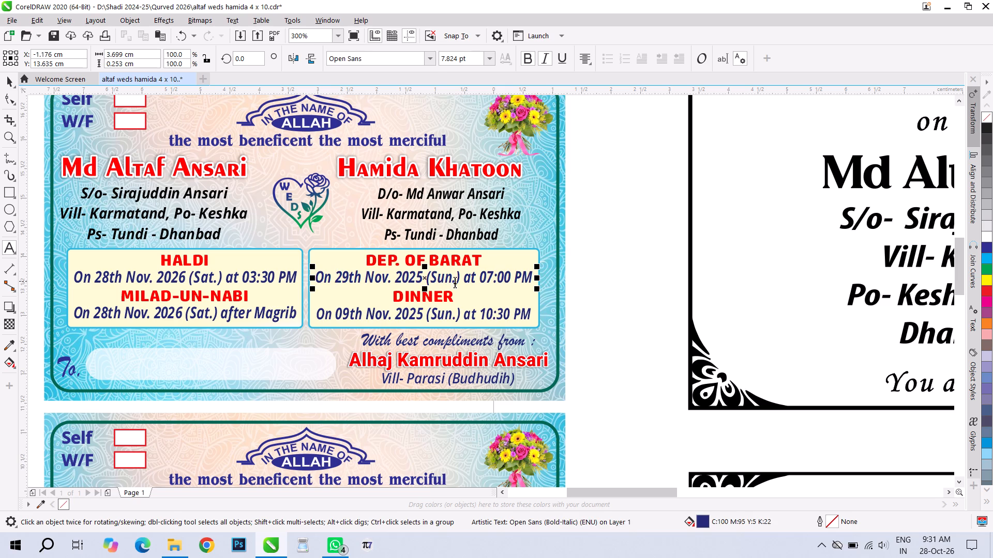
left_click_drag(416, 274, 421, 274)
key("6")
left_click_drag(486, 280, 492, 280)
key("BackSpace")
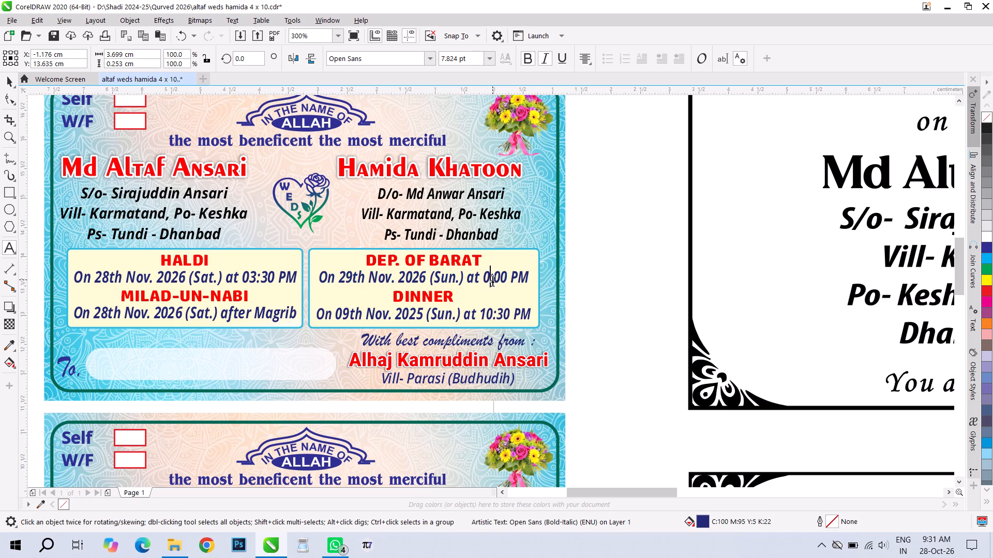
key("BackSpace")
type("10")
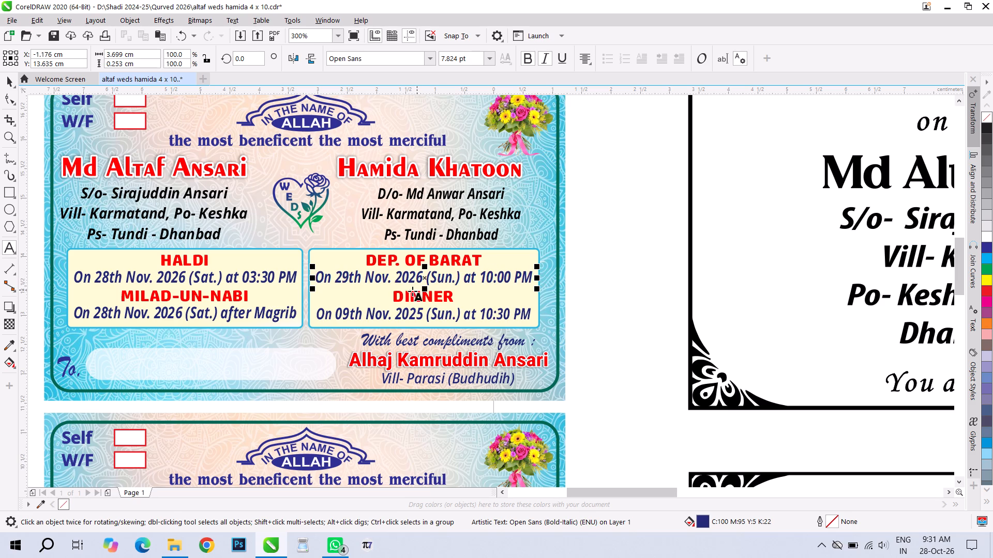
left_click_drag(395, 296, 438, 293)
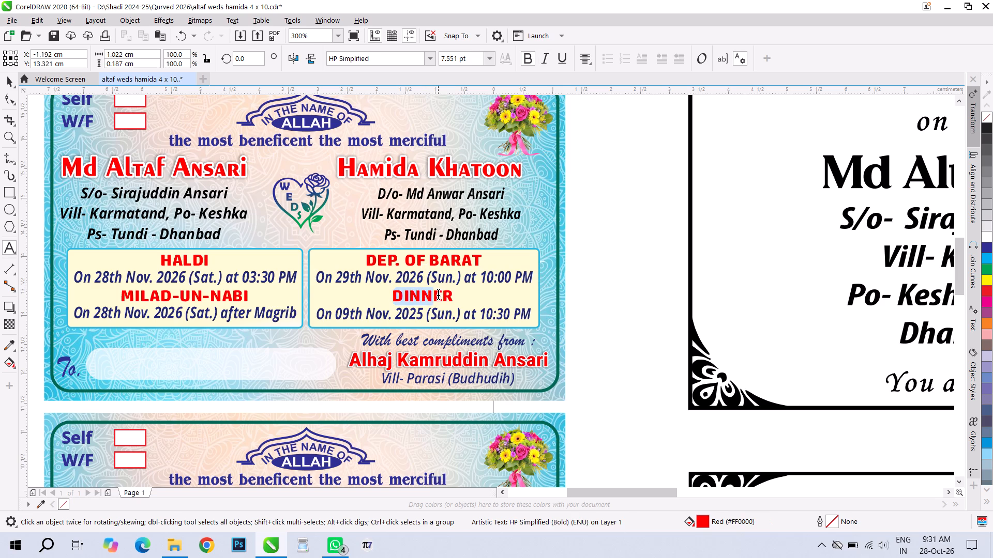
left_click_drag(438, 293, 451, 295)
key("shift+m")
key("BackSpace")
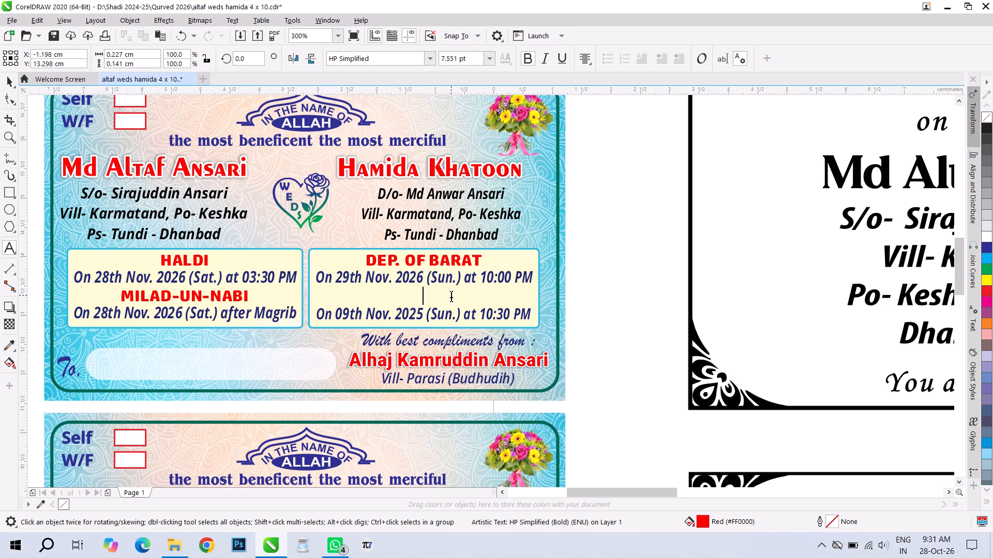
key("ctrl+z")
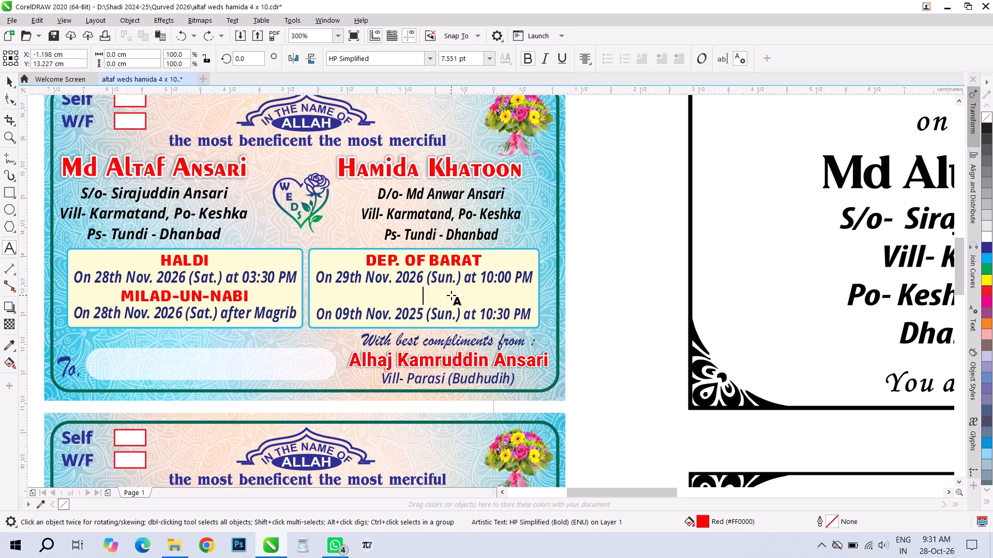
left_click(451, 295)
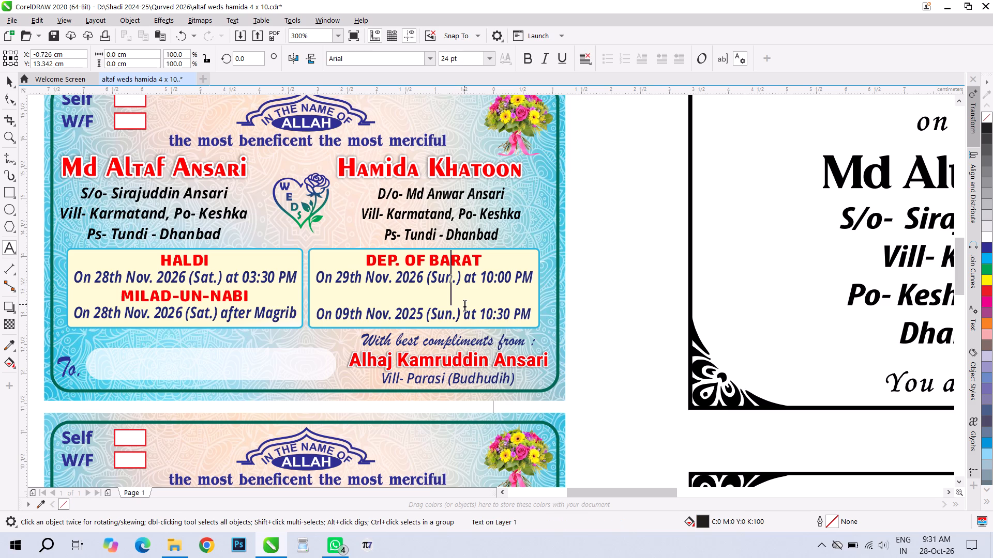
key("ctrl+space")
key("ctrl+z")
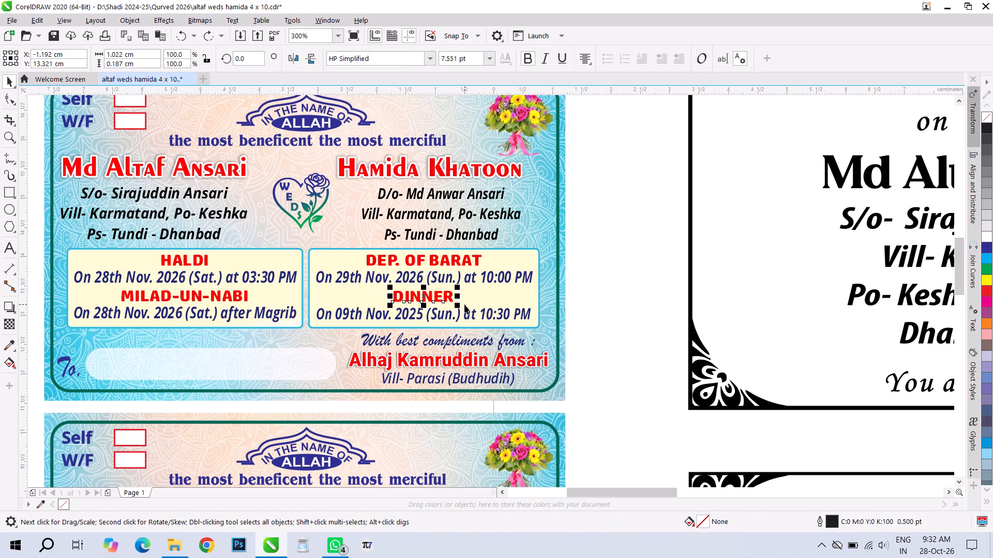
Change the date in the line under DINNER on the upper card to 30th Nov. 2026.
double_click(417, 315)
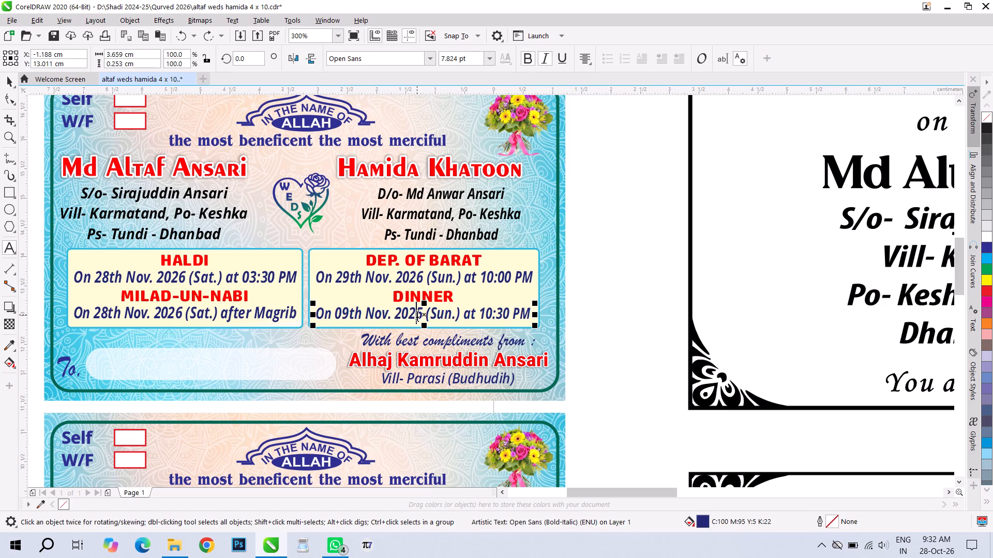
left_click_drag(336, 316, 343, 315)
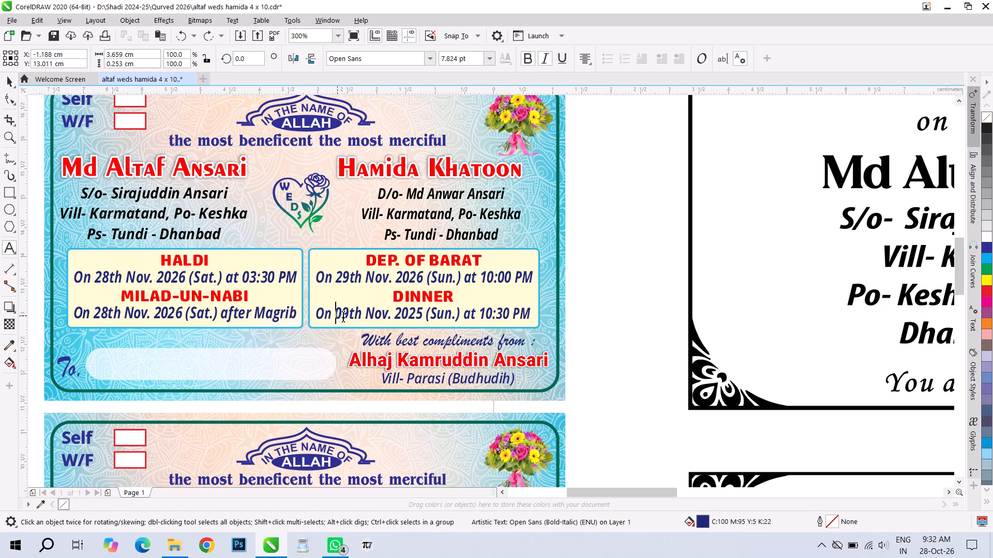
left_click_drag(343, 315, 349, 315)
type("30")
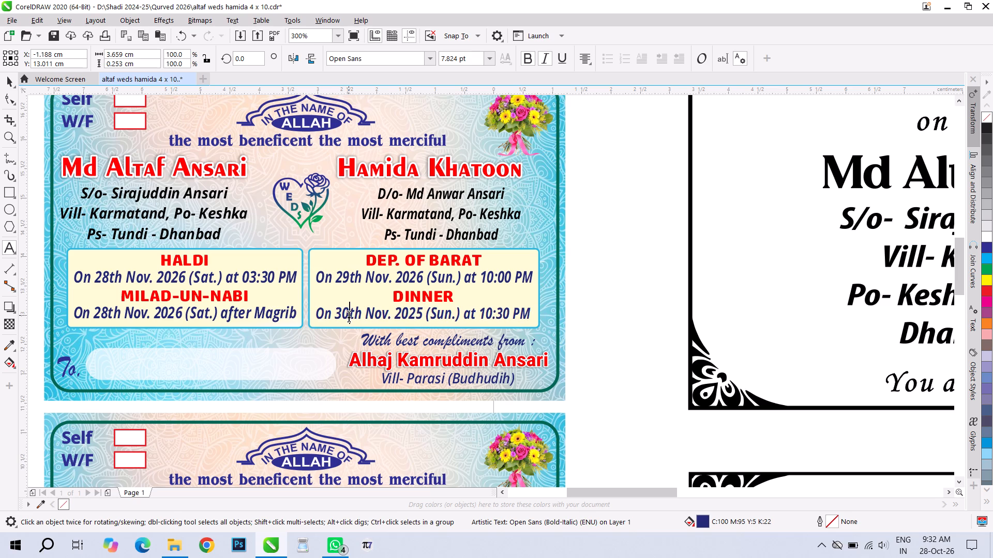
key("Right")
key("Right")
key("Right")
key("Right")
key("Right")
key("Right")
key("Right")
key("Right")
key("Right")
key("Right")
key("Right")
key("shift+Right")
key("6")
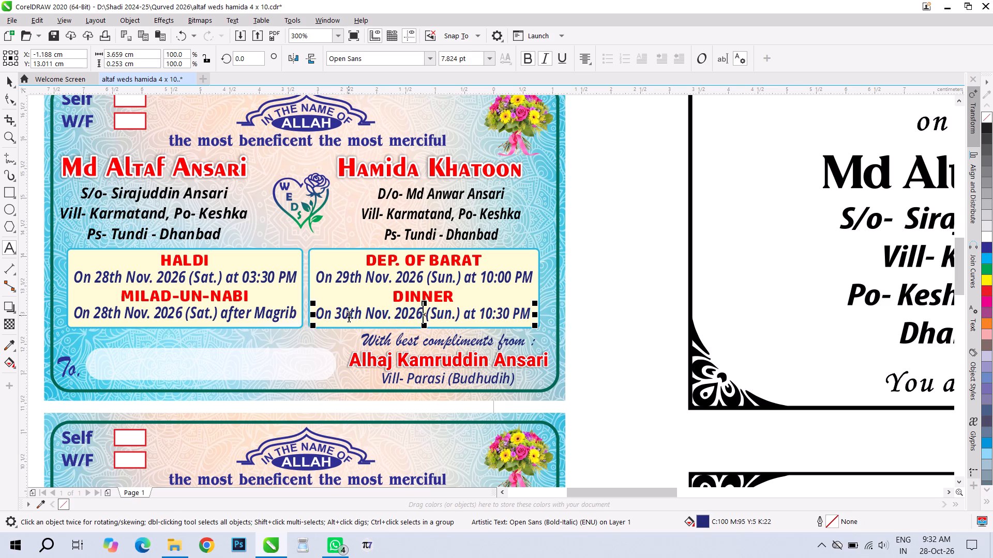
Change the weekday in the DINNER date line to (Mon.).
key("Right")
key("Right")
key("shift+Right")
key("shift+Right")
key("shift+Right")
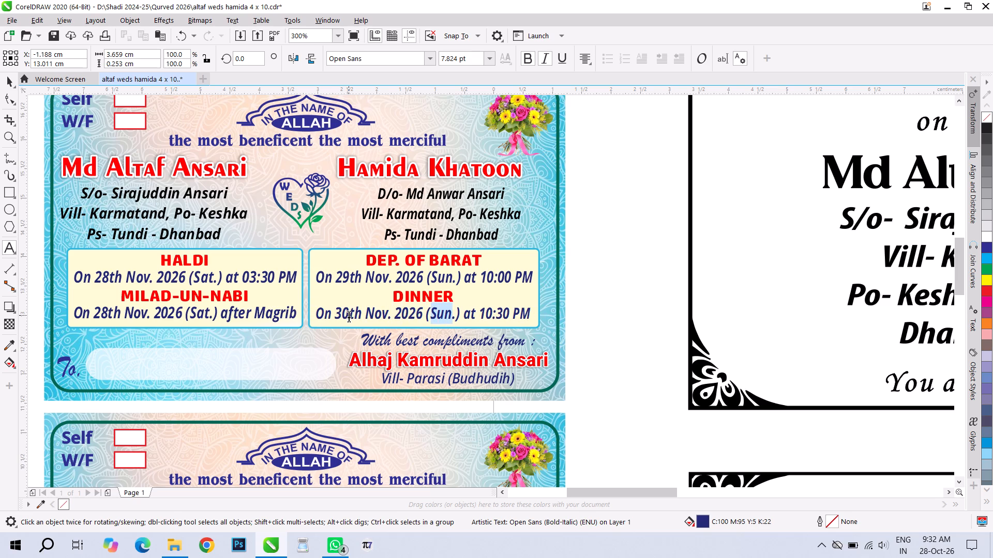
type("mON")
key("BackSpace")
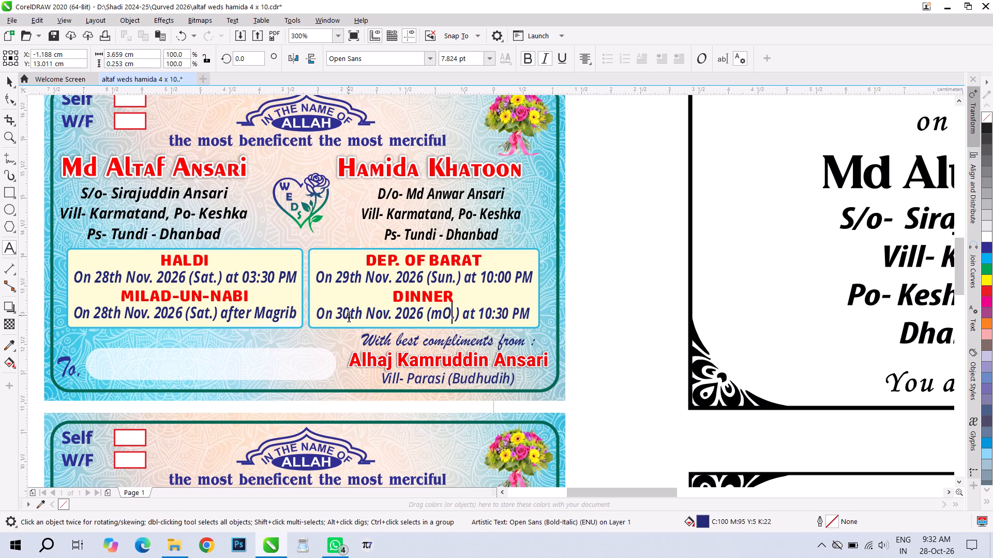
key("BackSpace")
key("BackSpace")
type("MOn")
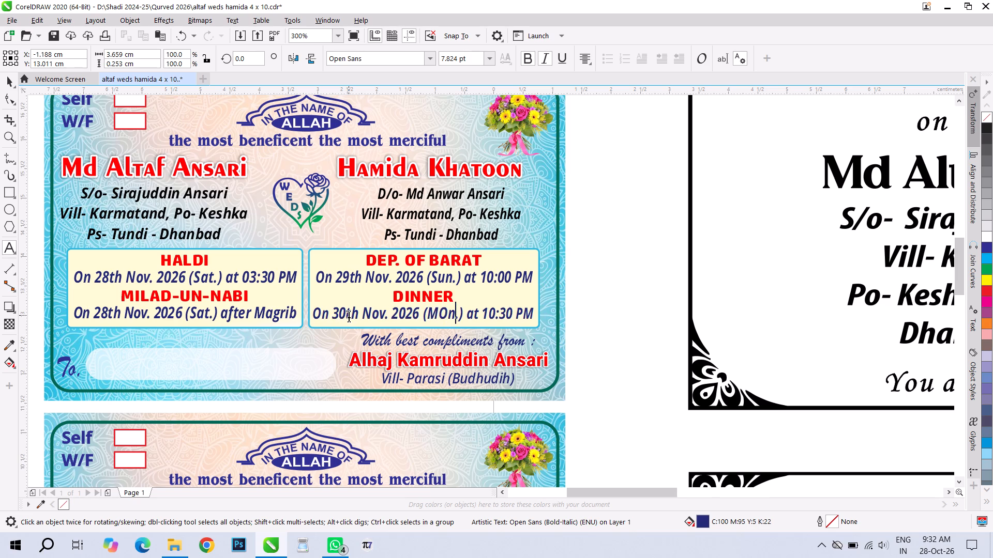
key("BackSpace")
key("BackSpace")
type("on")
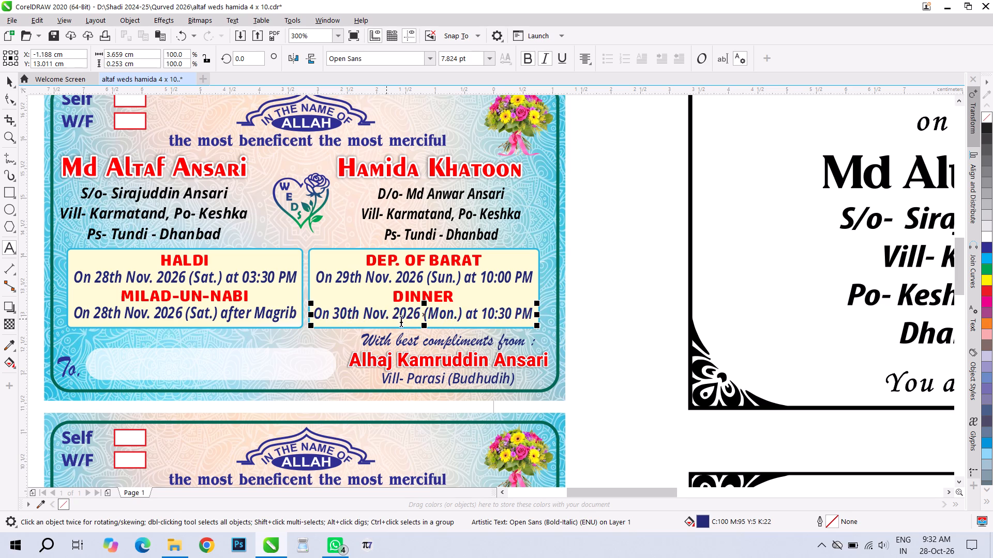
Set the time in the DINNER line on the upper card to 06:00 PM.
left_click_drag(483, 315, 489, 315)
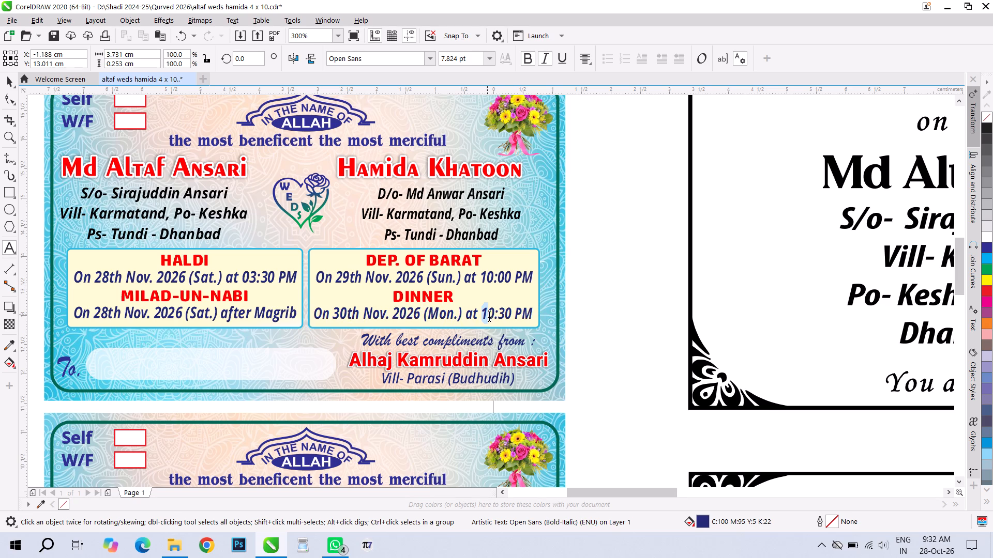
left_click_drag(489, 315, 494, 315)
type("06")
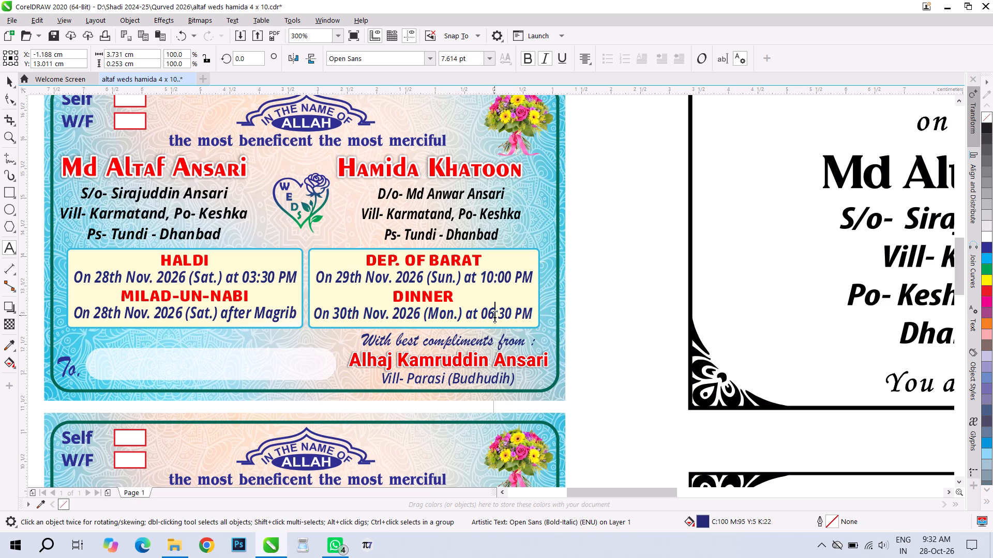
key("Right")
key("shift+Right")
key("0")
Replace the name under "With best compliments from" with the groom's father's name, keeping the existing surname.
left_click_drag(350, 359, 363, 360)
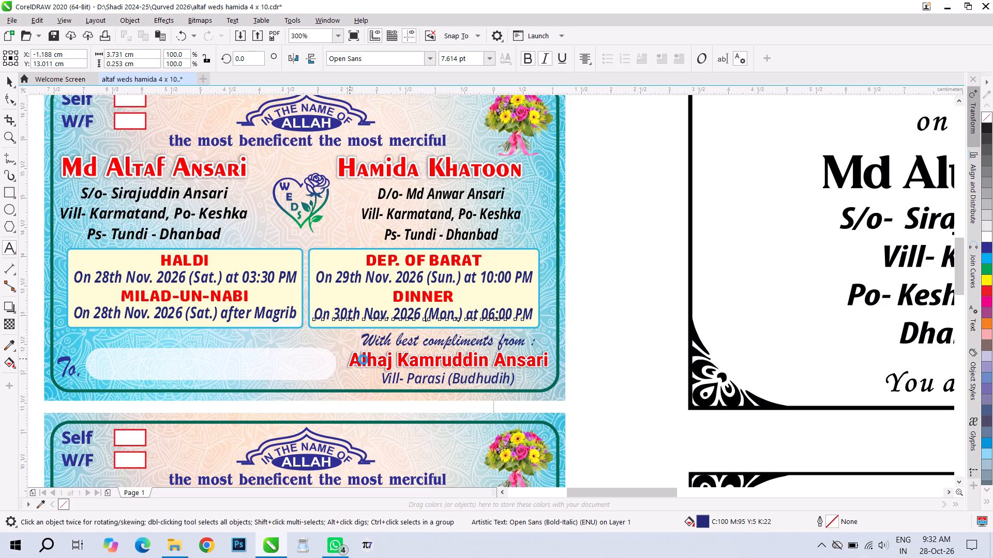
left_click_drag(363, 360, 486, 361)
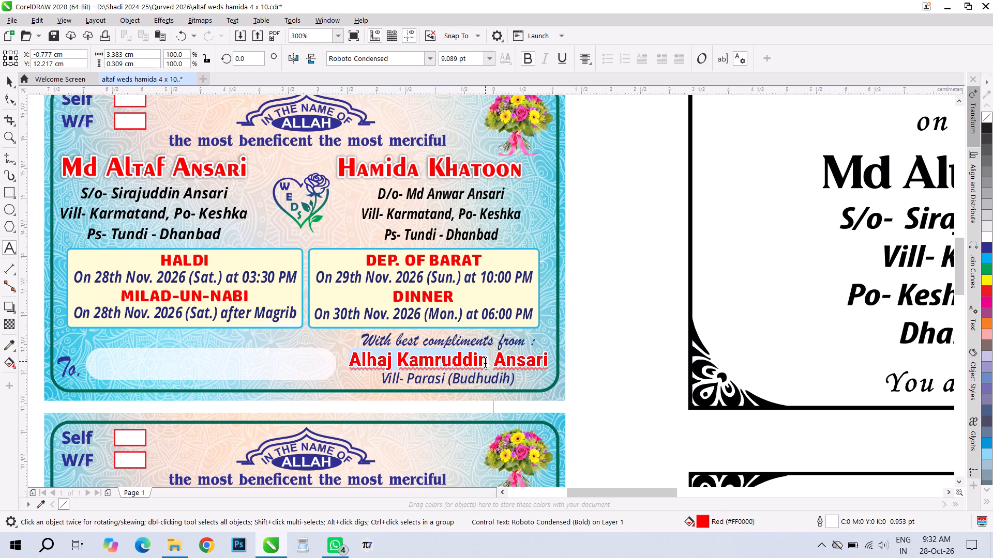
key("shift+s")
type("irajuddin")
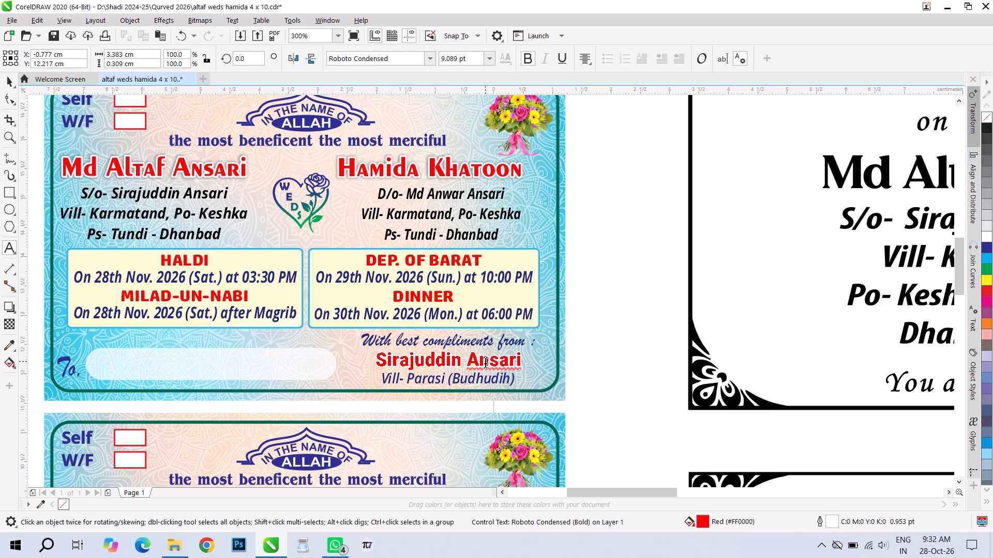
Change the address line under the compliments name to the groom's village and post office, in the Vill- and Po- format.
left_click_drag(409, 378, 515, 378)
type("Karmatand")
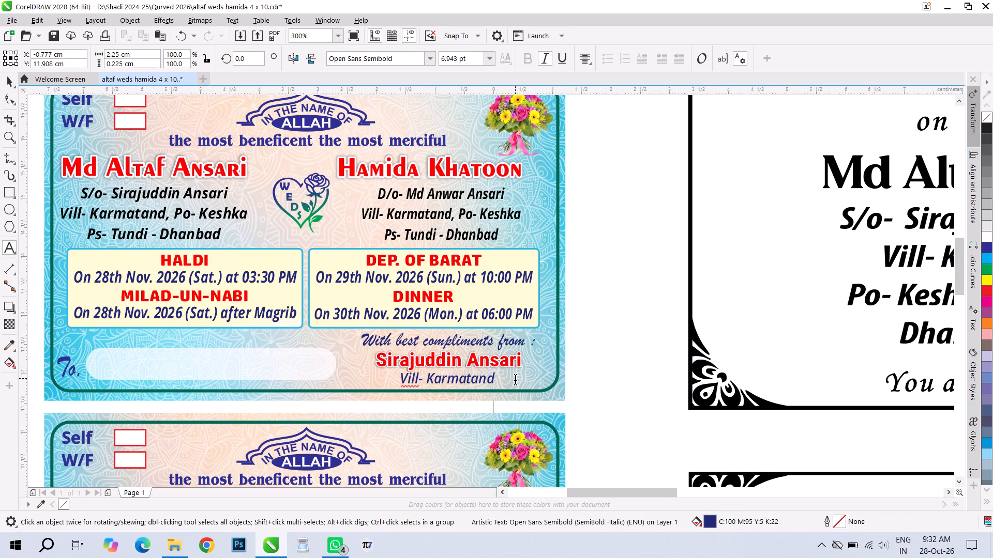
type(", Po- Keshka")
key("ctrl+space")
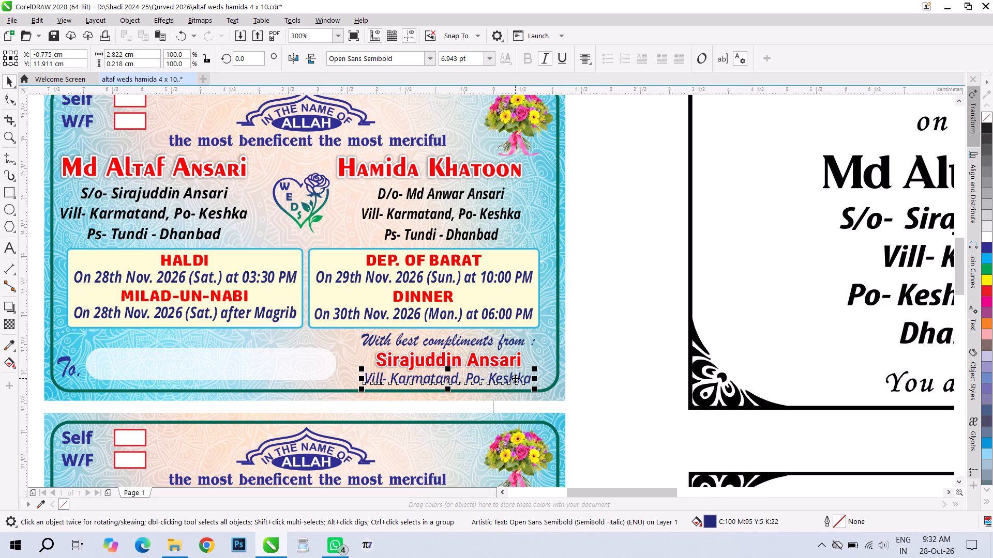
Enlarge the white rounded box beside "To." downward and toward the compliments text, to about 4.4 x 0.64 cm.
left_click(269, 369)
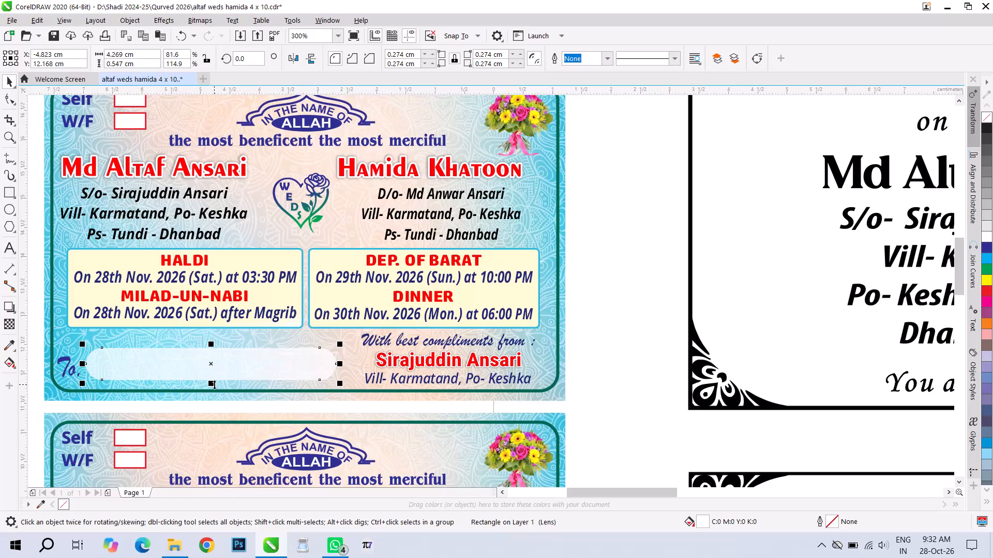
left_click_drag(214, 384, 214, 390)
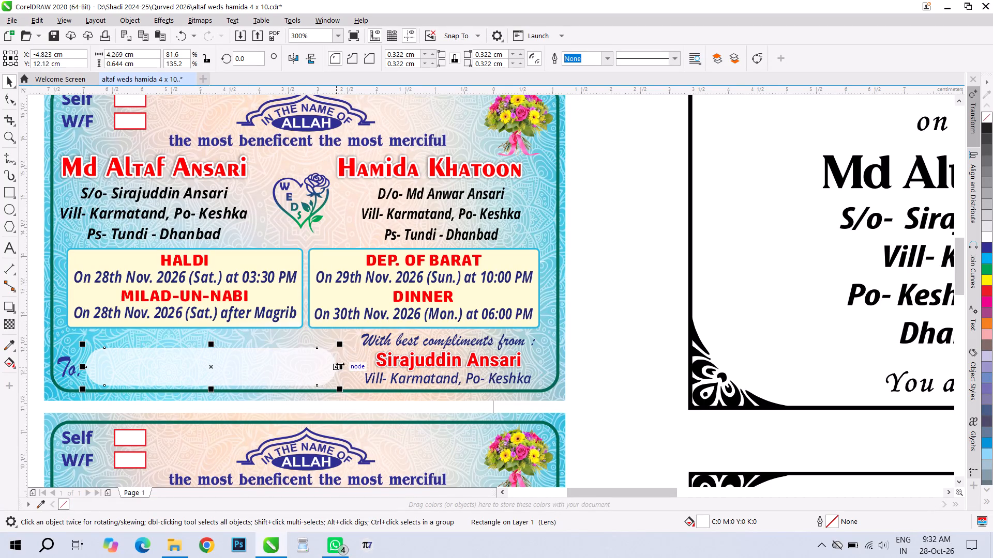
left_click_drag(340, 365, 348, 366)
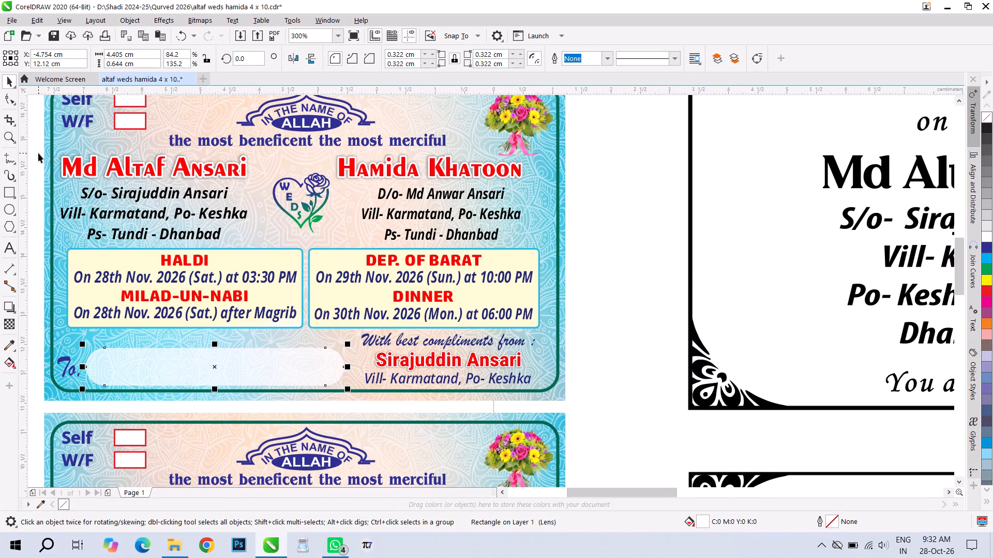
Scale up the groom's name, parentage and address lines together to about 104% on the upper card.
left_click_drag(38, 153, 266, 250)
left_click_drag(255, 244, 264, 249)
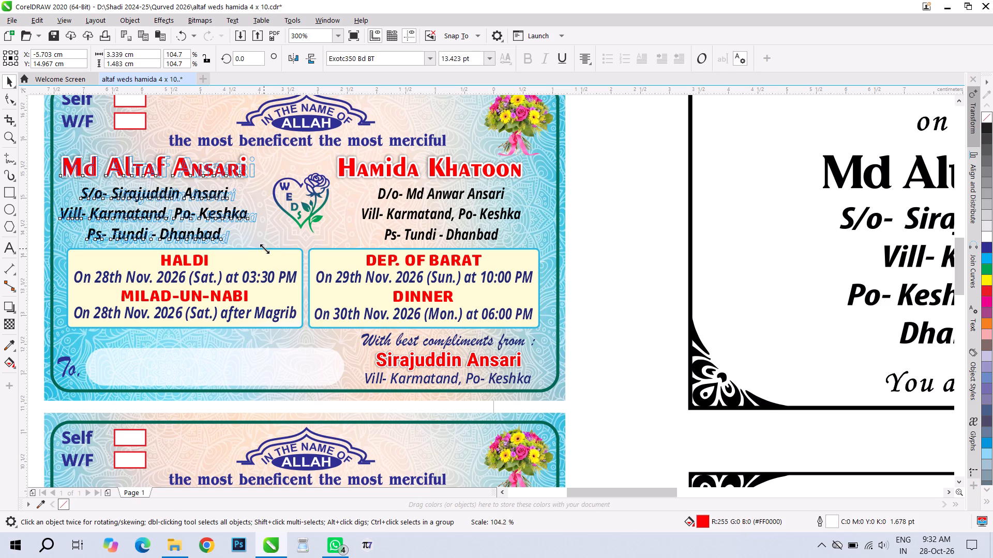
Enlarge the groom's name and details together on the upper card to about 3.50 x 1.56 cm.
left_click_drag(264, 249, 271, 250)
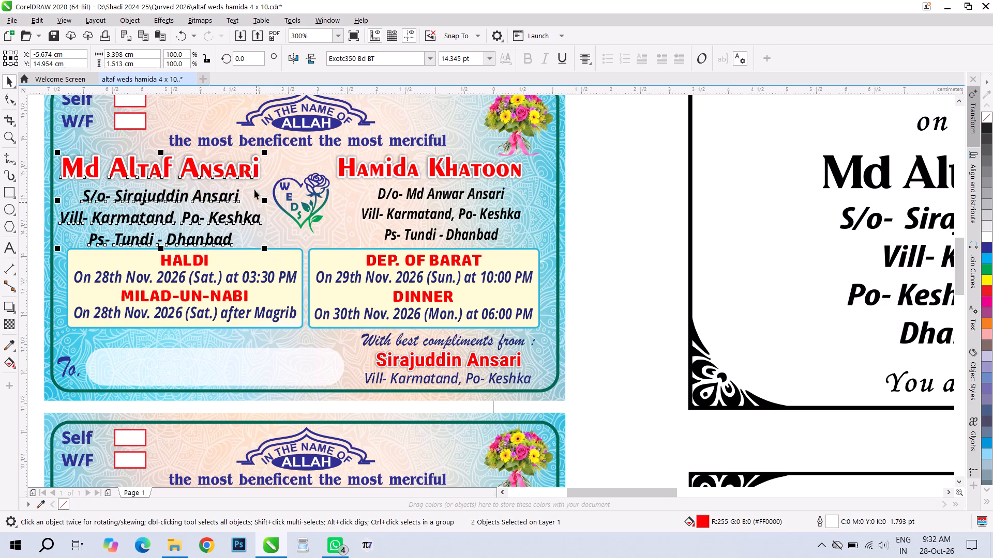
left_click_drag(268, 150, 274, 141)
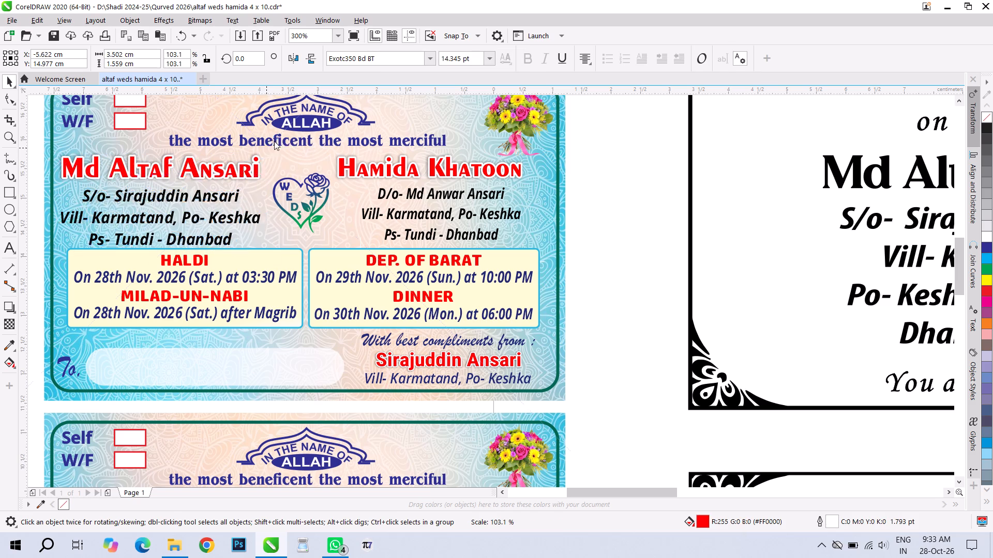
Repeat the last scaling of about 103% on the bride's name, parentage and address lines.
left_click_drag(609, 148, 329, 245)
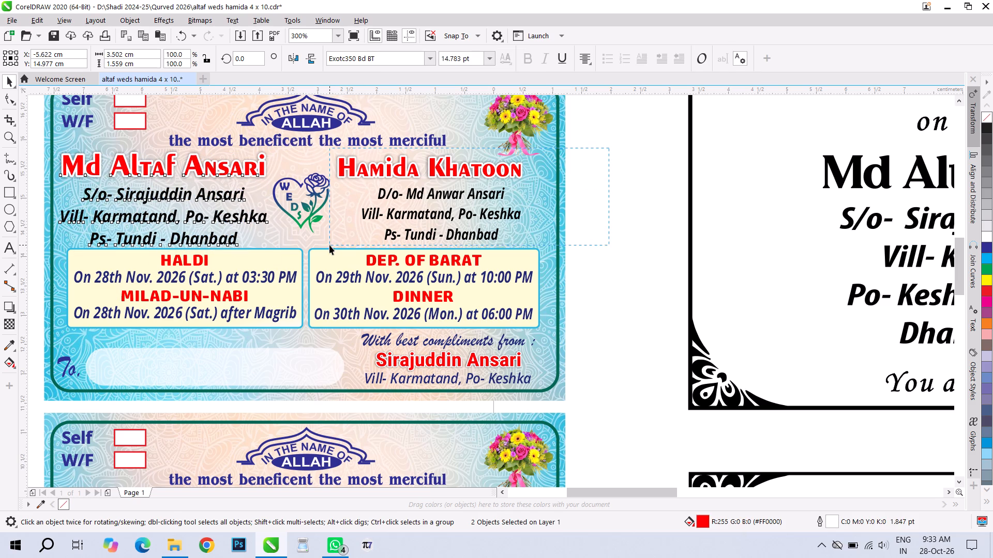
left_click_drag(329, 245, 329, 246)
key("ctrl+r")
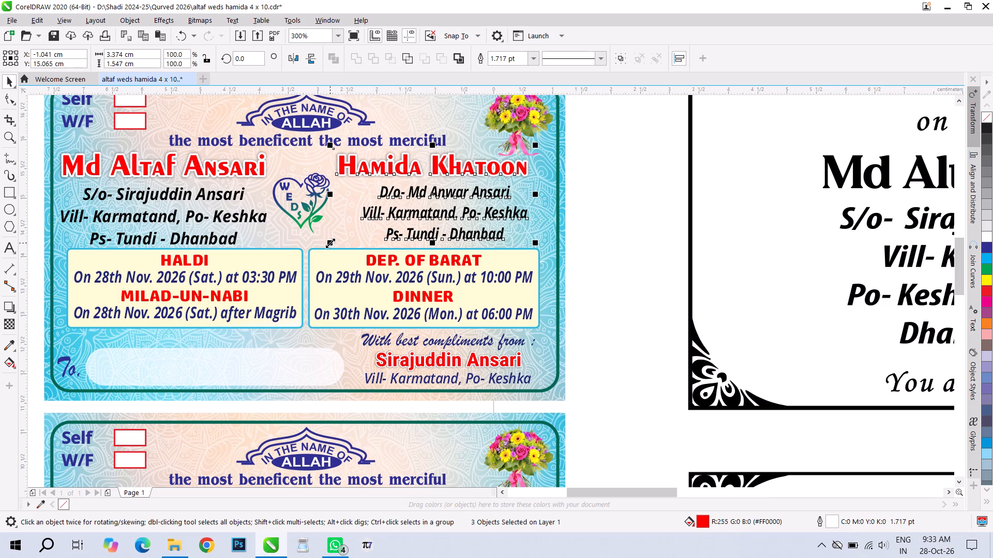
left_click(595, 212)
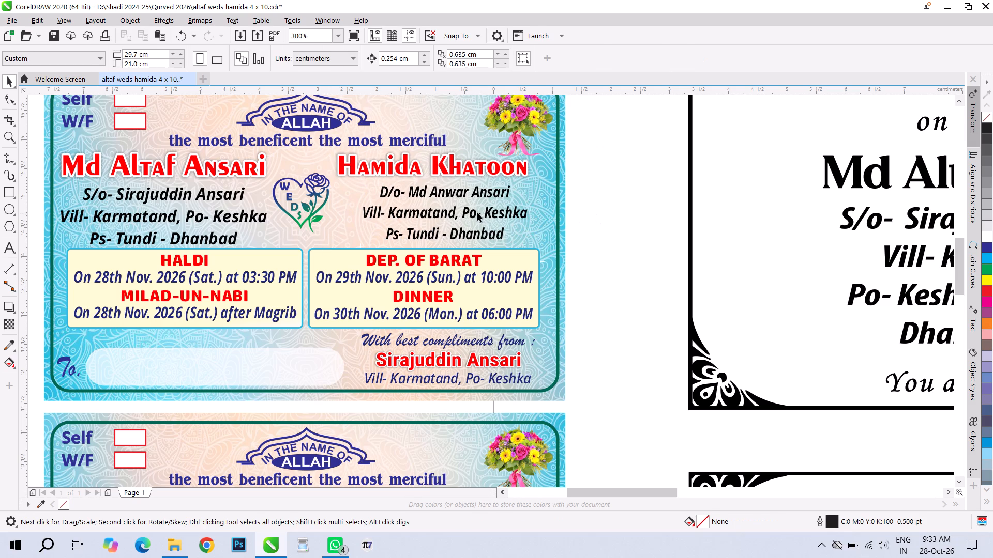
Align the bottom of the bride's parentage and address block with the groom's block.
left_click(476, 212)
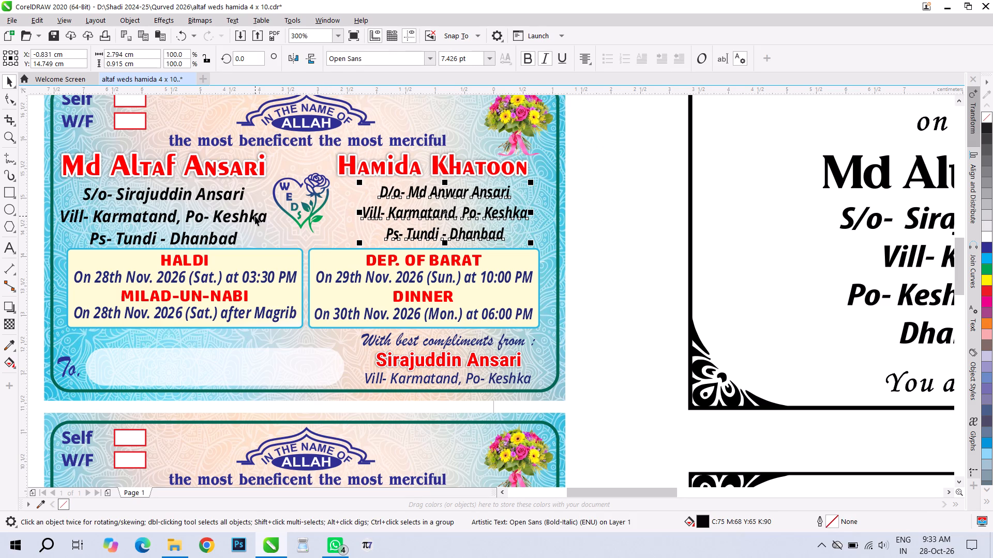
left_click(255, 216, "shift")
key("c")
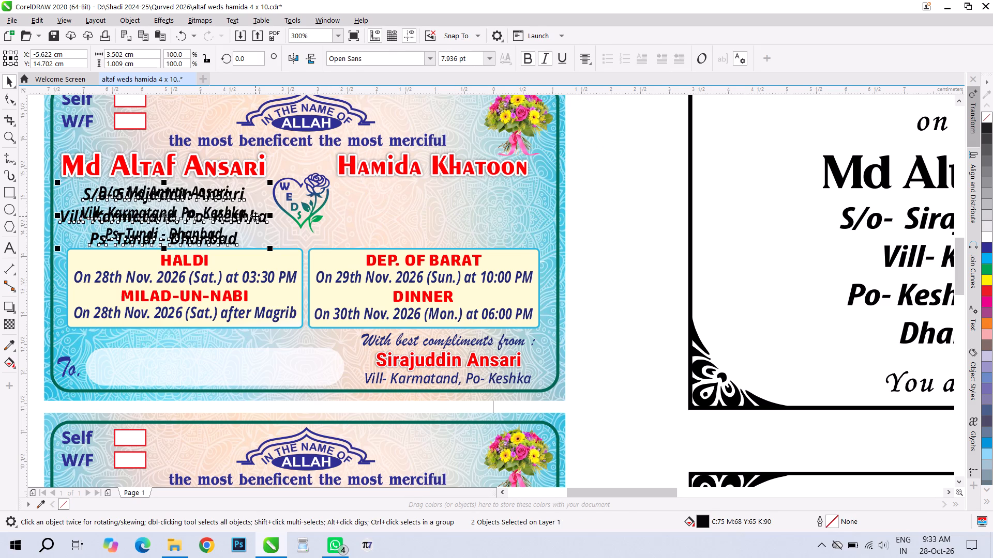
key("ctrl+z")
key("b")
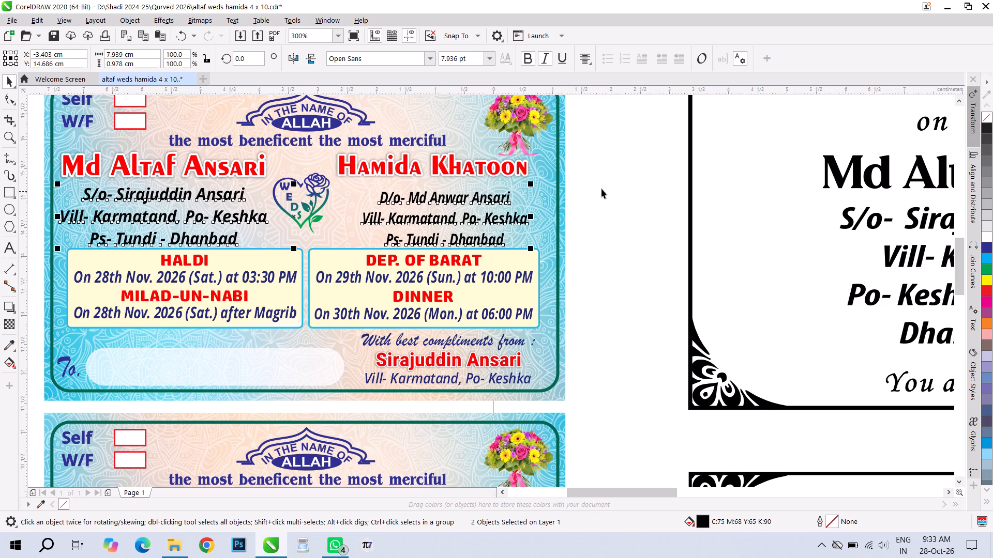
left_click(633, 179)
Enlarge and widen the bride's parentage and address block to about 3.31 x 0.96 cm.
left_click(465, 197)
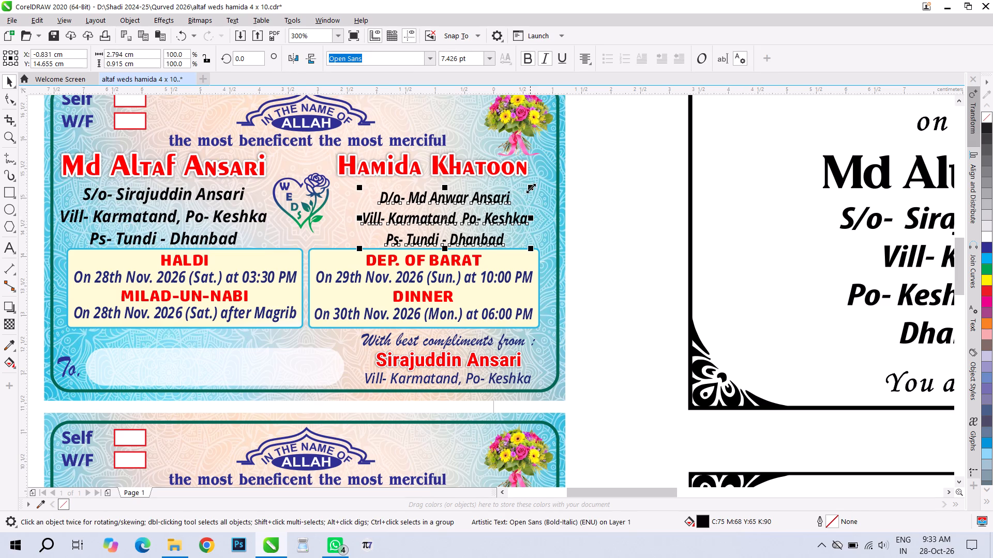
left_click_drag(532, 187, 540, 181)
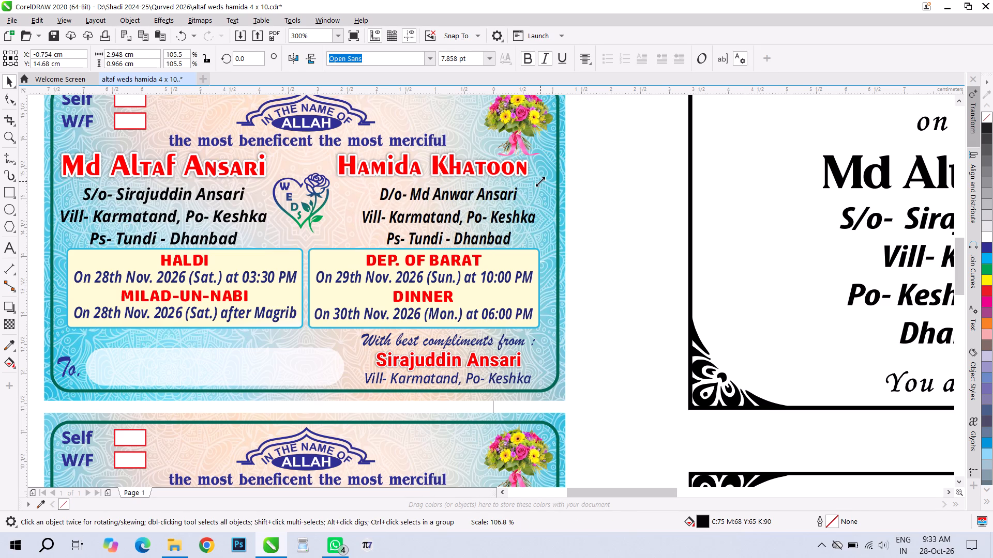
left_click_drag(540, 181, 539, 181)
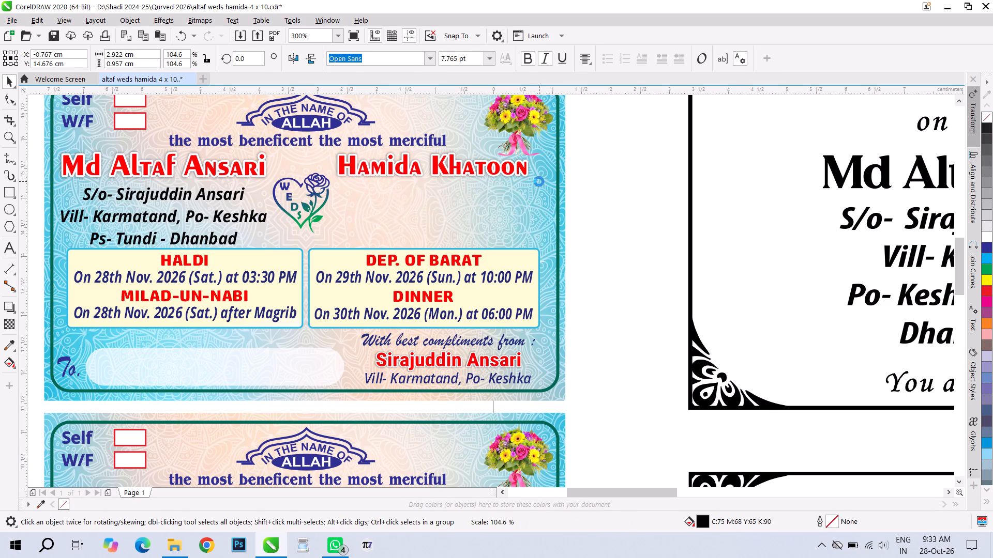
left_click_drag(541, 215, 549, 216)
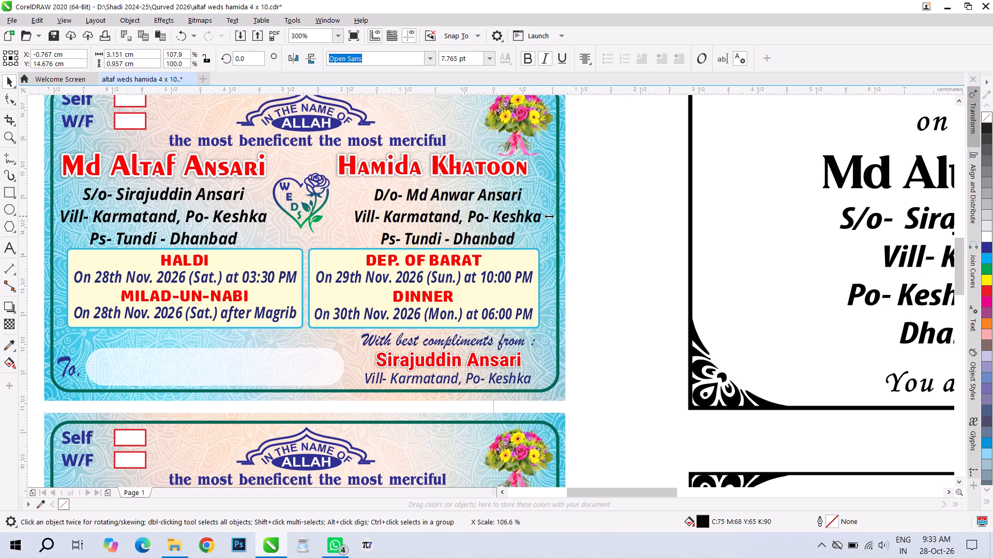
left_click_drag(549, 216, 553, 216)
Centre the bride's and the groom's names horizontally over their own parentage and address blocks.
left_click(473, 170)
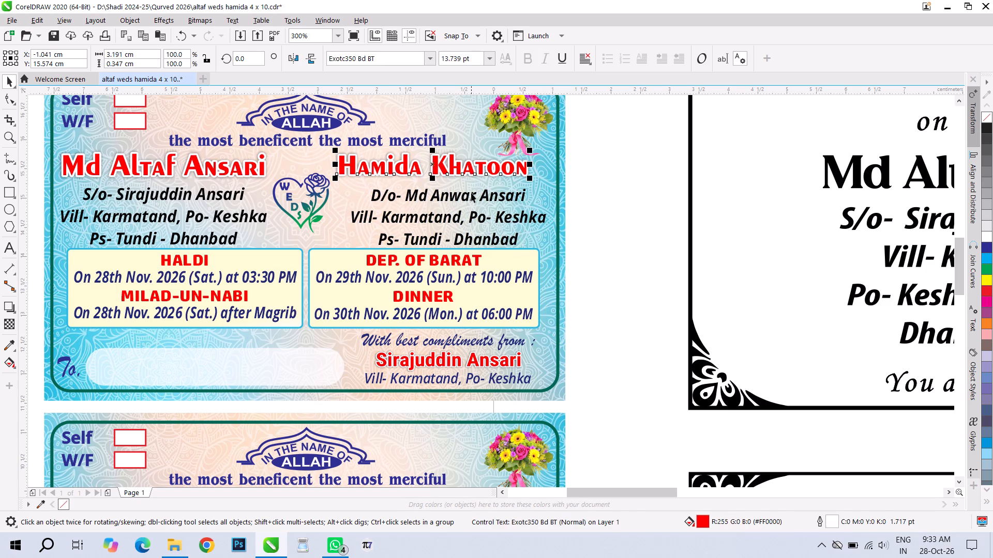
left_click(471, 193, "shift")
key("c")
left_click(250, 171)
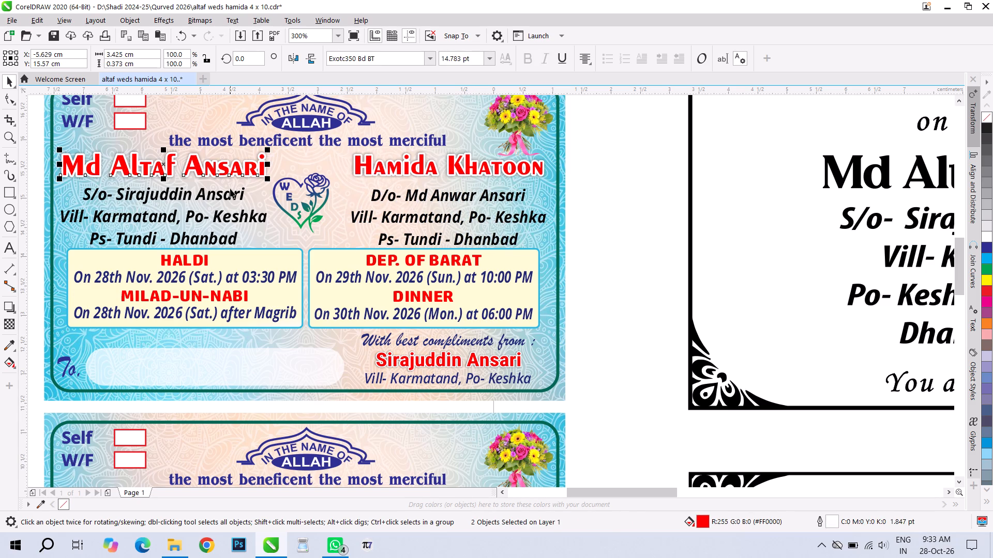
left_click(230, 190, "shift")
left_click(234, 182, "shift")
left_click(230, 194, "shift")
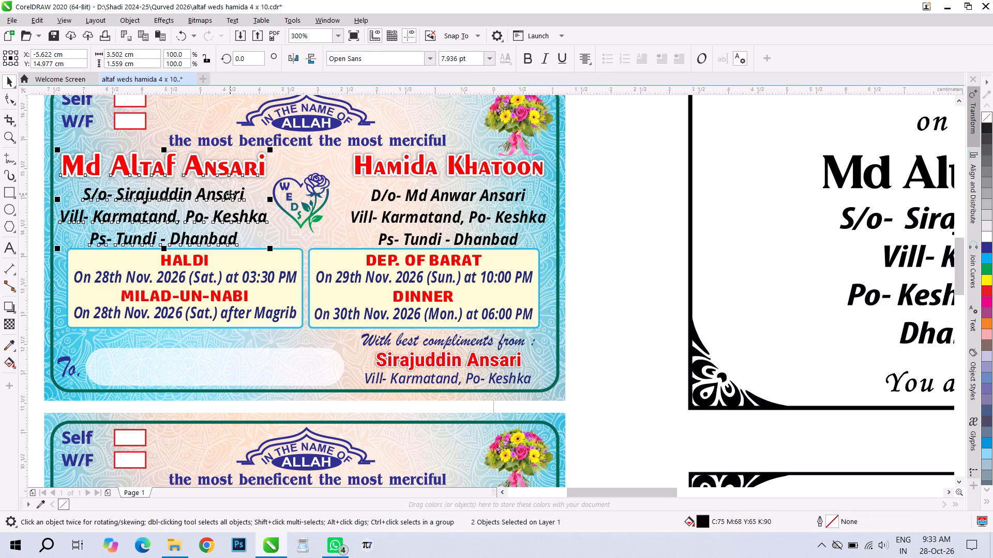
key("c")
left_click(598, 160)
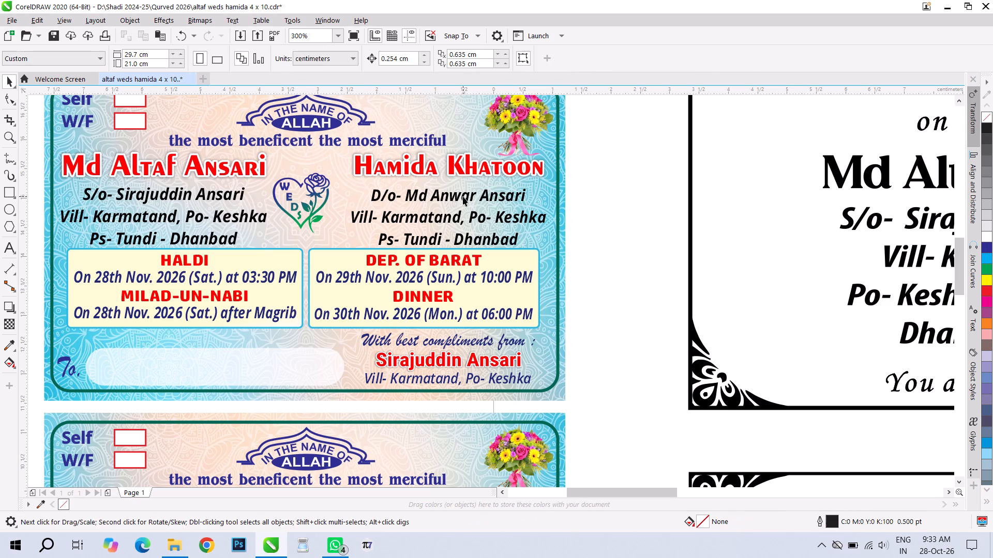
Raise the bride's details block slightly and align the top of the groom's details block with it.
left_click(463, 196)
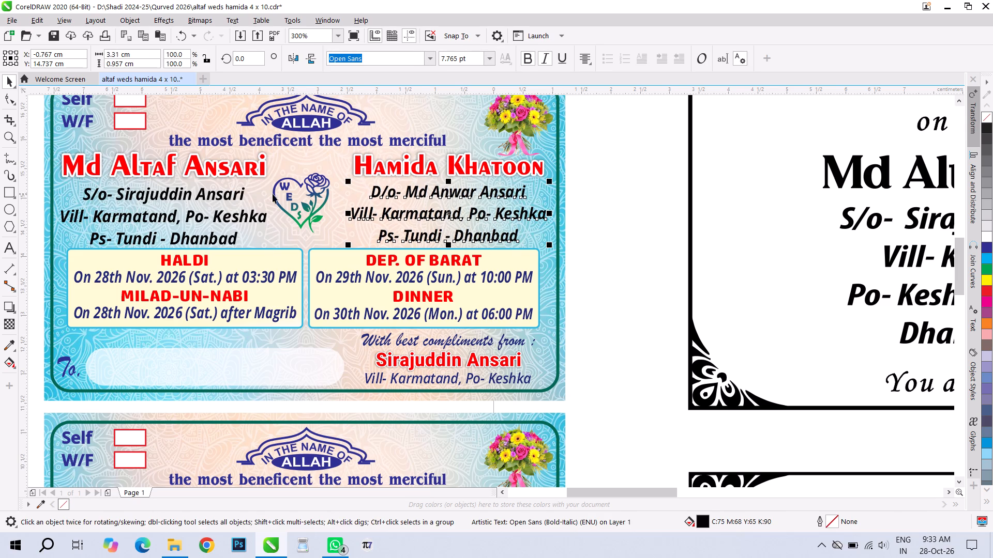
left_click(242, 193)
left_click(420, 193, "shift")
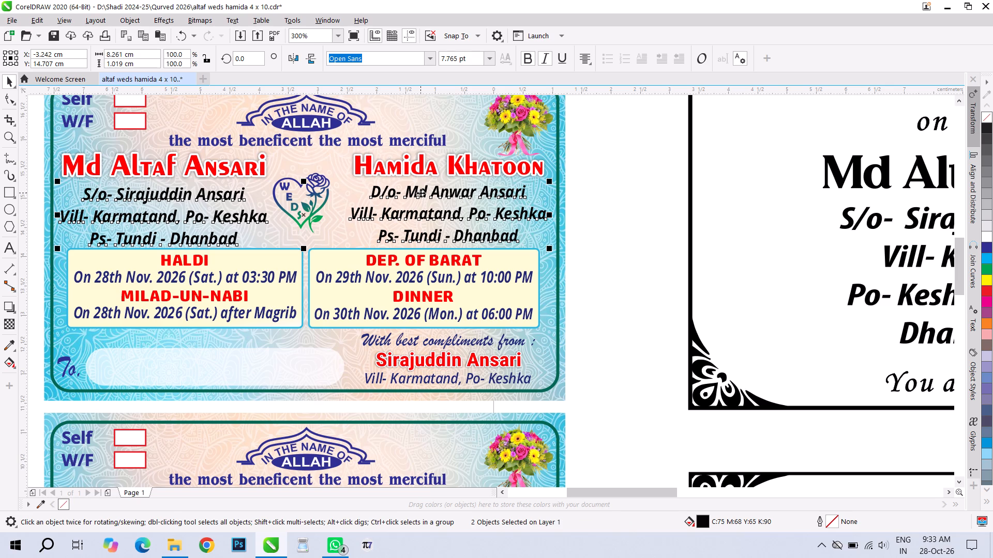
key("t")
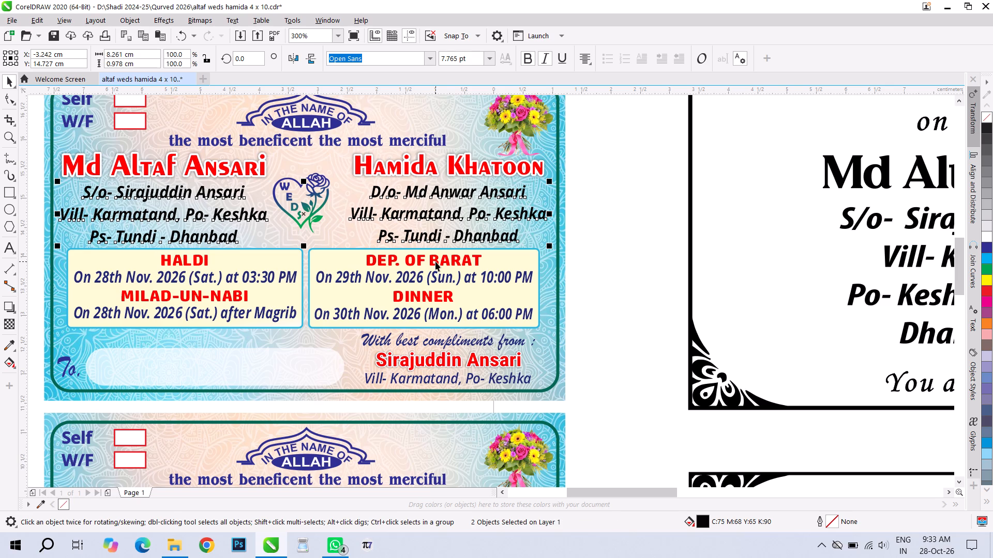
Centre the WEDS heart emblem horizontally within the upper card's border.
left_click(307, 210)
left_click(339, 218, "shift")
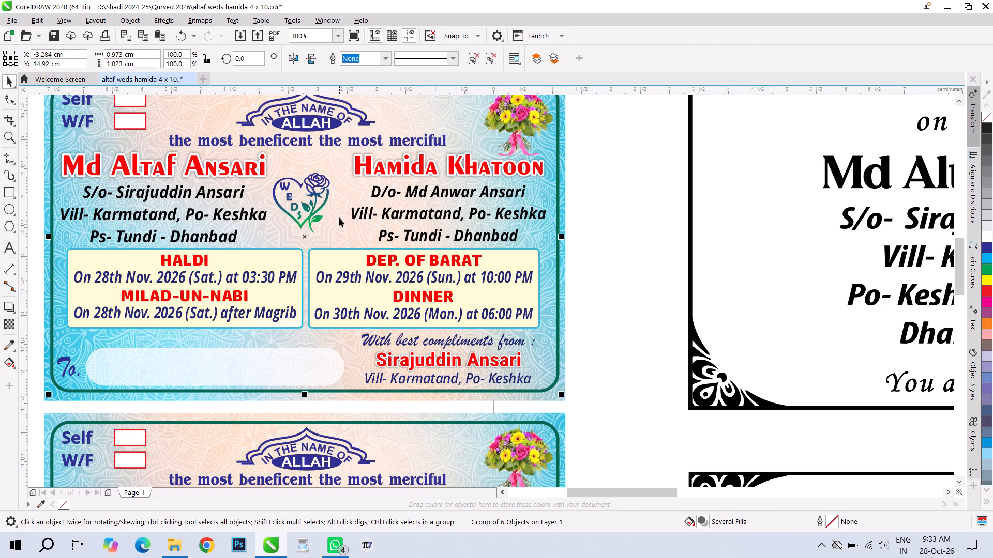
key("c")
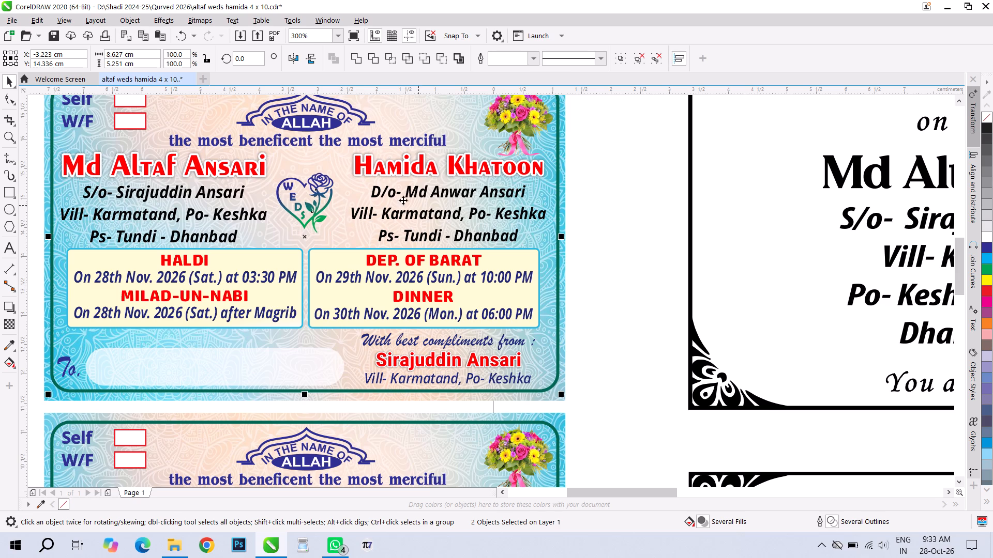
Add a third line reading "Barat" below "Self" and "W/F" in the upper card's corner label.
scroll(269, 219, "down", 1)
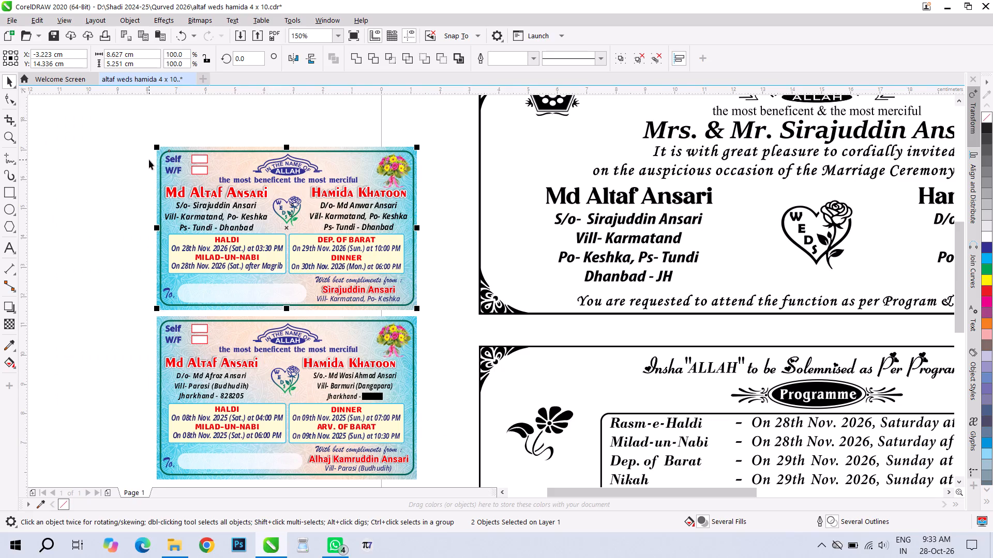
scroll(180, 154, "up", 2)
left_click(165, 171)
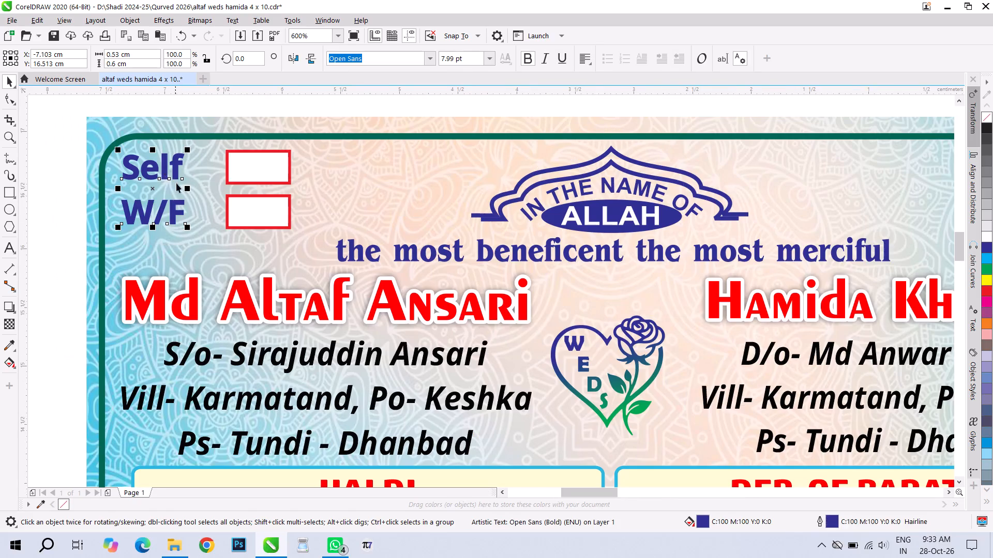
double_click(178, 205)
key("Return")
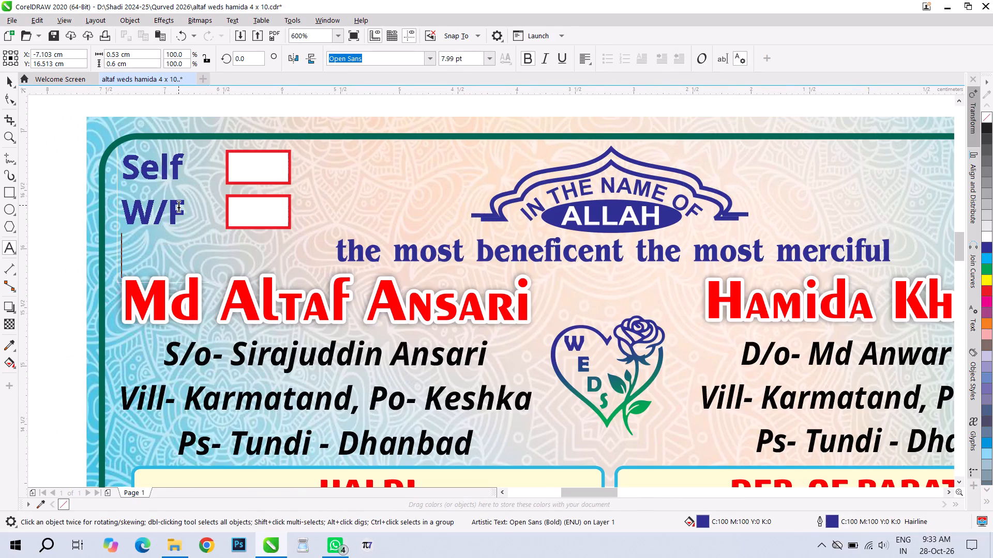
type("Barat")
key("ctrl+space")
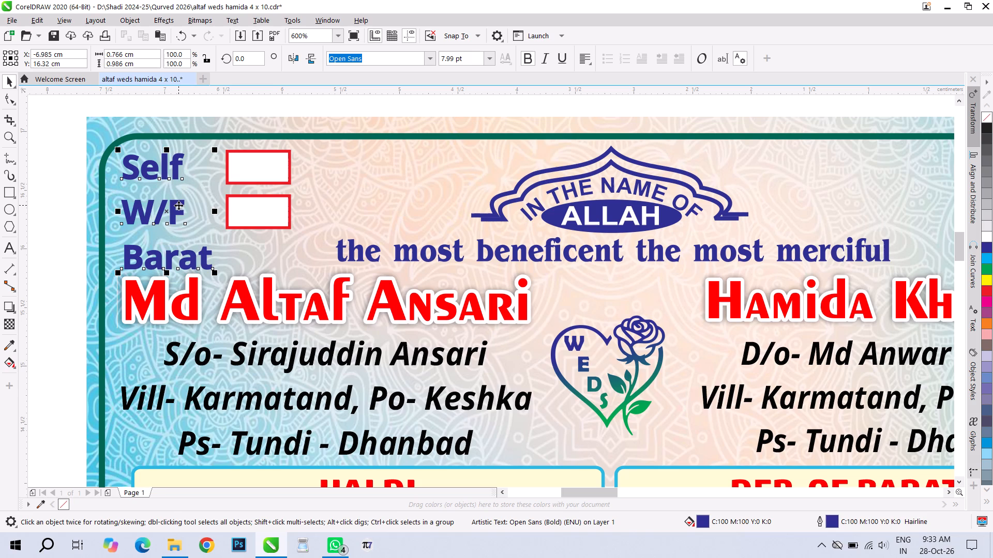
Tighten the line spacing of the Self, W/F and Barat label so it clears the groom's name.
left_click(4, 99)
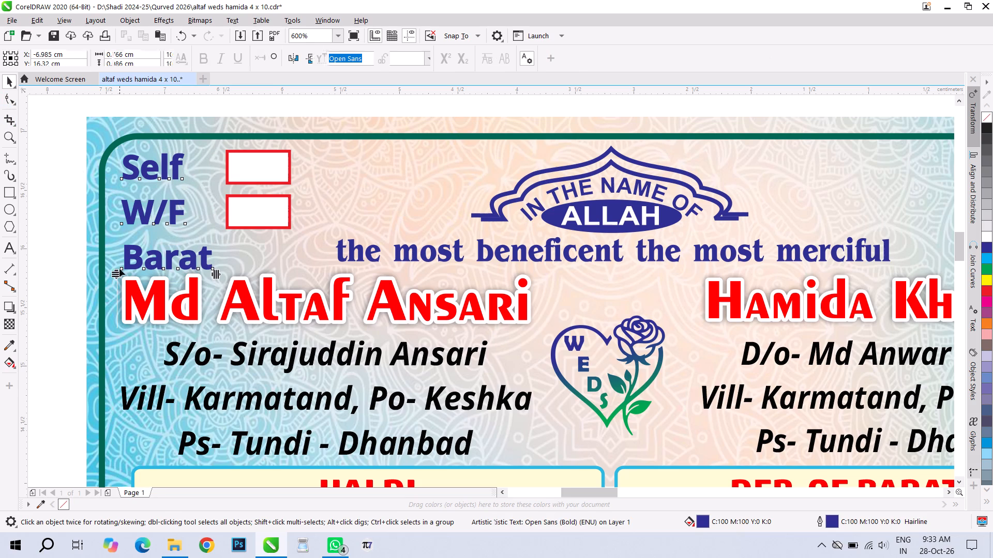
left_click_drag(119, 273, 123, 249)
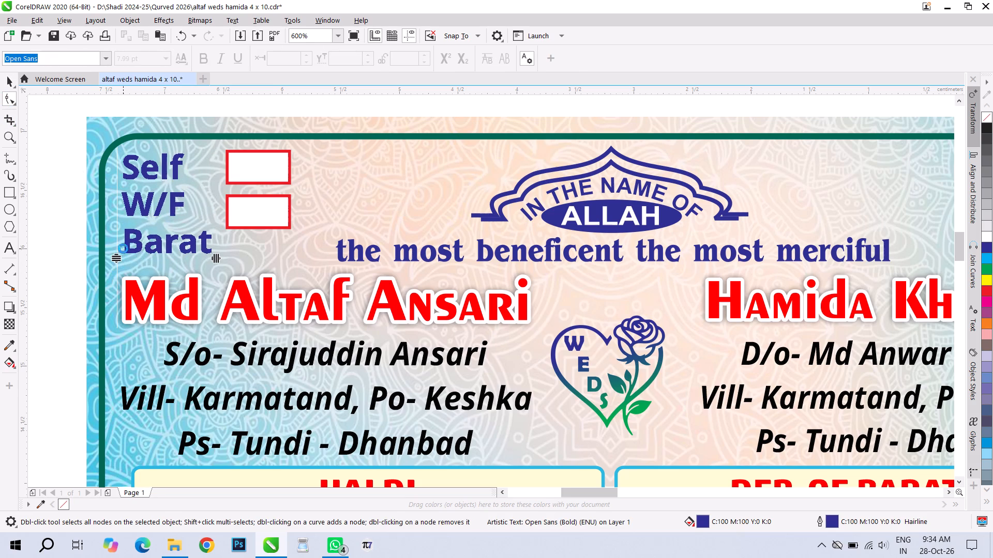
key("ctrl+space")
Duplicate the red-outlined W/F box straight down, placing the copy beside "Barat".
left_click(239, 197)
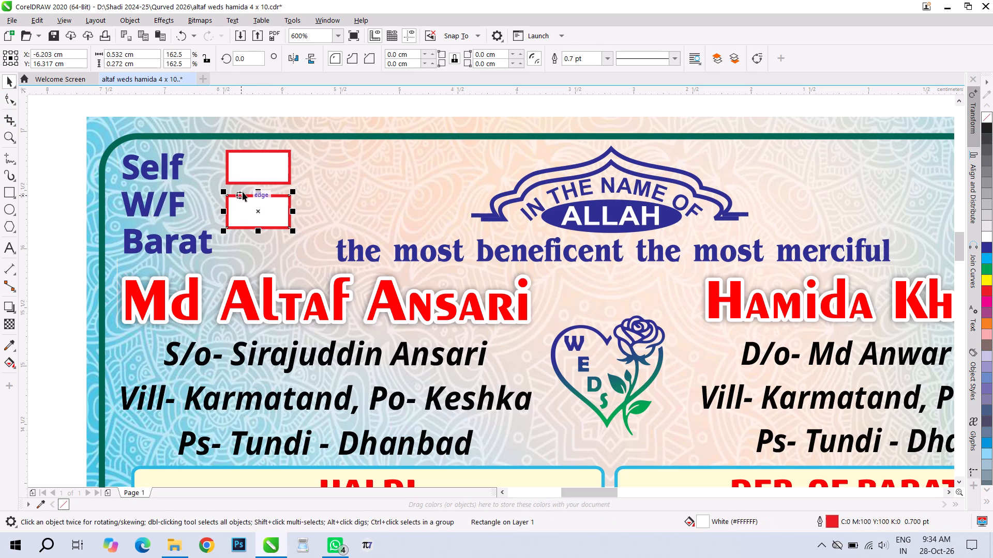
left_click_drag(247, 200, 249, 236)
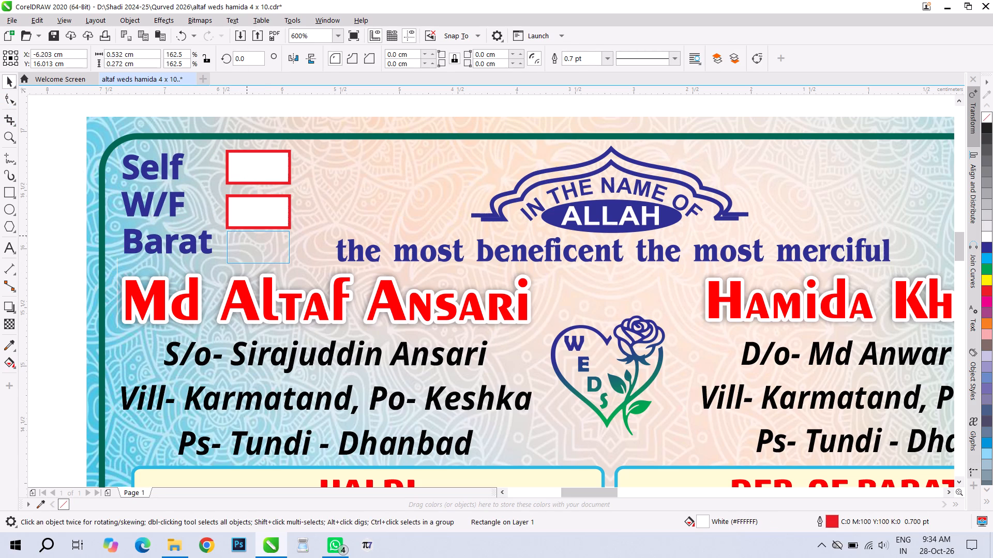
left_click_drag(249, 236, 249, 232)
right_click(249, 232, "shift")
Distribute the three red-outlined boxes evenly in the vertical direction beside Self, W/F and Barat.
left_click(253, 215, "shift")
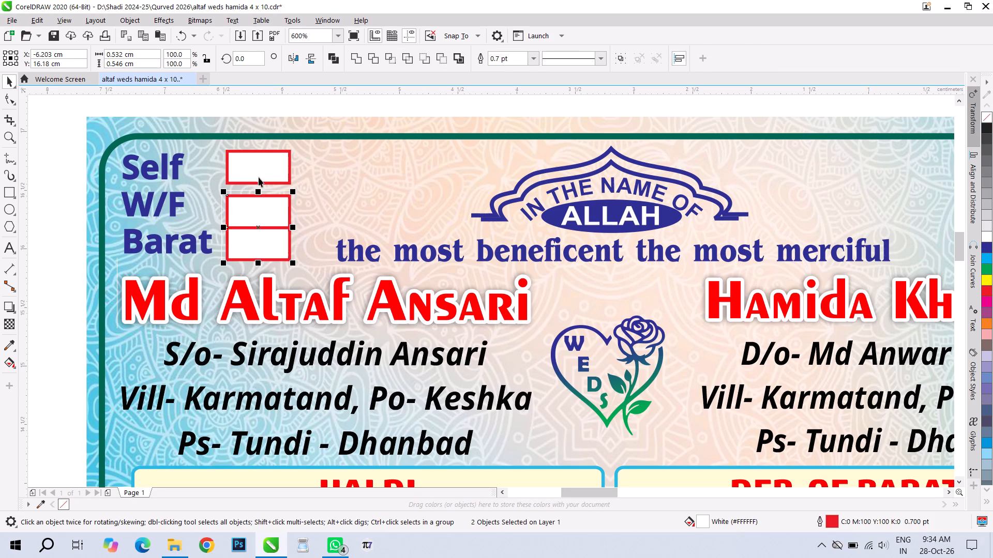
left_click(259, 175, "shift")
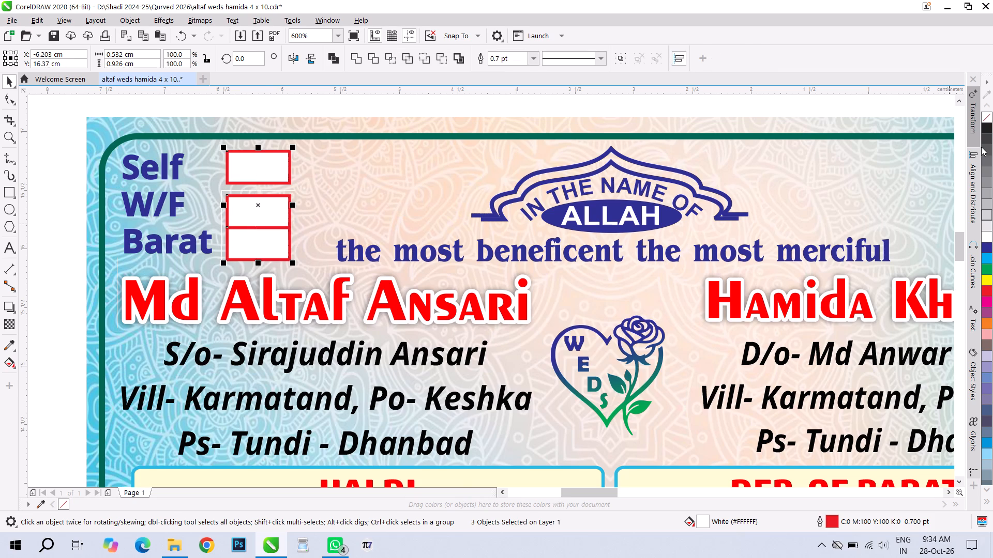
left_click(964, 164)
left_click(969, 168)
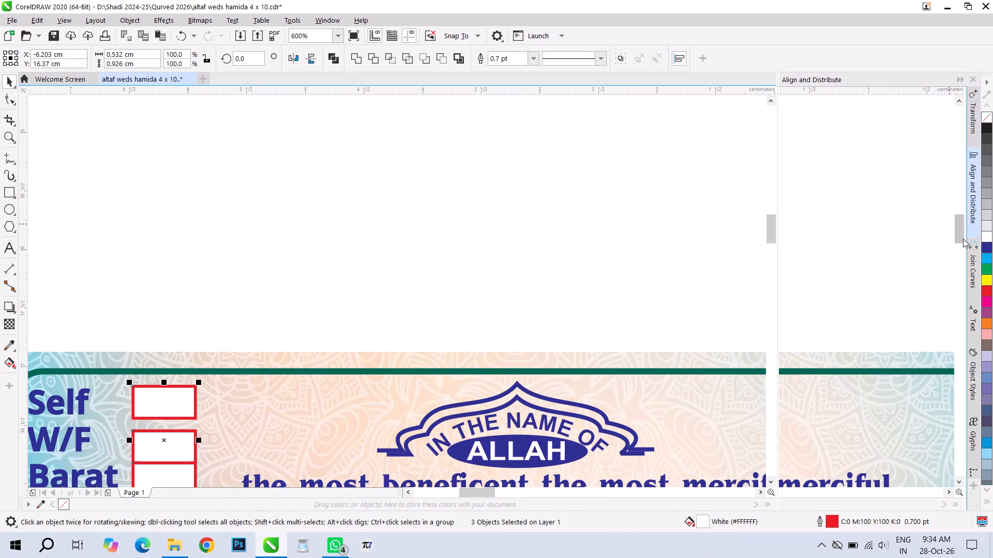
left_click(922, 221)
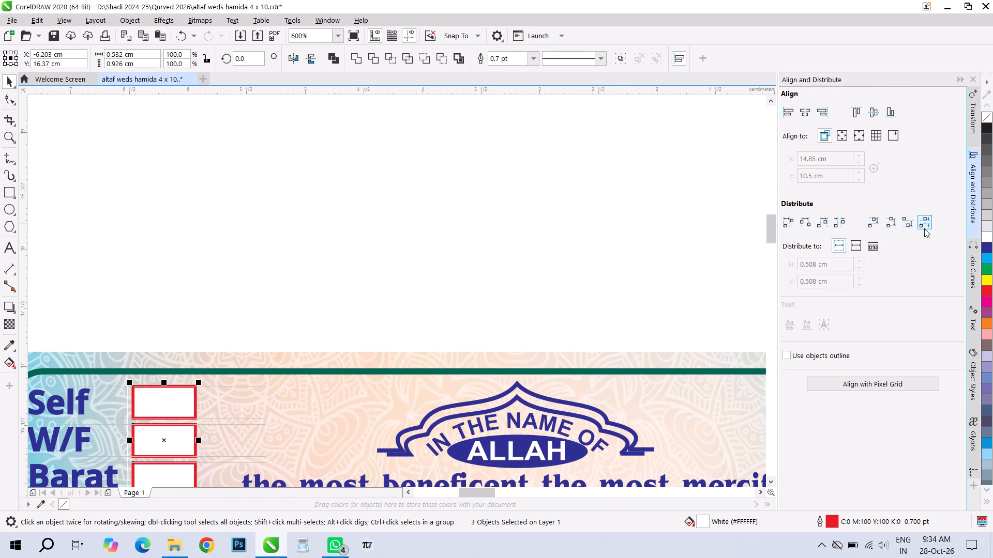
left_click(955, 79)
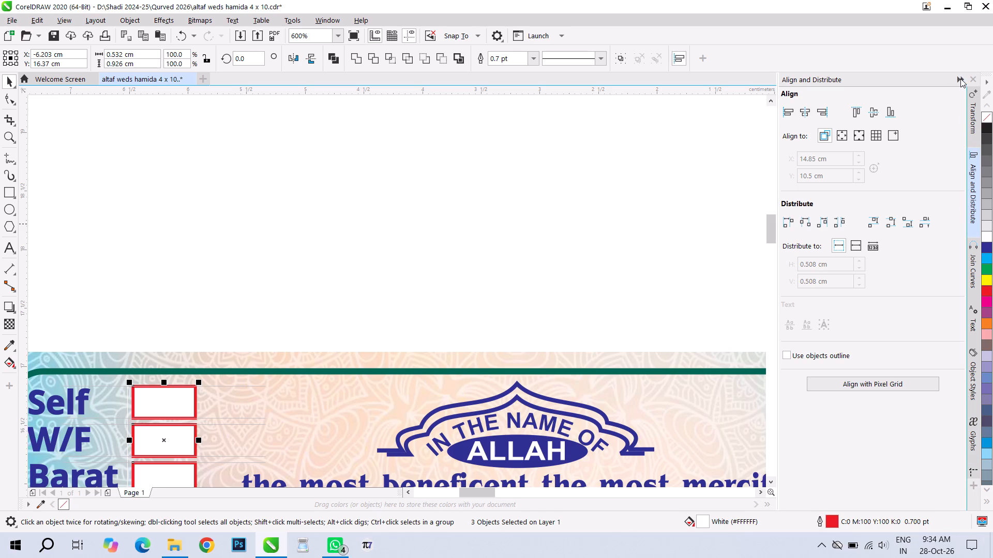
left_click(960, 79)
triple_click(959, 482)
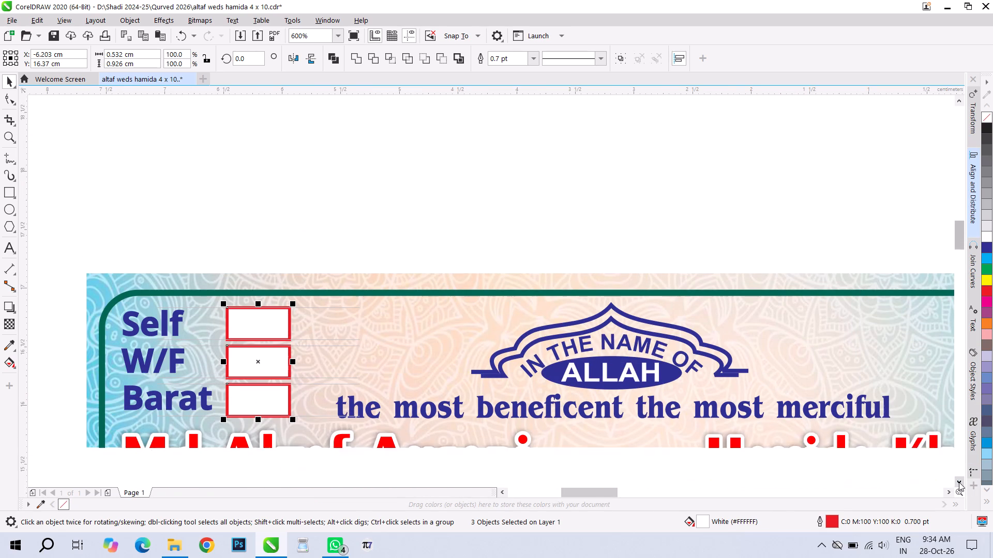
Copy both small coloured cards into a new single-page A4 portrait RGB document at 300 dpi.
left_click(959, 482)
double_click(959, 482)
left_click(67, 175)
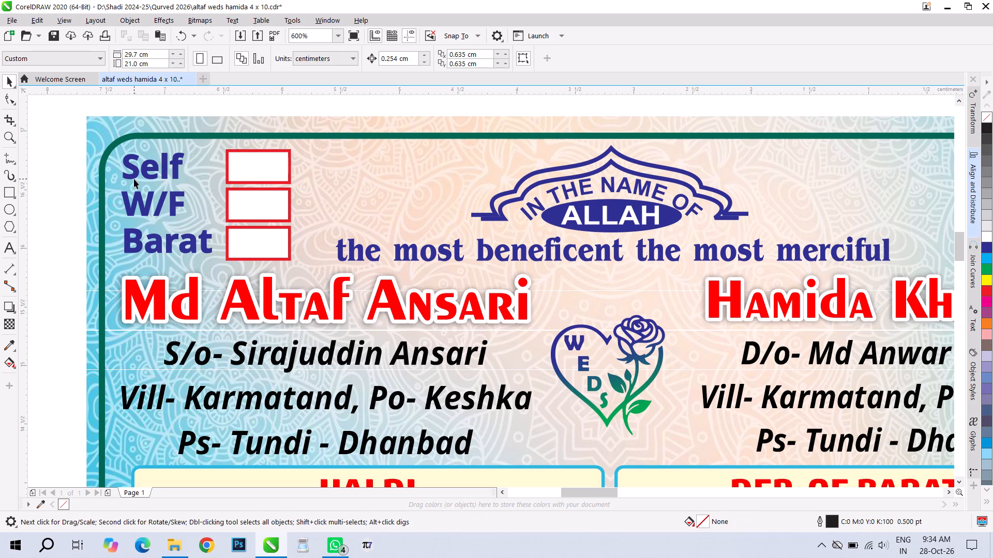
scroll(134, 179, "down", 2)
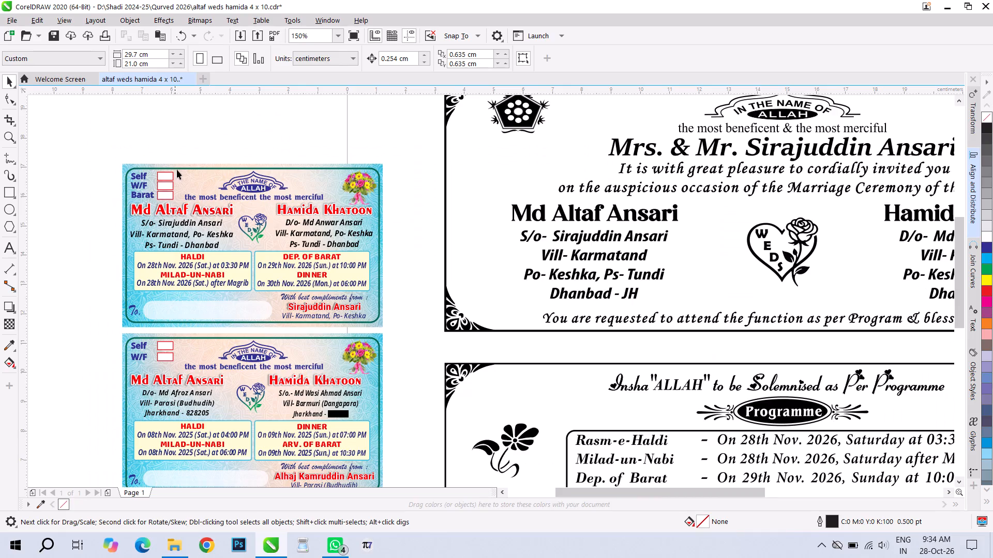
left_click(197, 146)
scroll(235, 159, "down", 1)
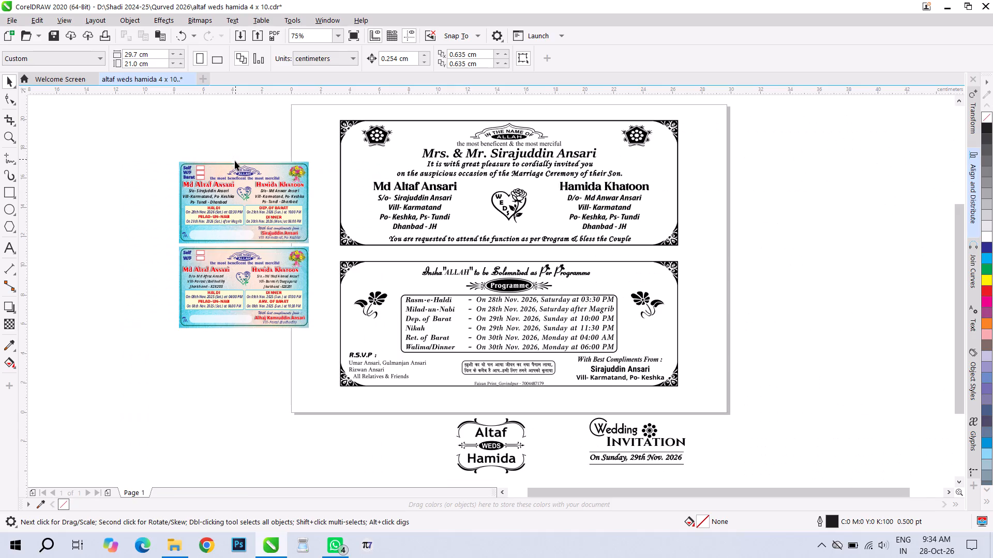
scroll(231, 163, "up", 1)
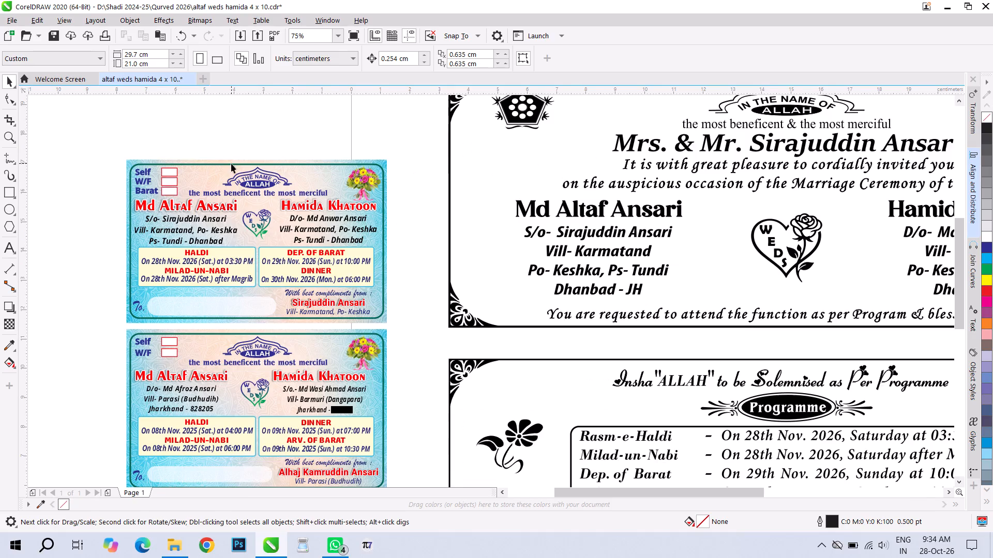
left_click_drag(109, 149, 406, 458)
key("ctrl+c")
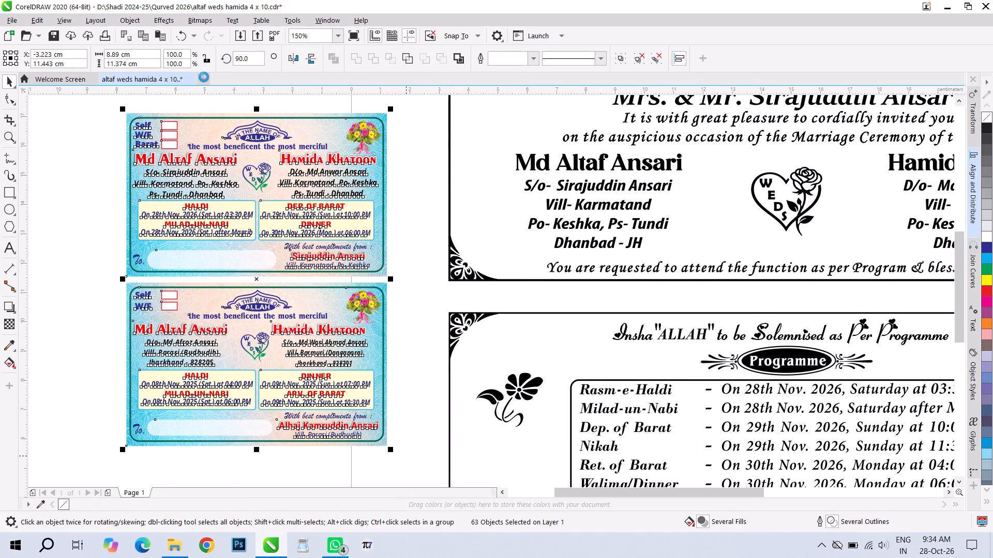
left_click(204, 77)
left_click(204, 77)
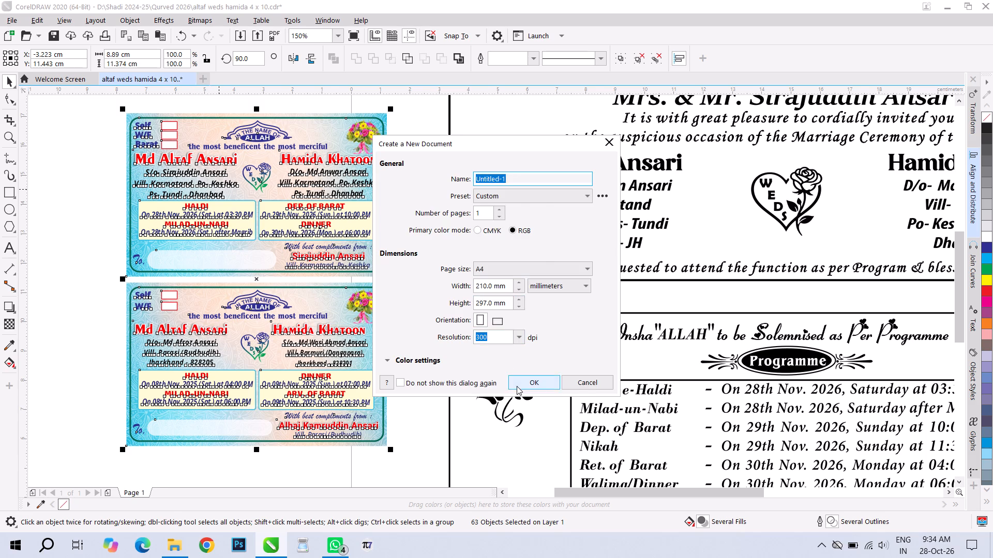
left_click(517, 386)
key("ctrl+v")
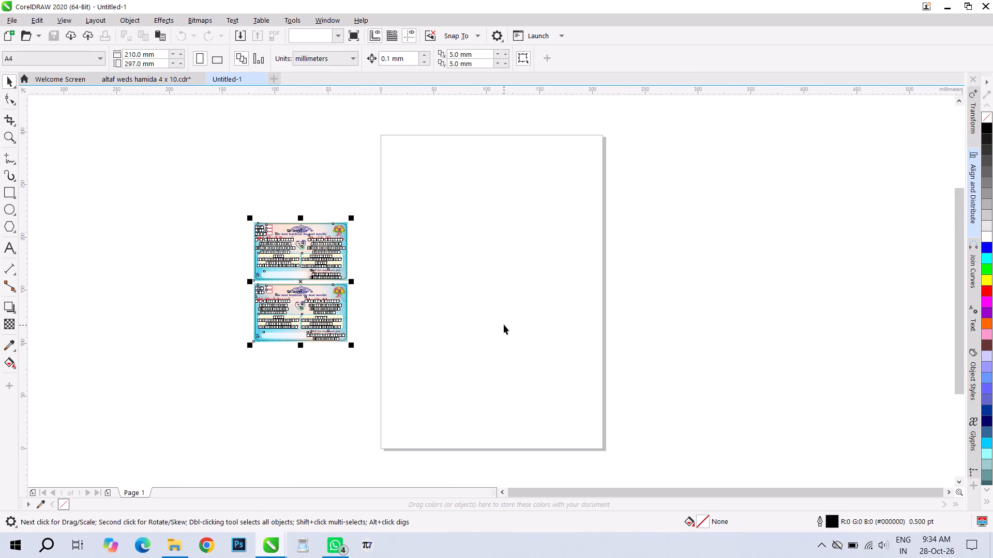
Move the pasted pair of coloured cards inside the A4 page, near its upper right corner.
left_click_drag(306, 257, 555, 177)
left_click(669, 156)
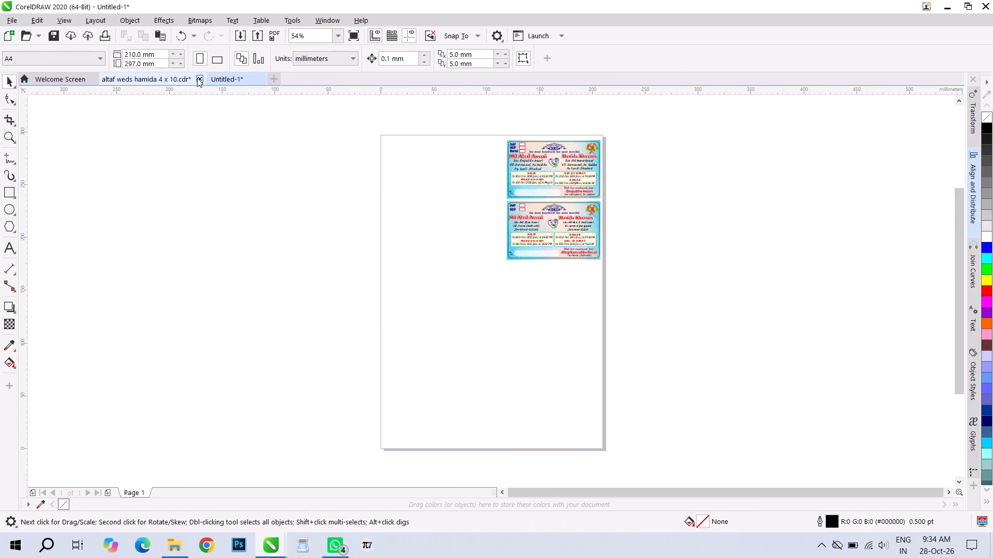
left_click(197, 78)
left_click(522, 300)
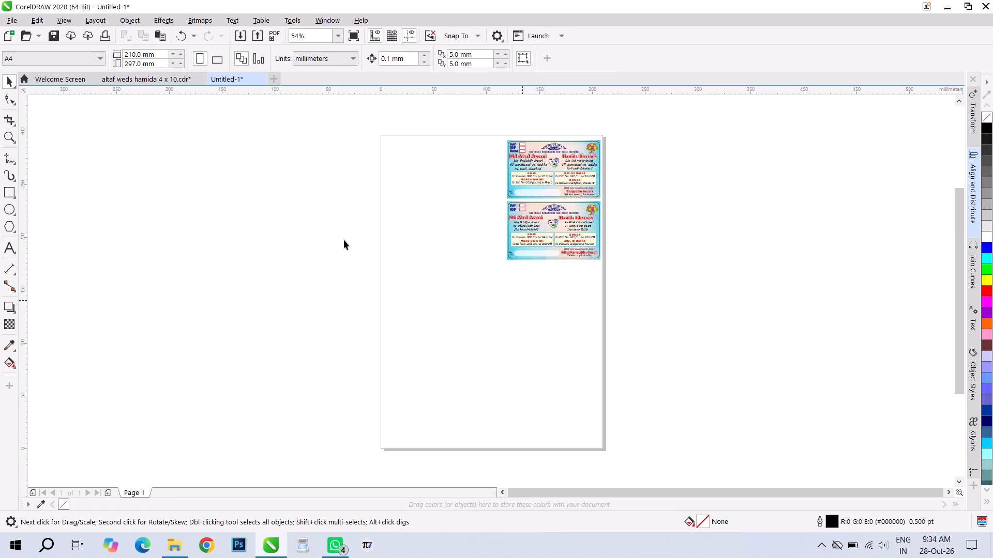
left_click(143, 164)
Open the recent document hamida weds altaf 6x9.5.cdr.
left_click(57, 79)
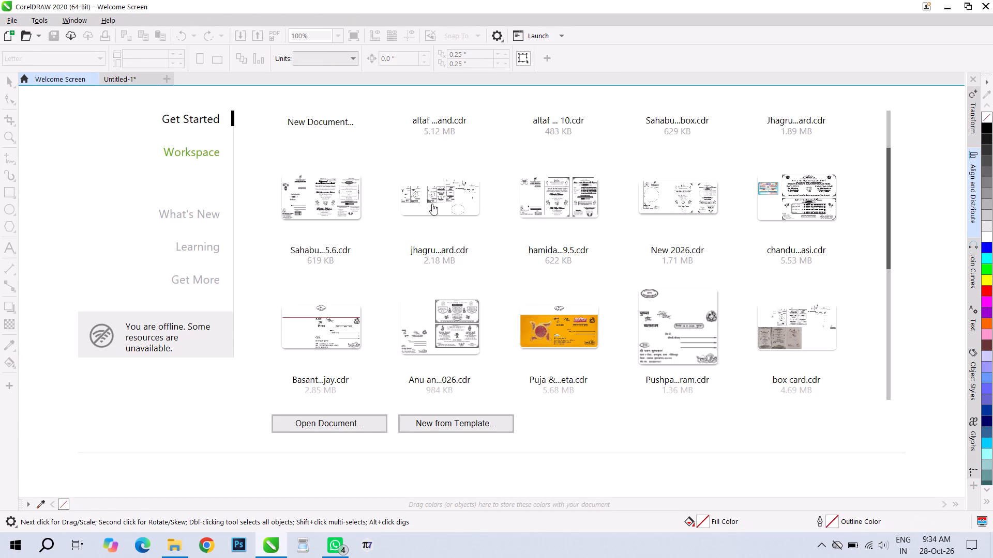
scroll(554, 258, "up", 5)
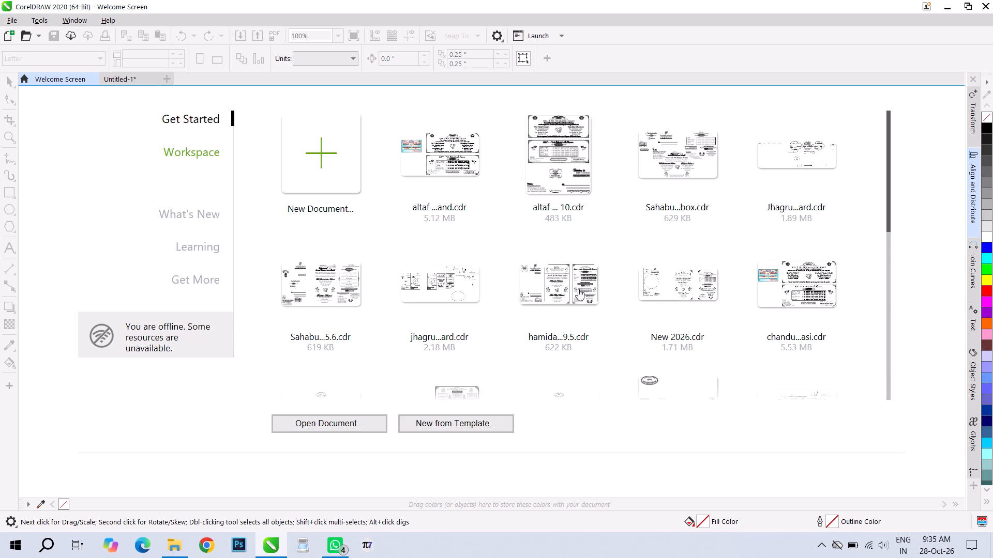
left_click(555, 303)
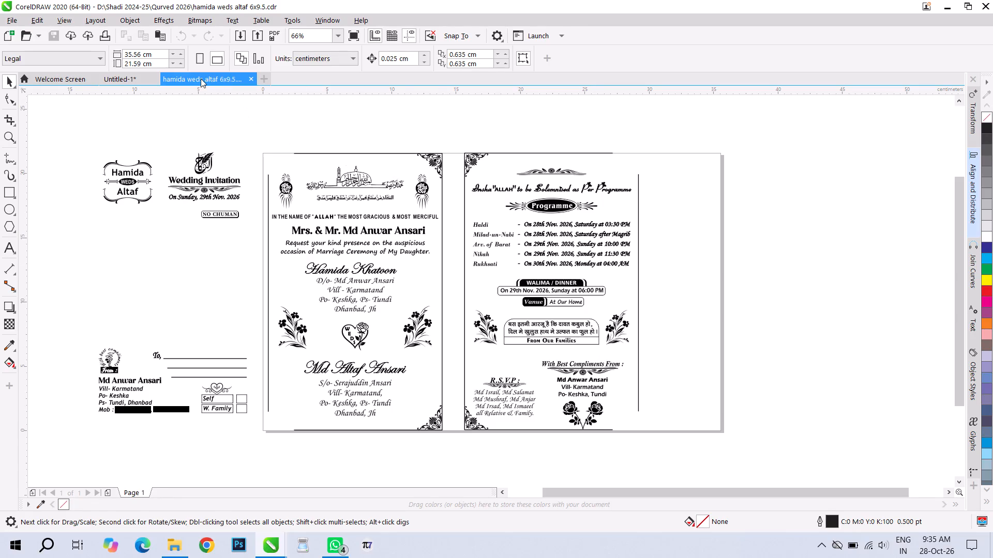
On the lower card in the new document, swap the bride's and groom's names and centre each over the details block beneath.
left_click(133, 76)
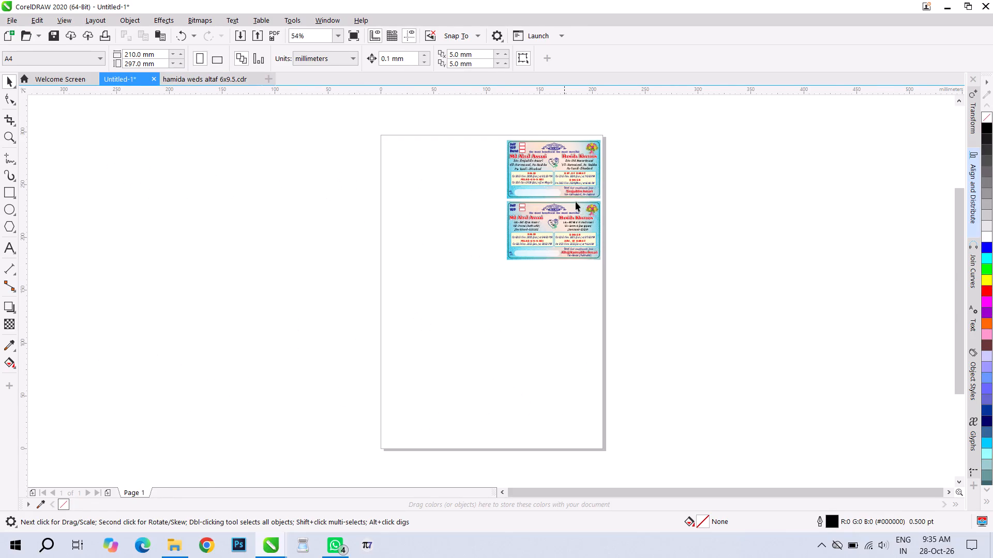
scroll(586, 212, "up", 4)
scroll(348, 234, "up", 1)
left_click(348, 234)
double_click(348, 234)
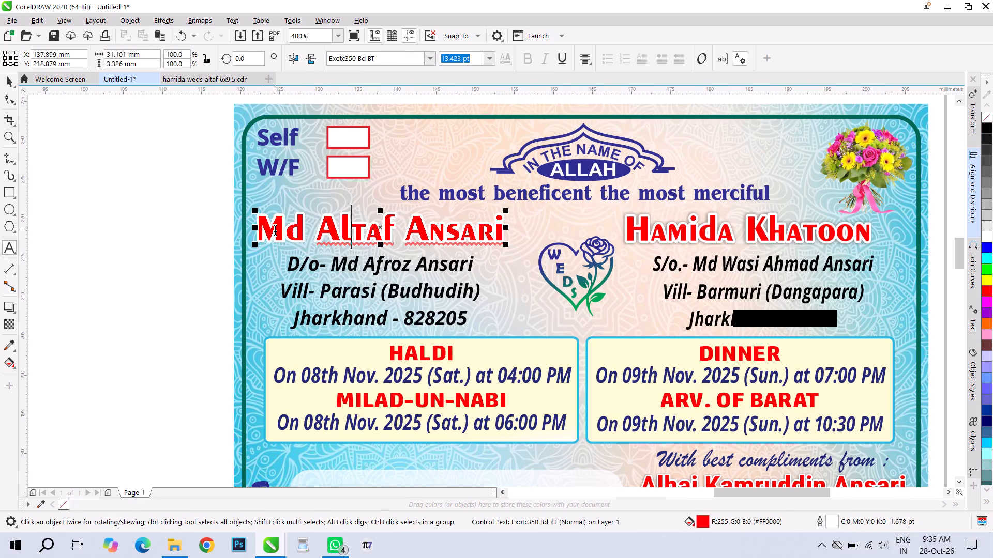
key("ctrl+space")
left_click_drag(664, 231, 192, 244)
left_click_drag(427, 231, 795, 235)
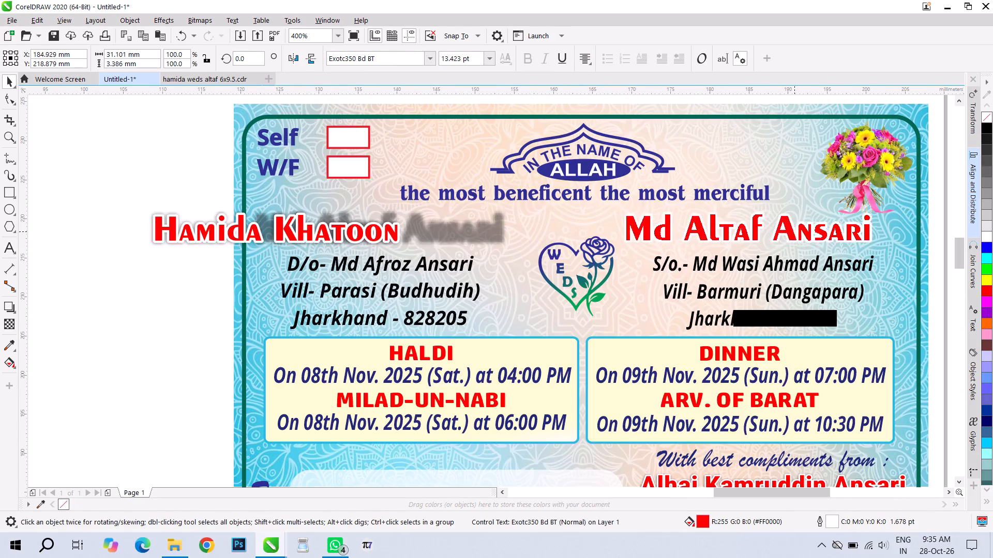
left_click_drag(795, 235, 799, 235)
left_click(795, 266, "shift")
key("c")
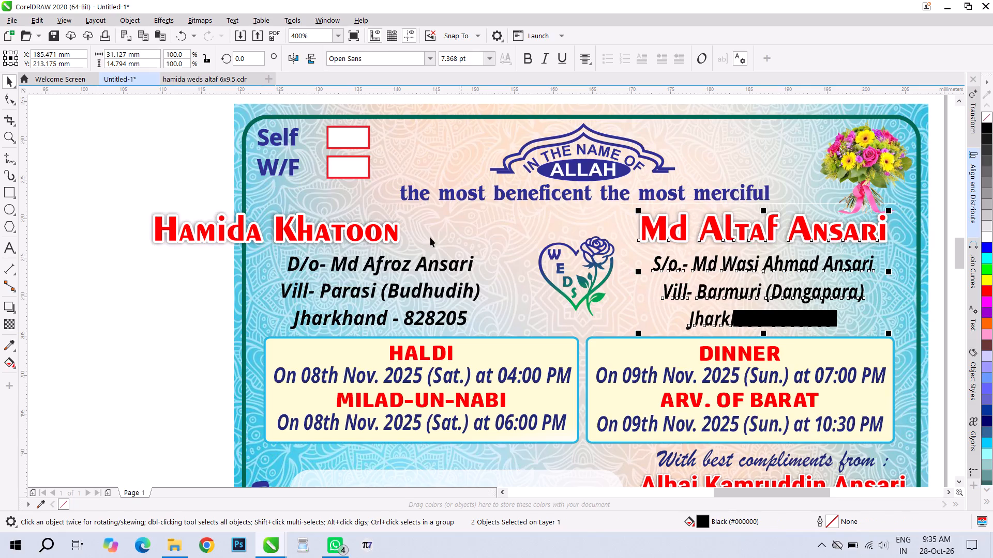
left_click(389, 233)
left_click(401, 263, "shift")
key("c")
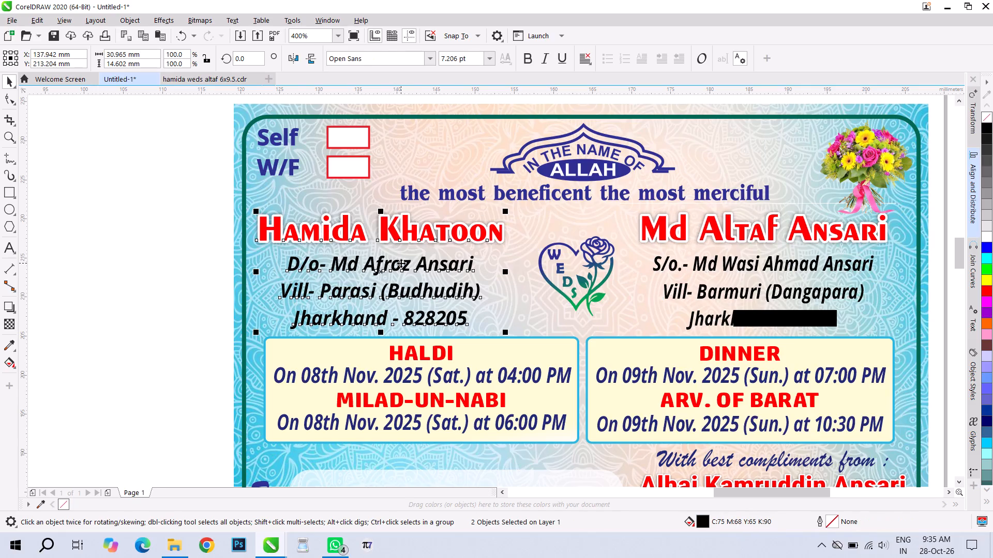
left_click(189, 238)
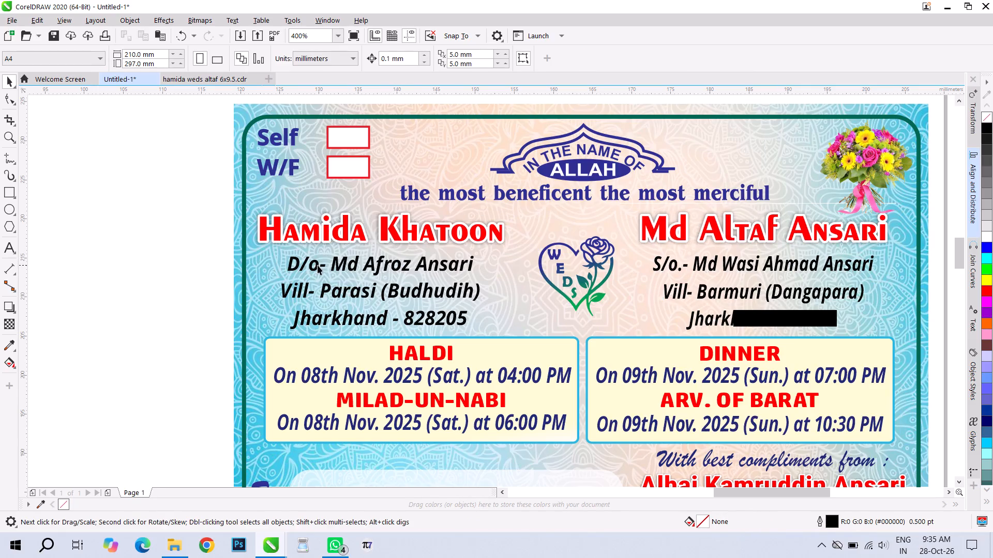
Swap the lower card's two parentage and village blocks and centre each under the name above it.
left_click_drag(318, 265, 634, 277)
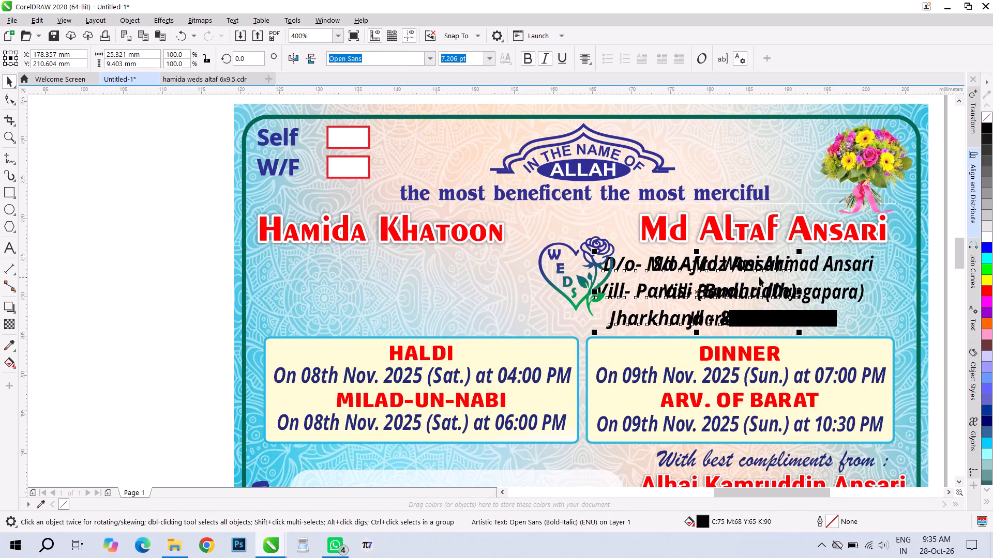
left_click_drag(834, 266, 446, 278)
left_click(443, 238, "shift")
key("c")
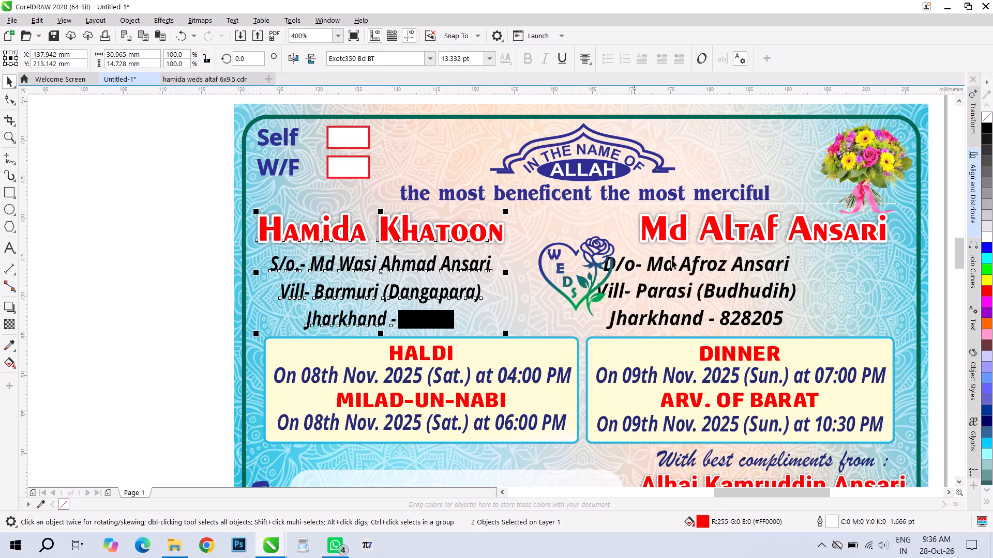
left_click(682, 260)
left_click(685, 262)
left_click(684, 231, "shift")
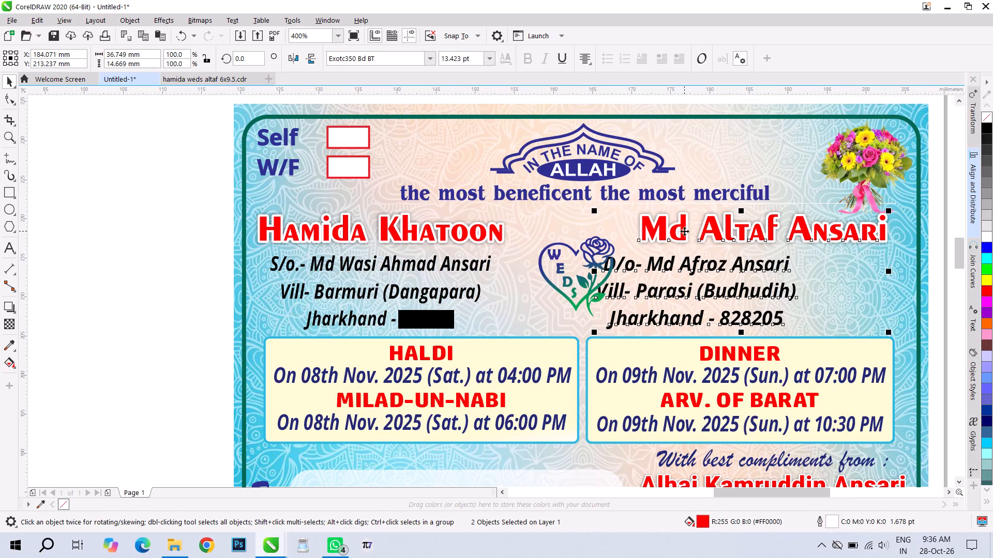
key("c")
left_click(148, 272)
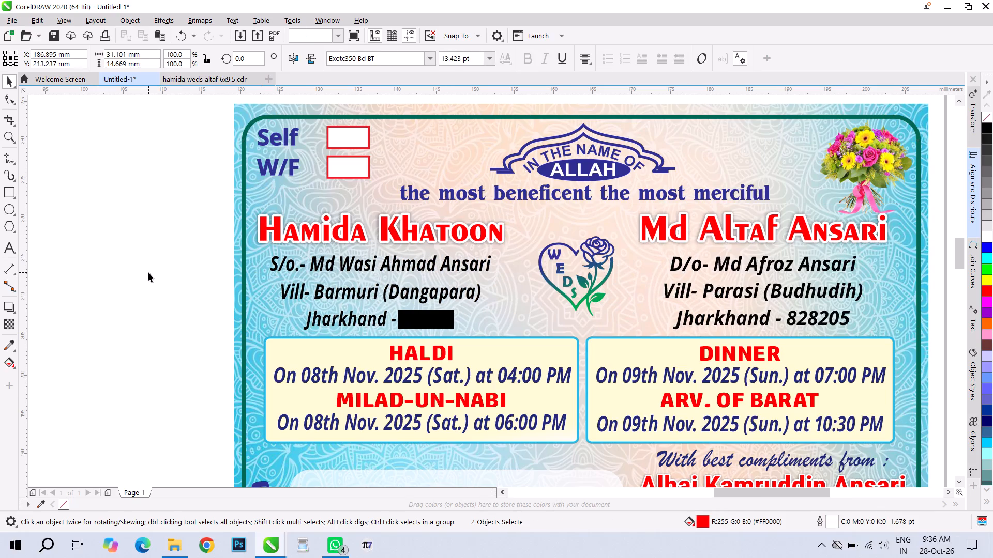
Delete the entire lower card with the old 2025 programme dates.
scroll(275, 312, "down", 1)
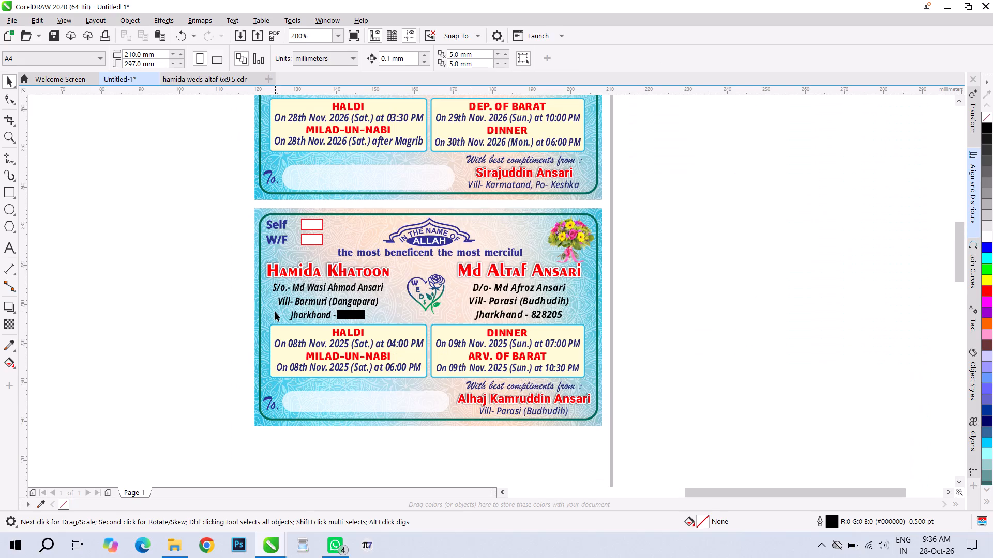
scroll(275, 312, "down", 1)
scroll(317, 222, "up", 1)
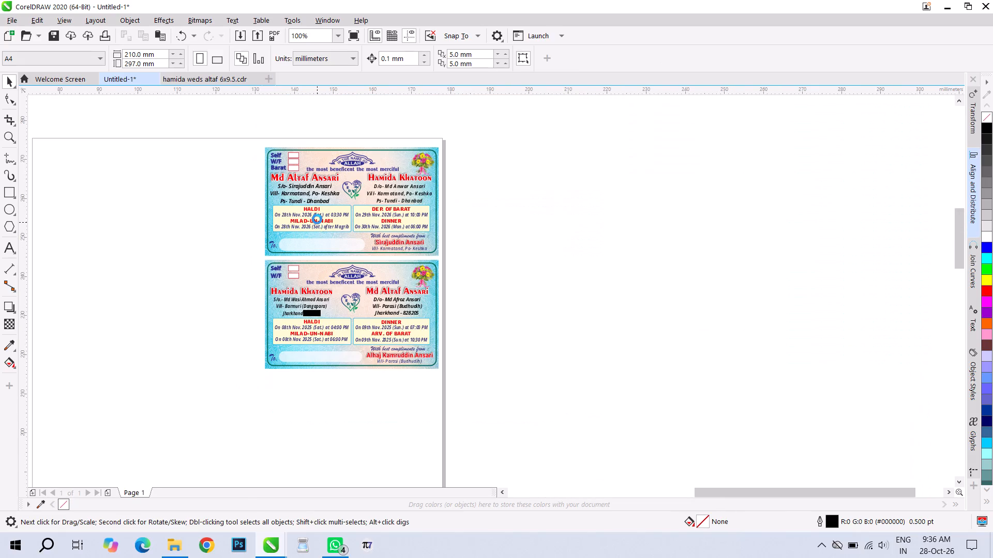
left_click_drag(203, 293, 509, 461)
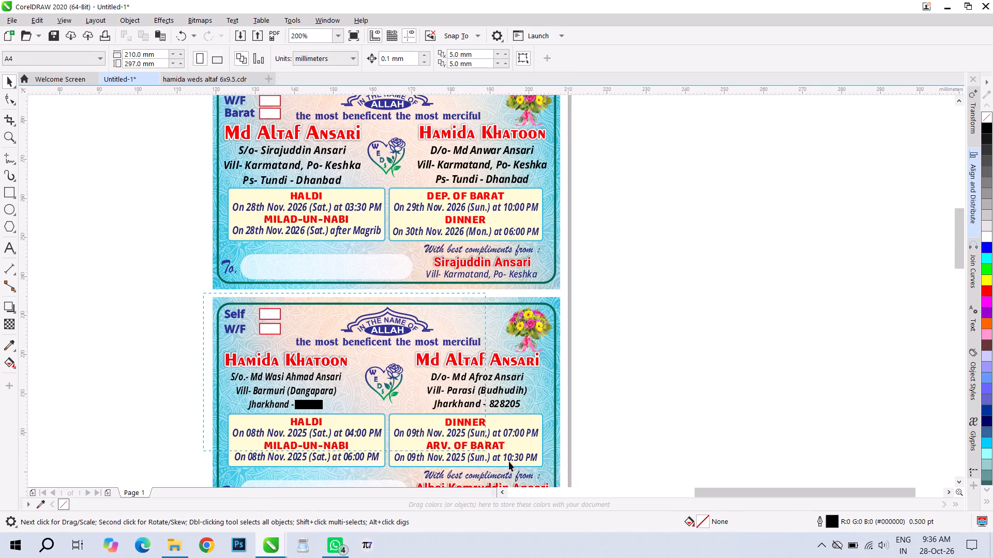
left_click_drag(509, 461, 574, 472)
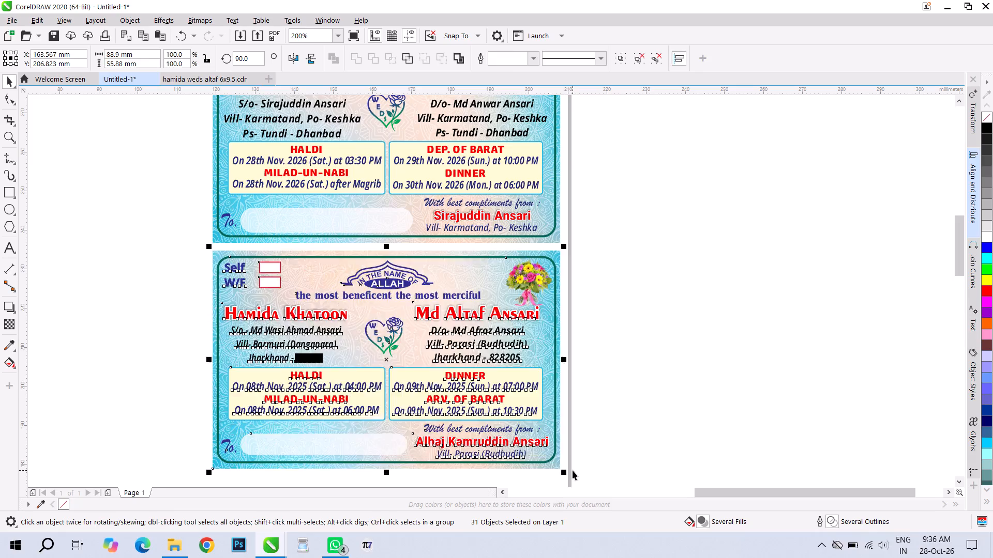
key("Delete")
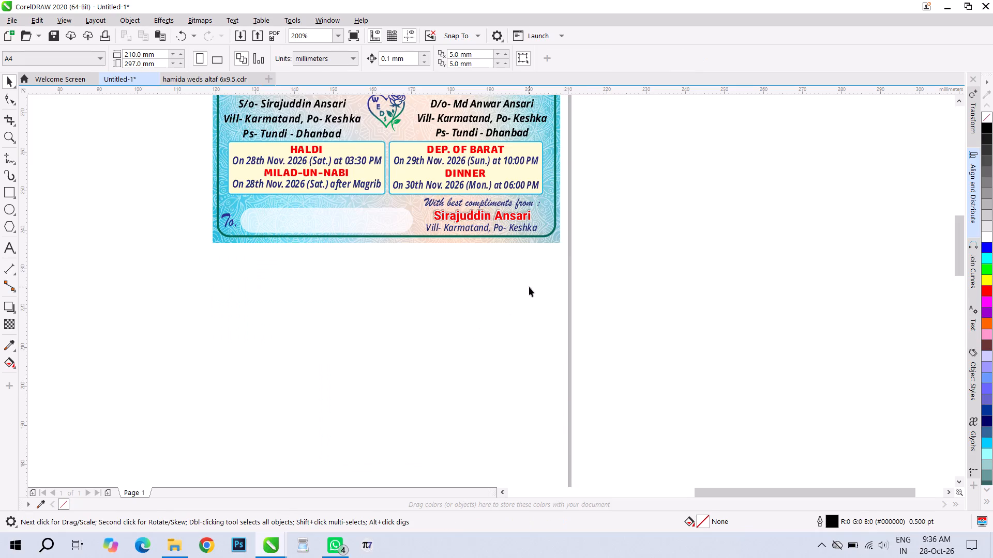
Swap the name, parentage and village blocks on the remaining card, putting the bride's on its left half and the groom's on its right.
left_click(341, 35)
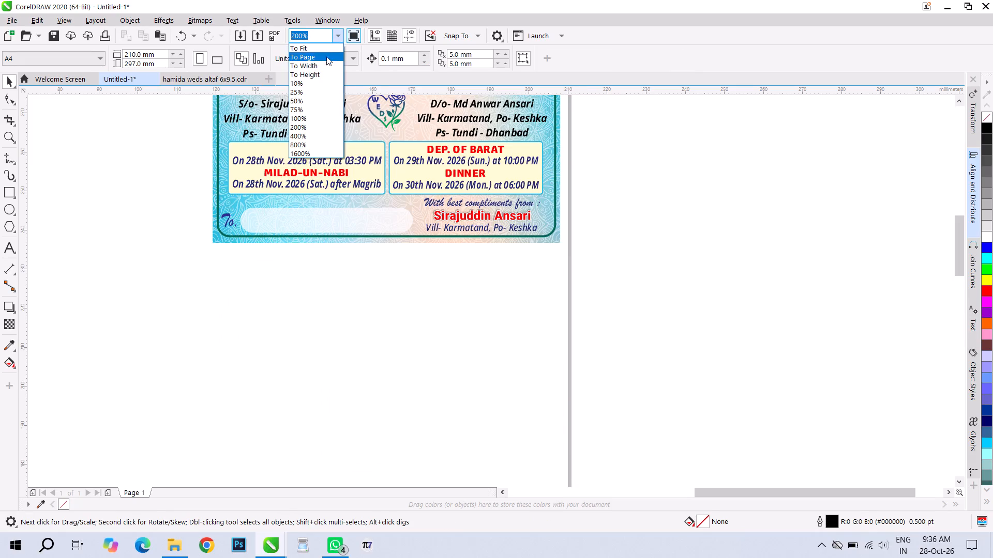
left_click(355, 338)
key("ctrl+a")
left_click(334, 38)
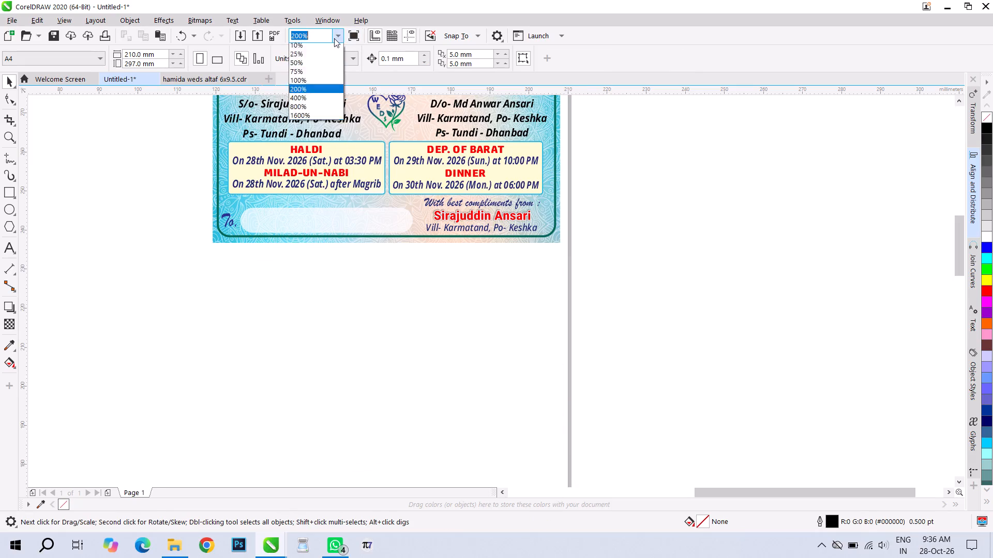
double_click(371, 335)
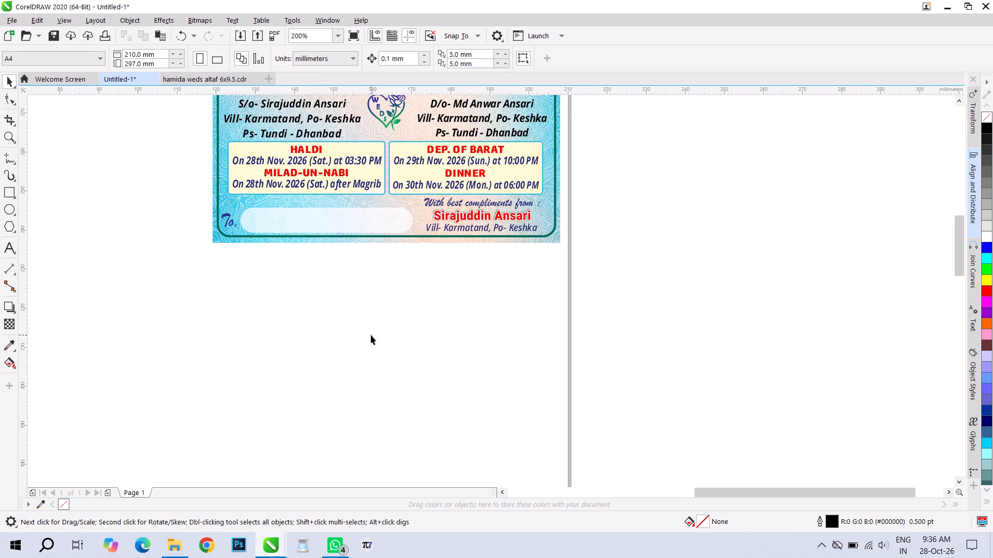
key("ctrl+a")
left_click(341, 42)
left_click(330, 58)
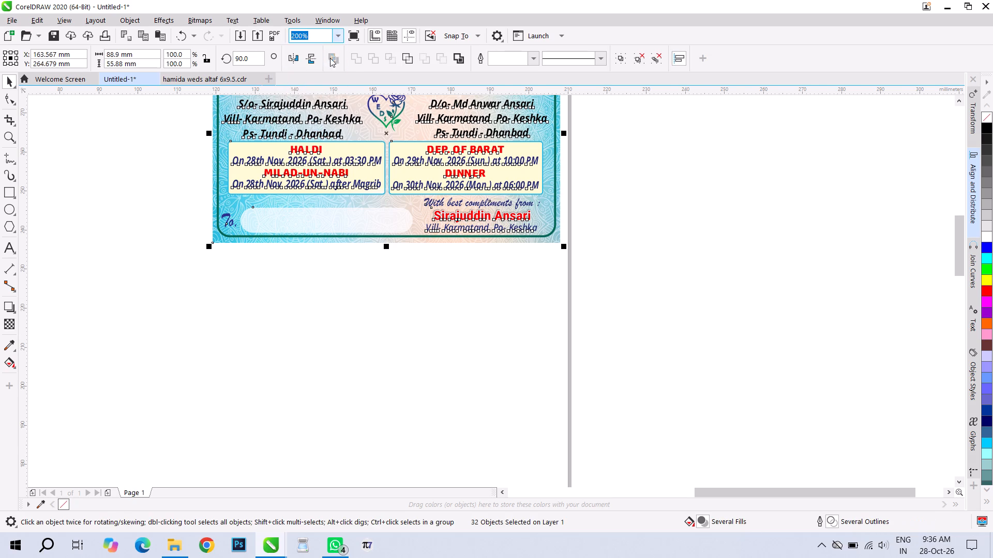
left_click(112, 163)
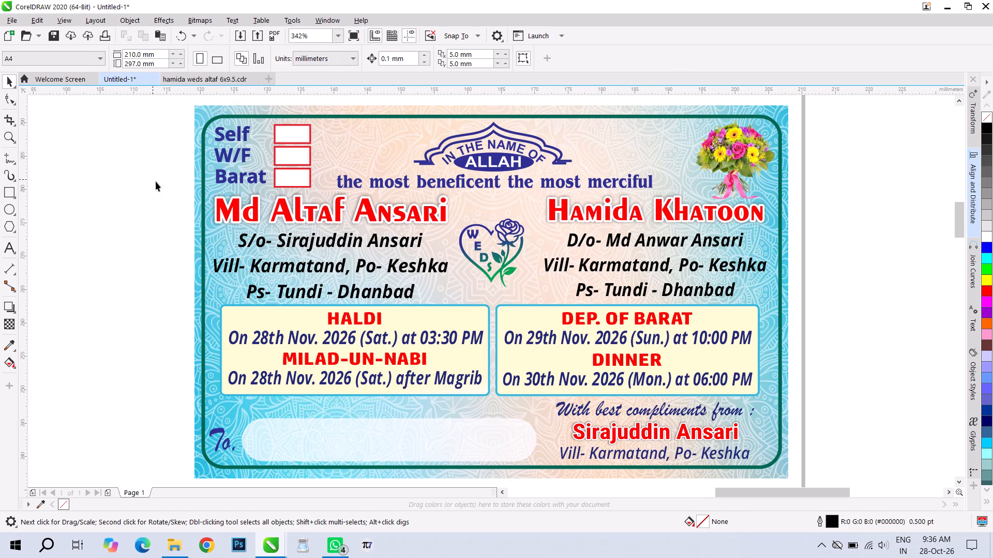
left_click_drag(153, 180, 471, 315)
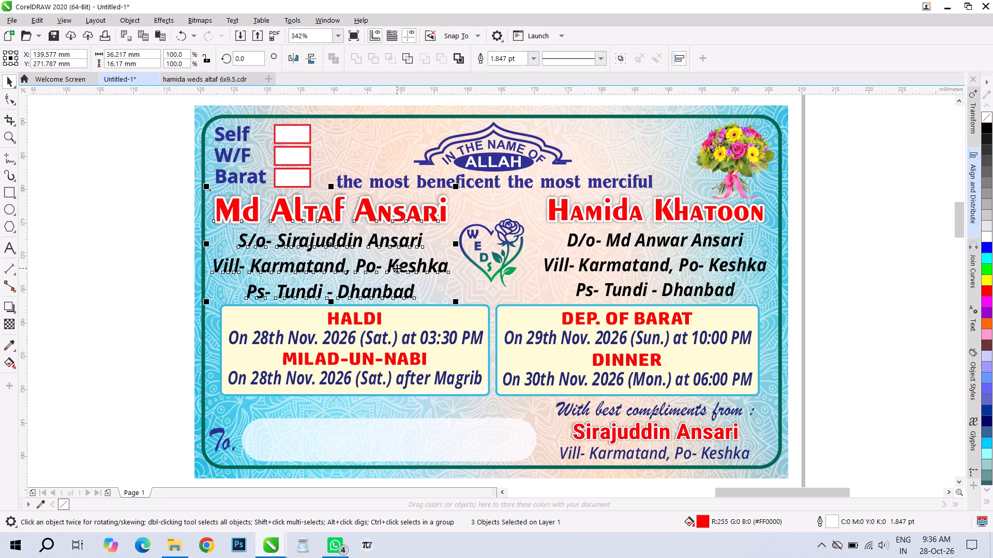
left_click_drag(397, 268, 852, 274)
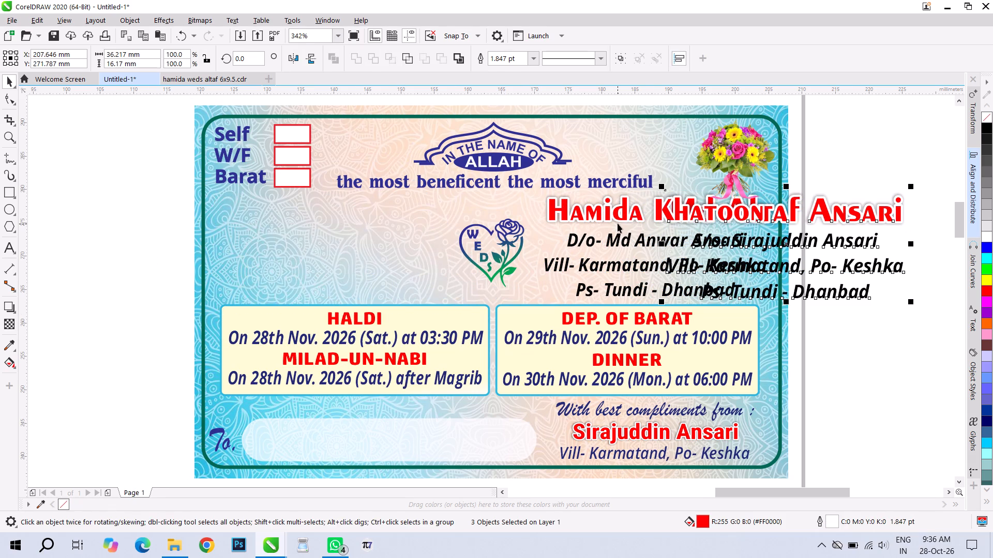
left_click(616, 219)
left_click(613, 242, "shift")
left_click_drag(611, 246, 279, 261)
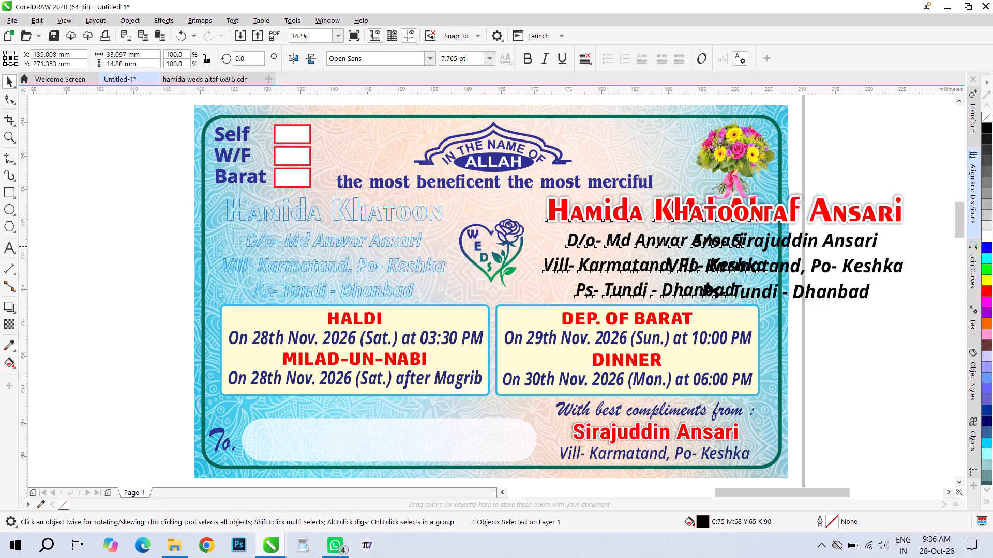
left_click_drag(279, 261, 286, 266)
left_click(673, 213)
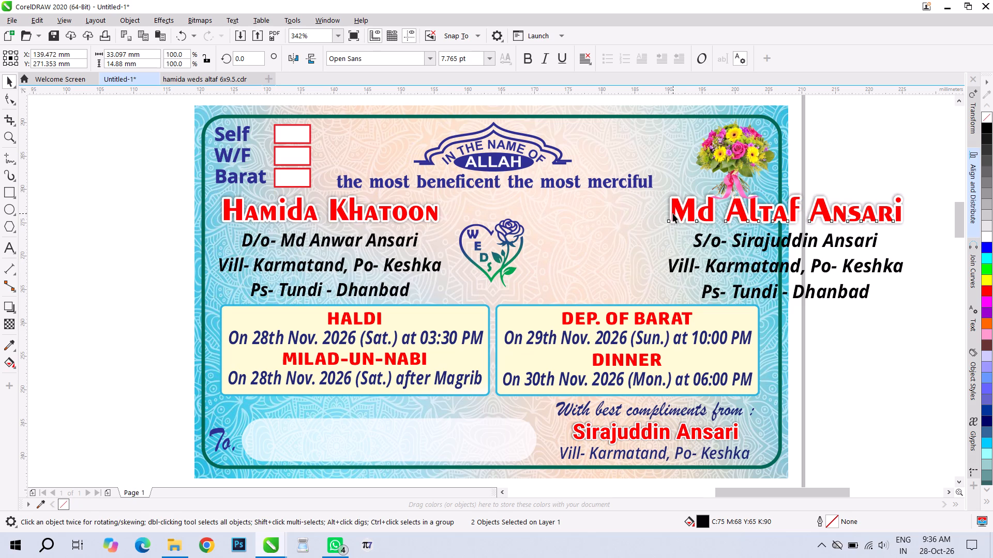
left_click(702, 243, "shift")
left_click_drag(702, 244, 582, 246)
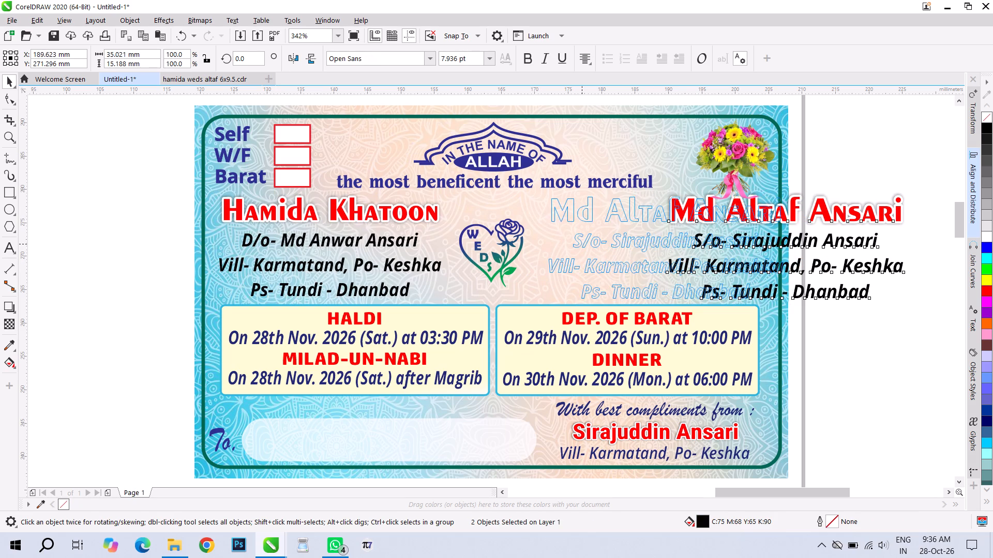
left_click_drag(582, 246, 571, 247)
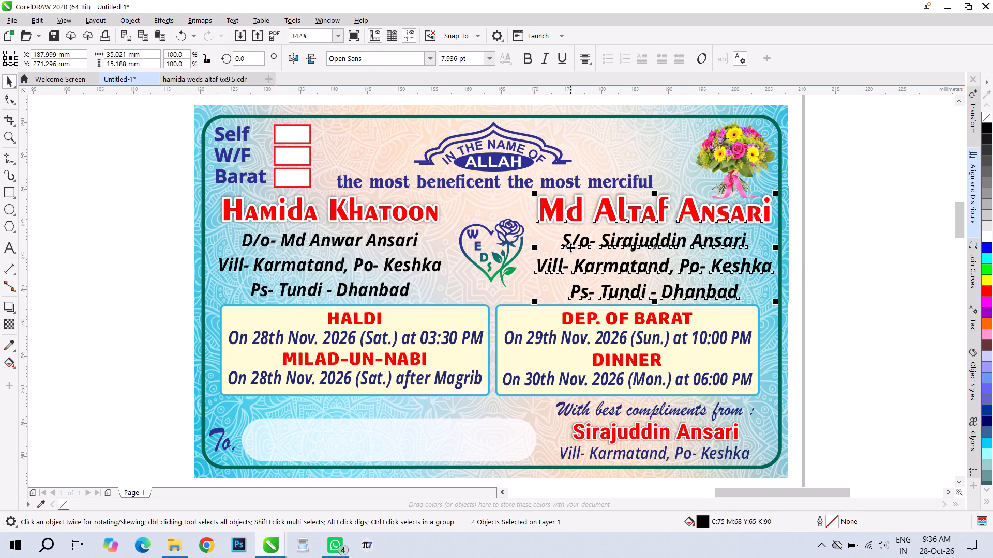
left_click(570, 247)
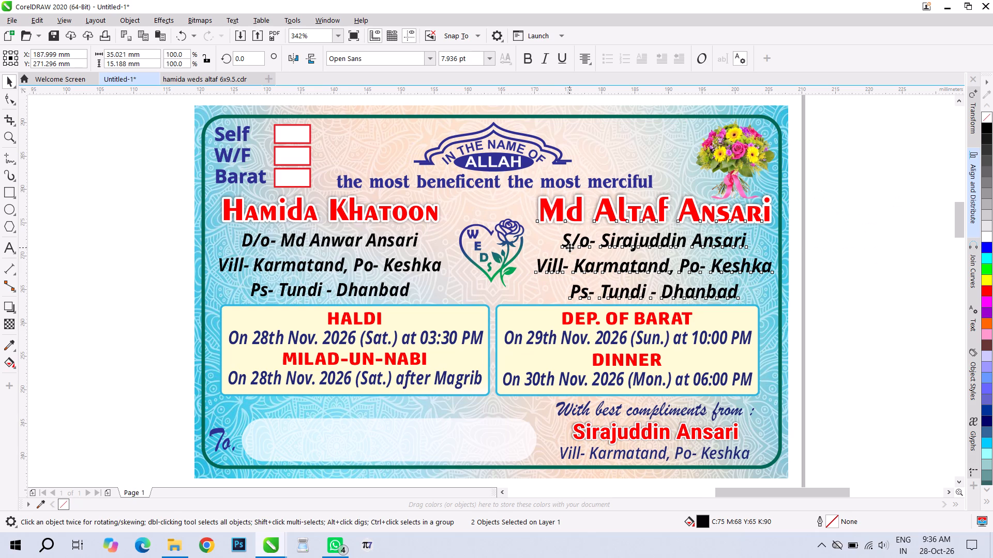
left_click(824, 214)
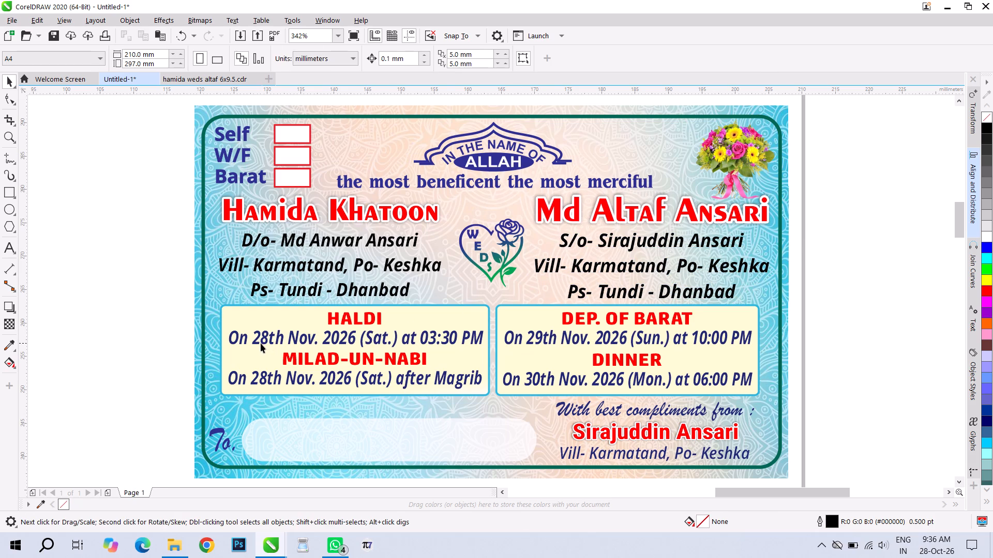
Swap the DEP. OF BARAT and DINNER headings in the right programme box, aligning them with the HALDI and MILAD-UN-NABI headings.
double_click(570, 321)
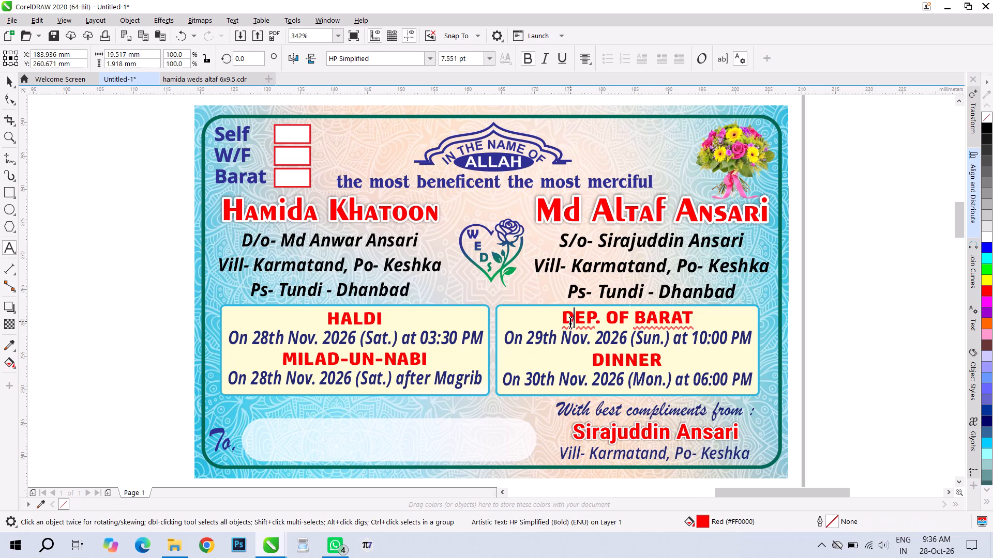
left_click_drag(563, 319, 648, 314)
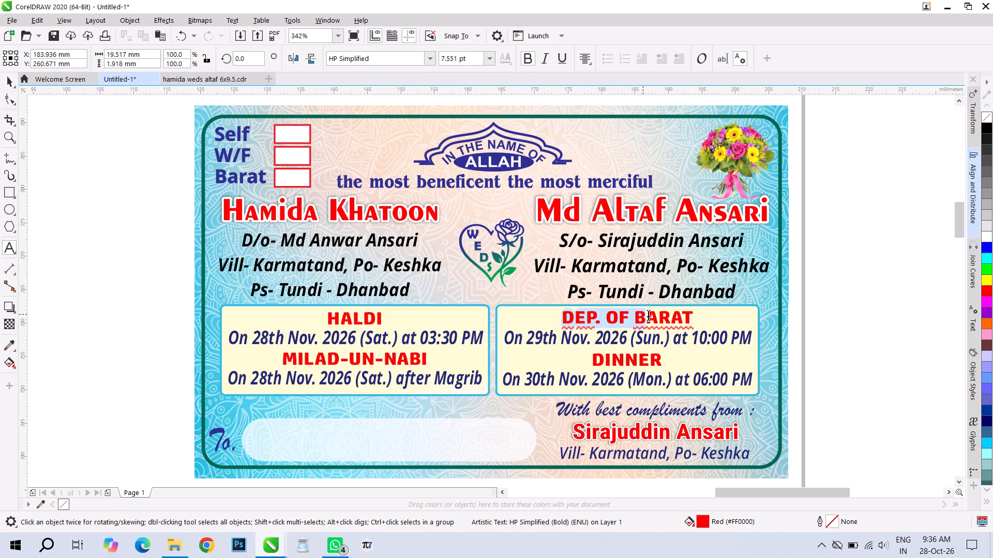
left_click_drag(648, 314, 691, 315)
key("ctrl+space")
left_click_drag(653, 317, 653, 351)
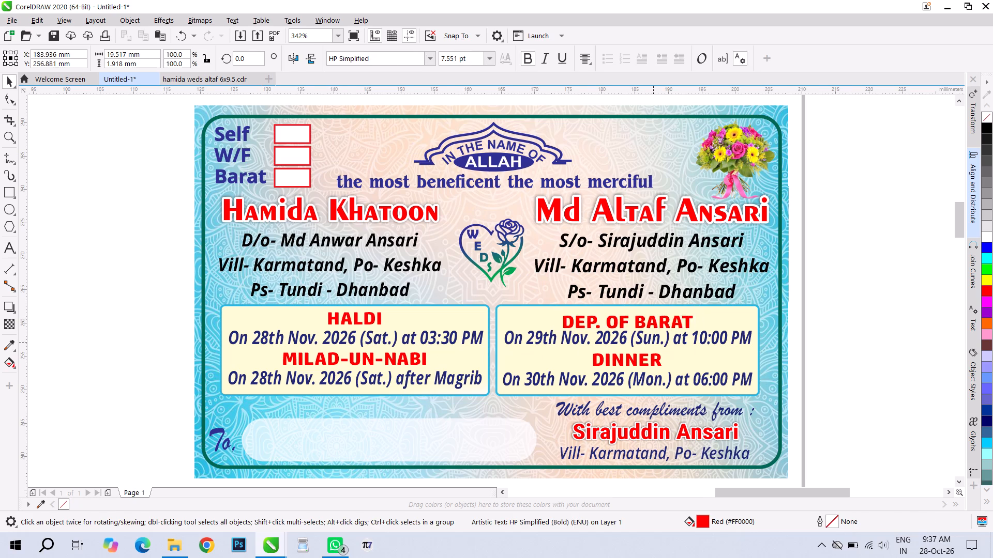
left_click_drag(653, 351, 652, 368)
left_click_drag(653, 356, 653, 320)
left_click(379, 316, "shift")
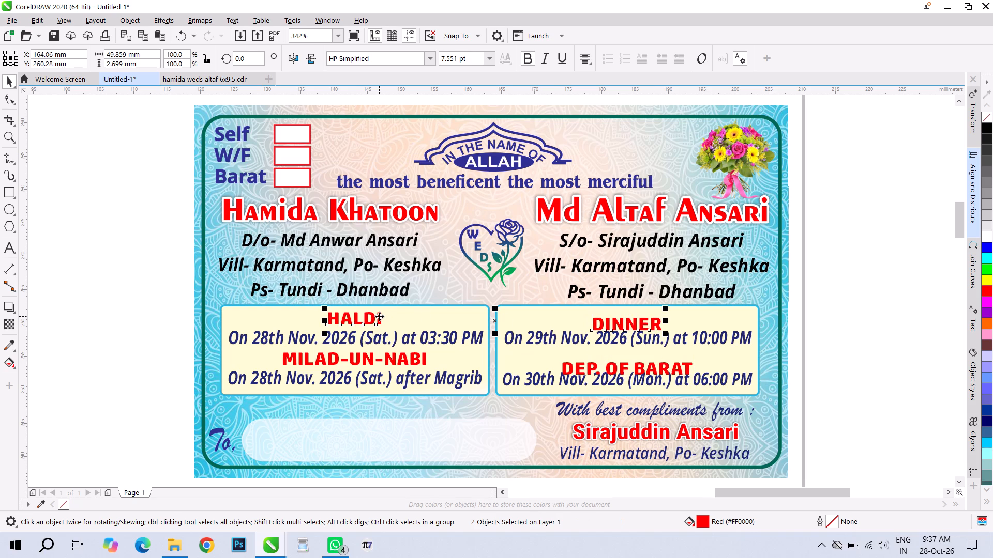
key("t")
left_click(564, 366)
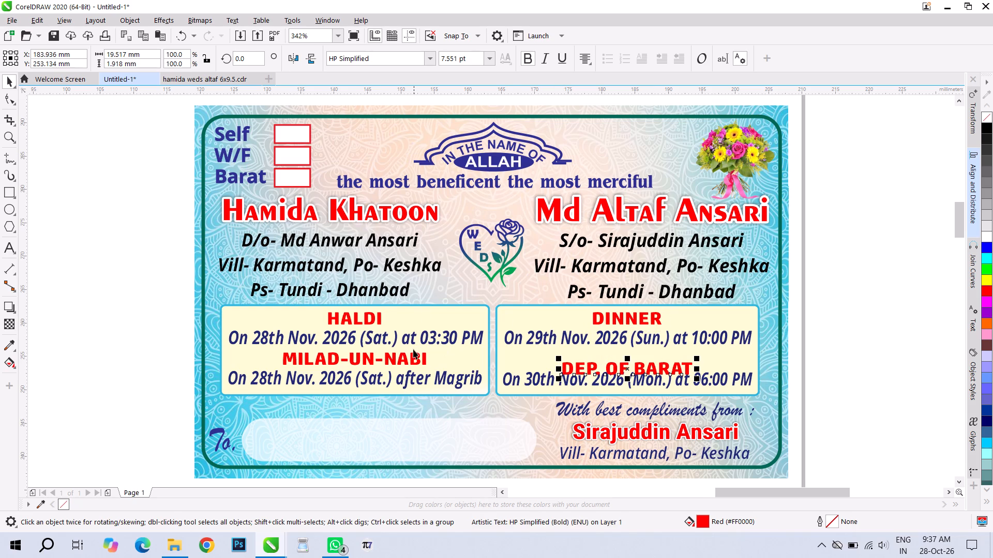
left_click(413, 352, "shift")
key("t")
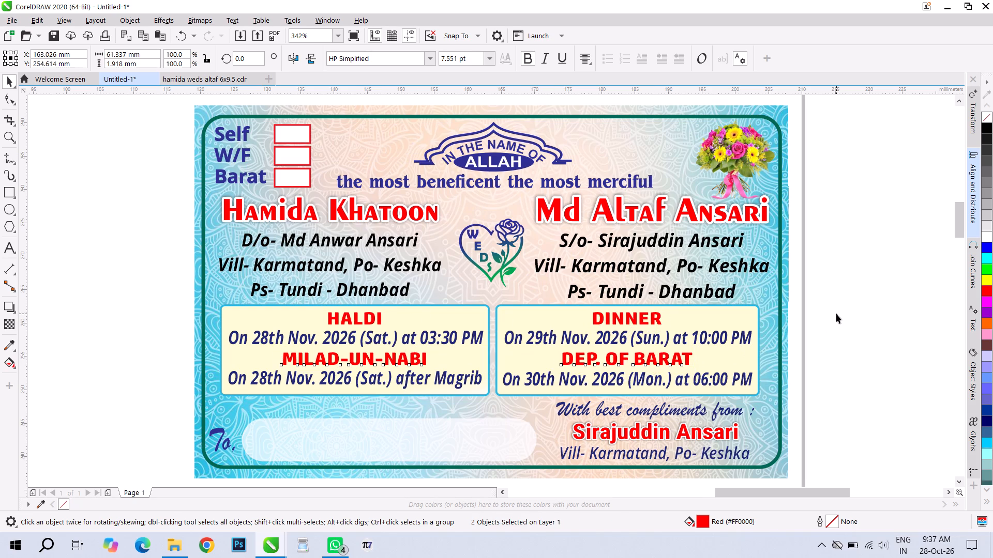
left_click(836, 314)
Set the time in the line under the DINNER heading to 06:00 PM.
double_click(621, 336)
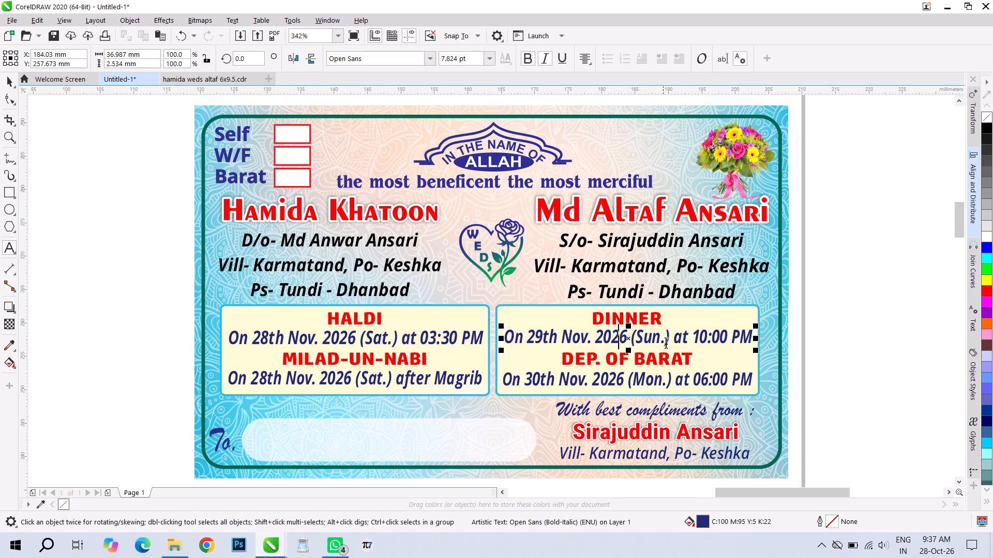
left_click_drag(694, 337, 705, 338)
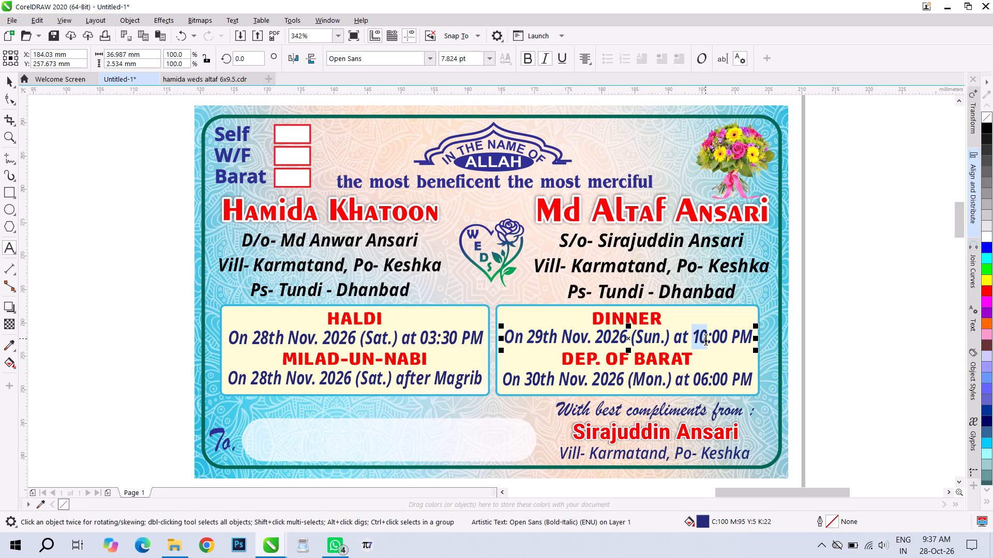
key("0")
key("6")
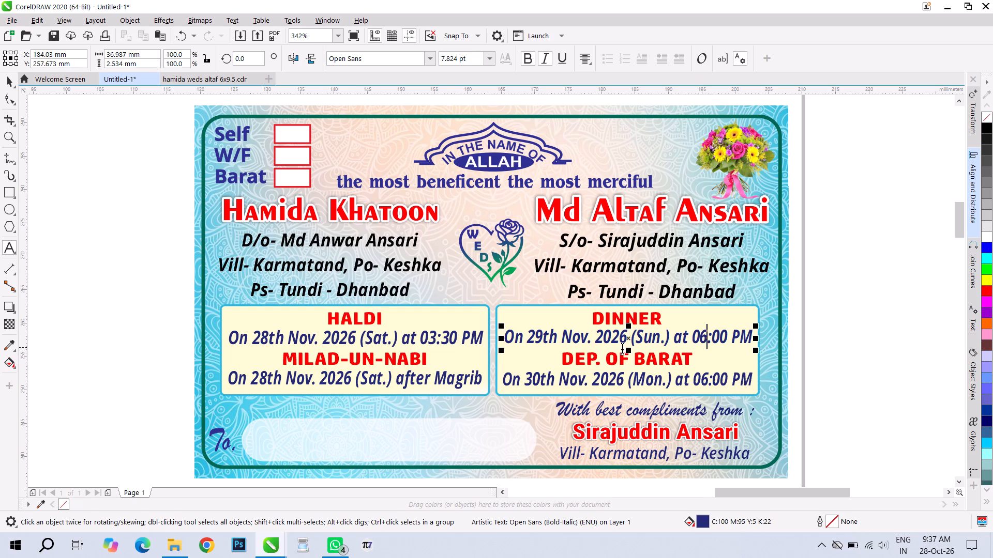
Change the Barat entry's date to 29th and its heading to ARV. OF BARAT.
left_click_drag(527, 381, 532, 381)
left_click_drag(532, 381, 537, 382)
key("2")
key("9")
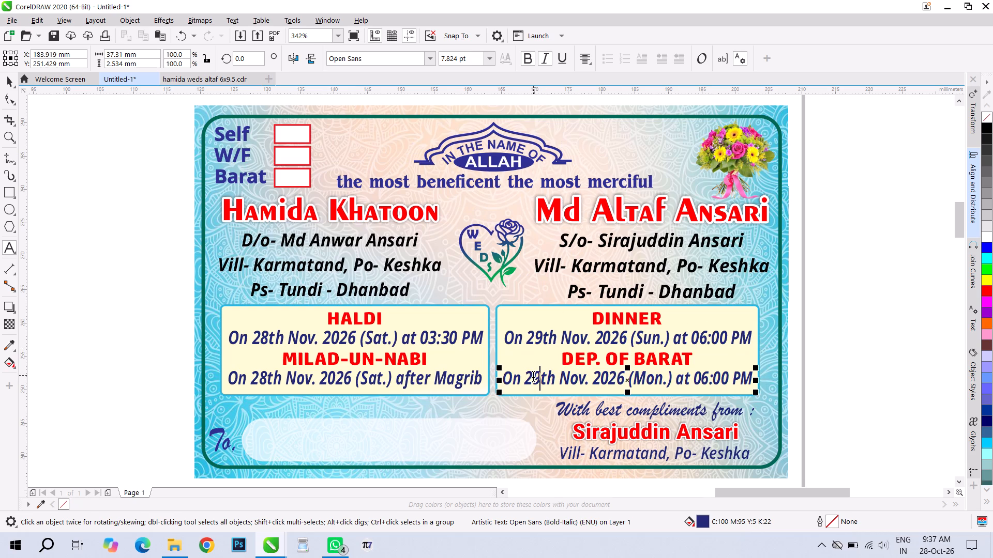
left_click_drag(565, 357, 569, 358)
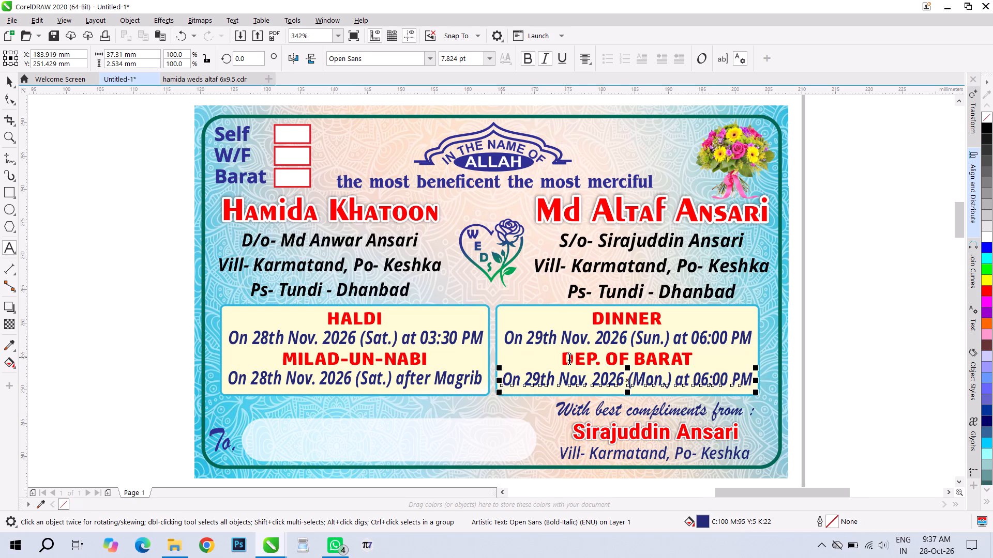
left_click_drag(569, 358, 596, 360)
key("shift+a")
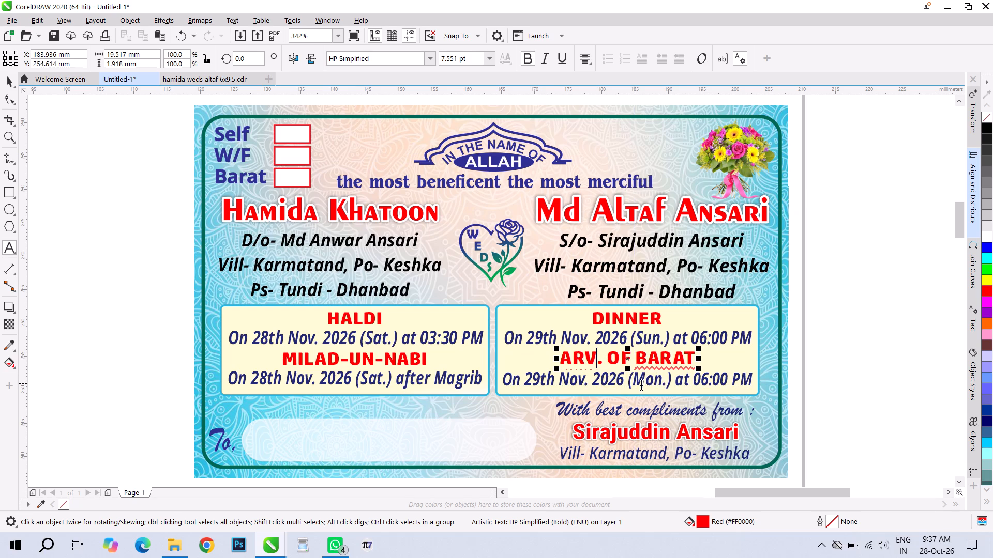
Set the weekday under the ARV. OF BARAT heading to Sun. and the time to 10:00 PM.
left_click_drag(635, 382, 659, 384)
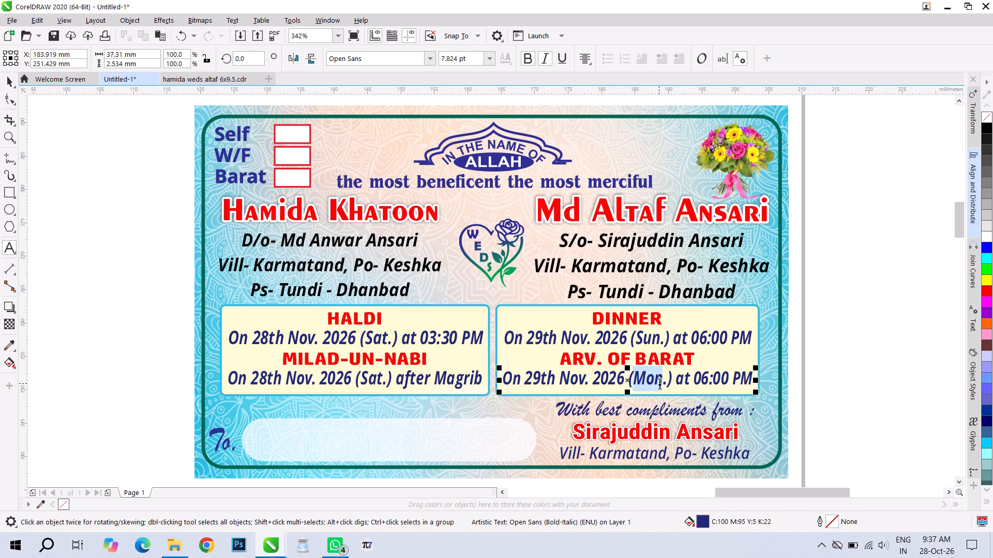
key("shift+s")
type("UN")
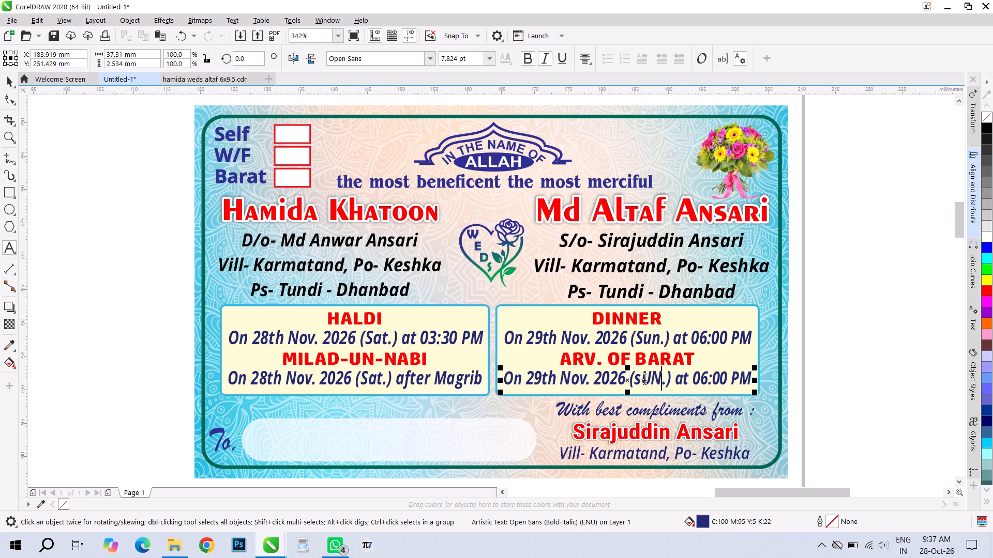
left_click_drag(634, 376, 658, 377)
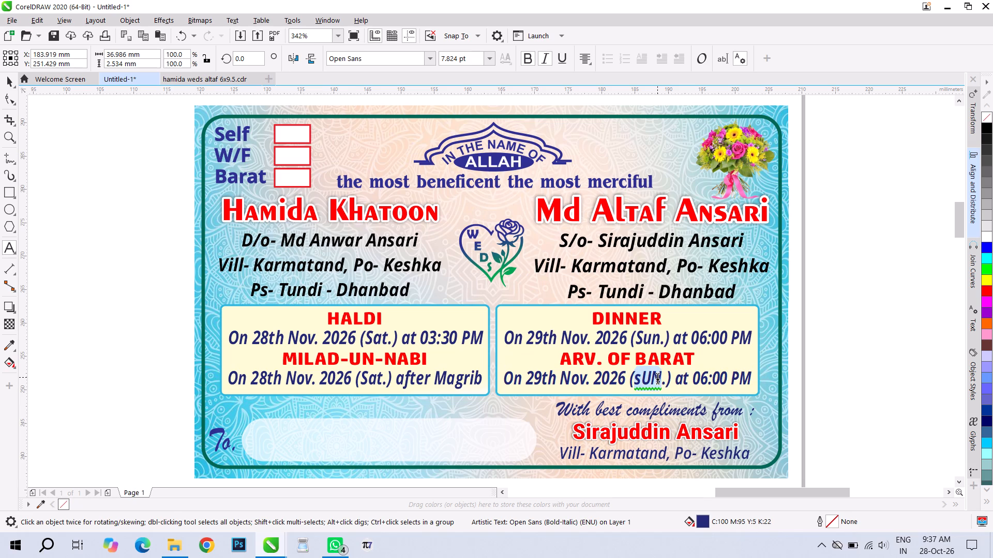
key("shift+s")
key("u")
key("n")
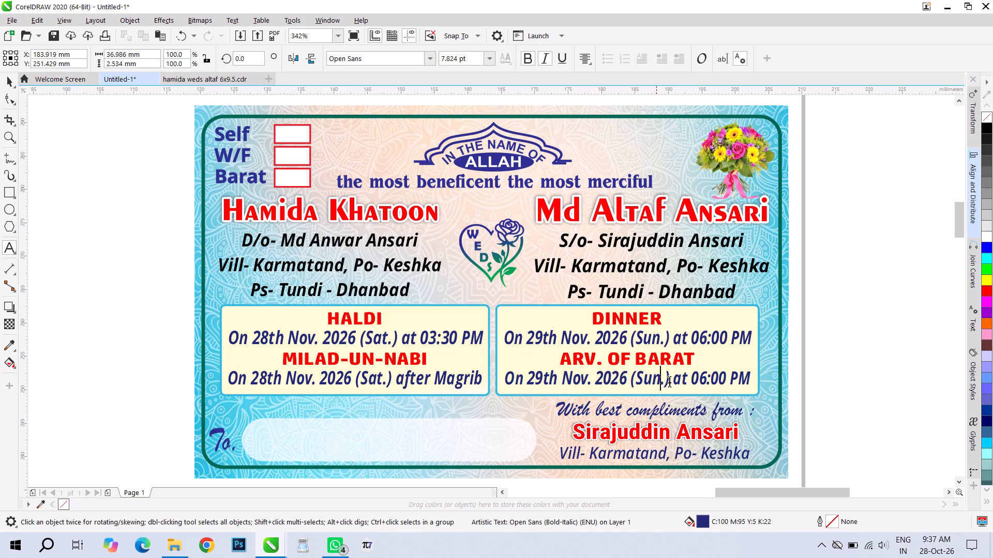
left_click_drag(692, 379, 703, 379)
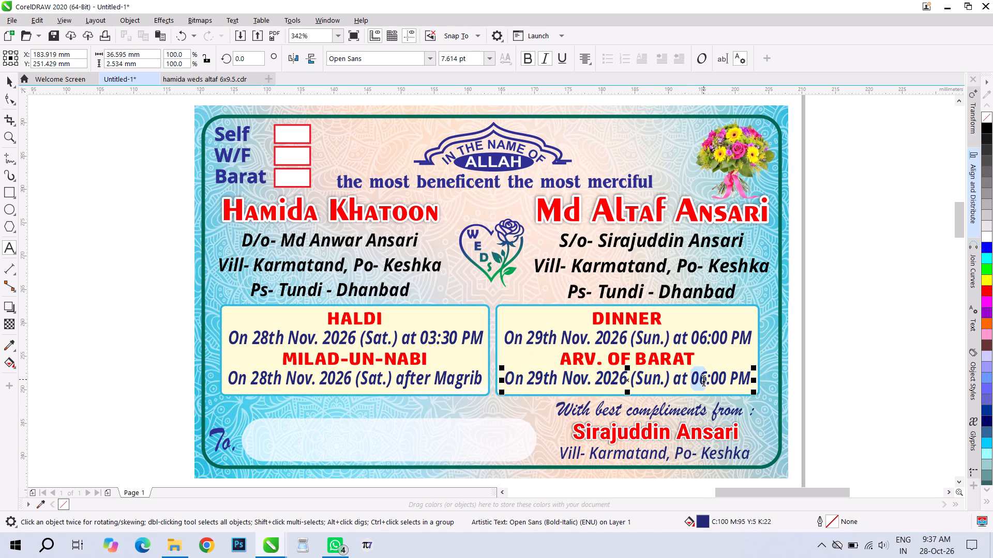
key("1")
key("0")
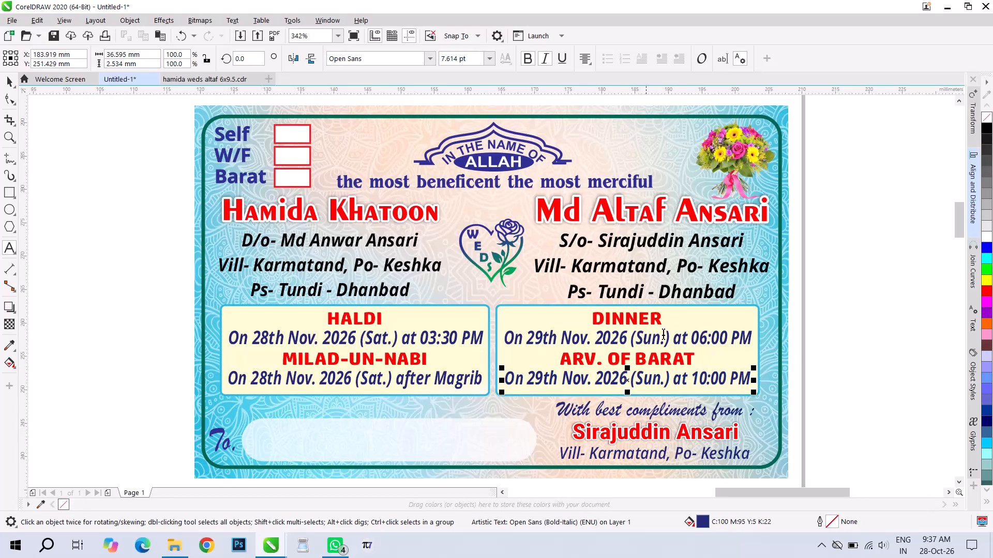
Extend the DINNER heading in the second programme box to read WALIMA / DINNER.
left_click(652, 319)
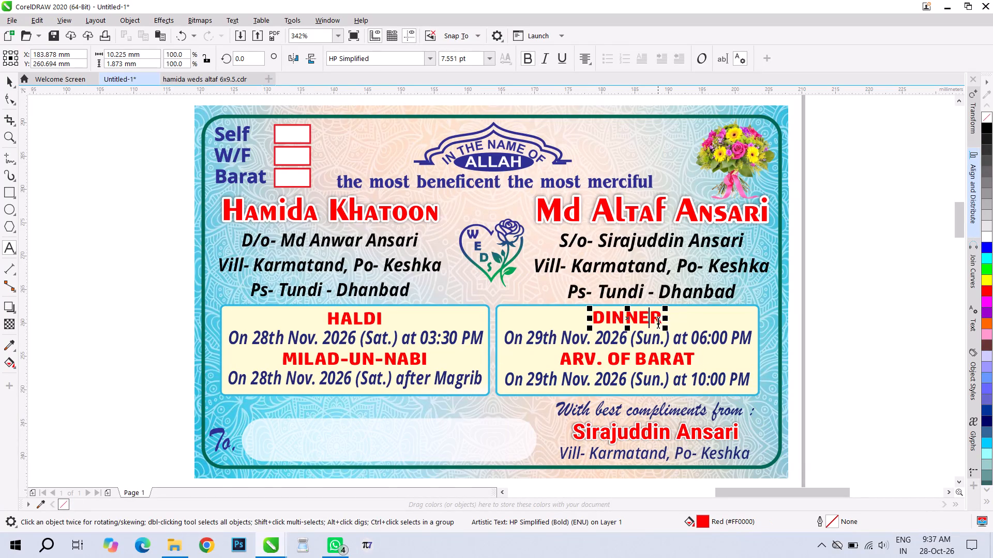
left_click(596, 320)
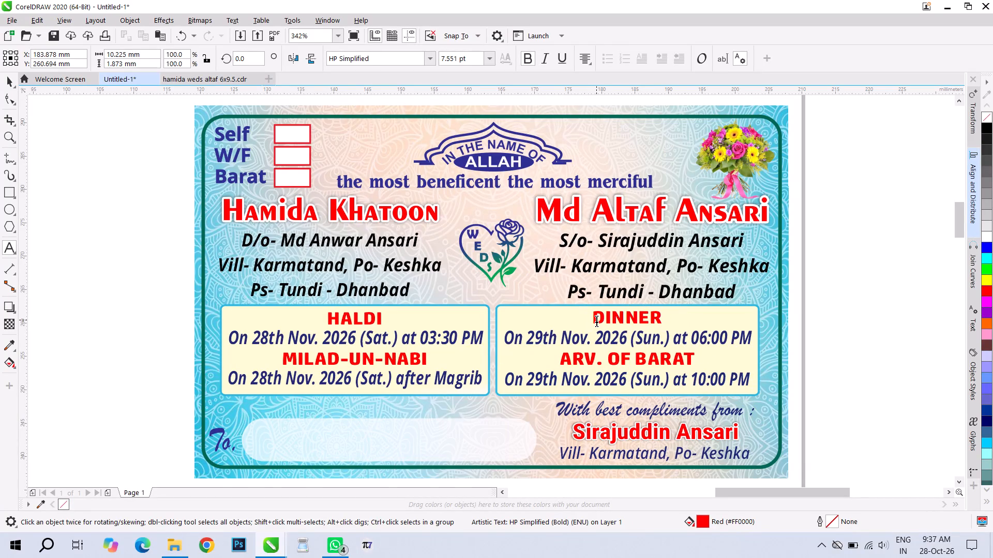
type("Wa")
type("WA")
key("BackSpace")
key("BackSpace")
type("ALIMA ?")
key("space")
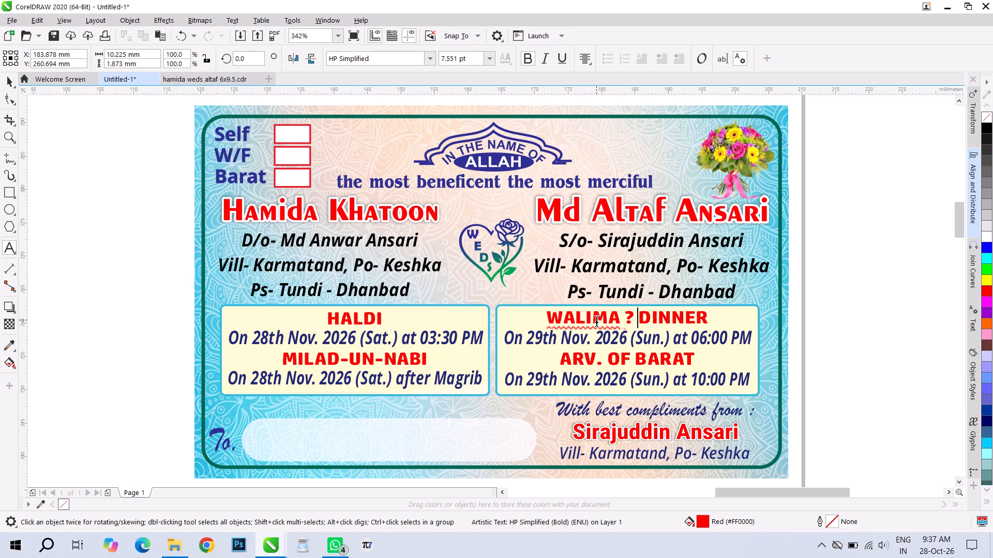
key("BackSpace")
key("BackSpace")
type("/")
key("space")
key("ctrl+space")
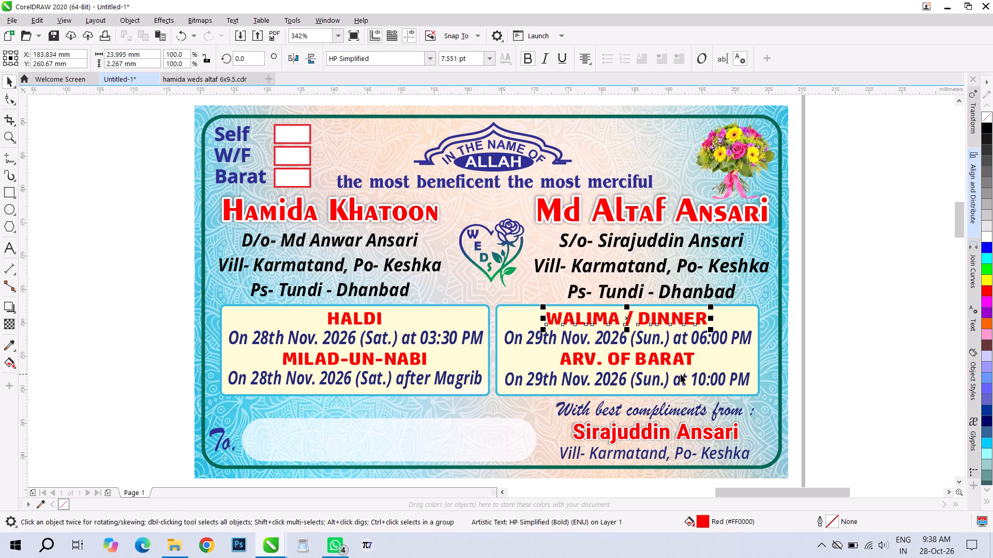
Replace the name under the "With best compliments from" line with the bride's father's name.
double_click(705, 433)
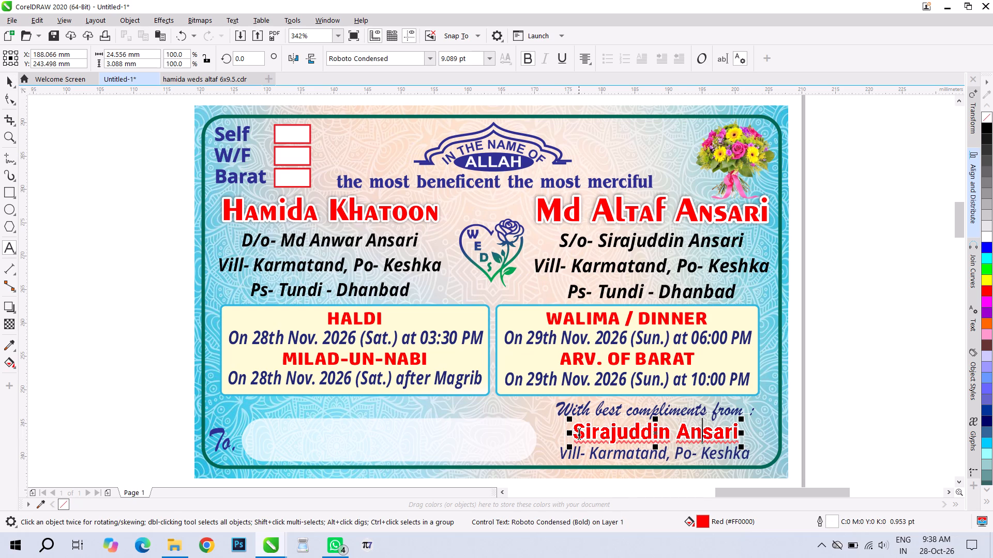
left_click_drag(577, 433, 668, 440)
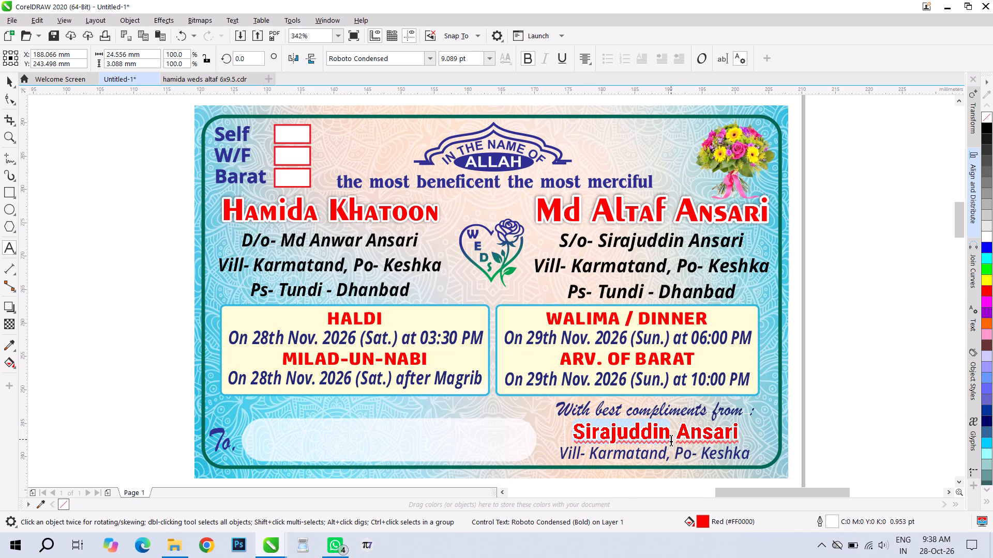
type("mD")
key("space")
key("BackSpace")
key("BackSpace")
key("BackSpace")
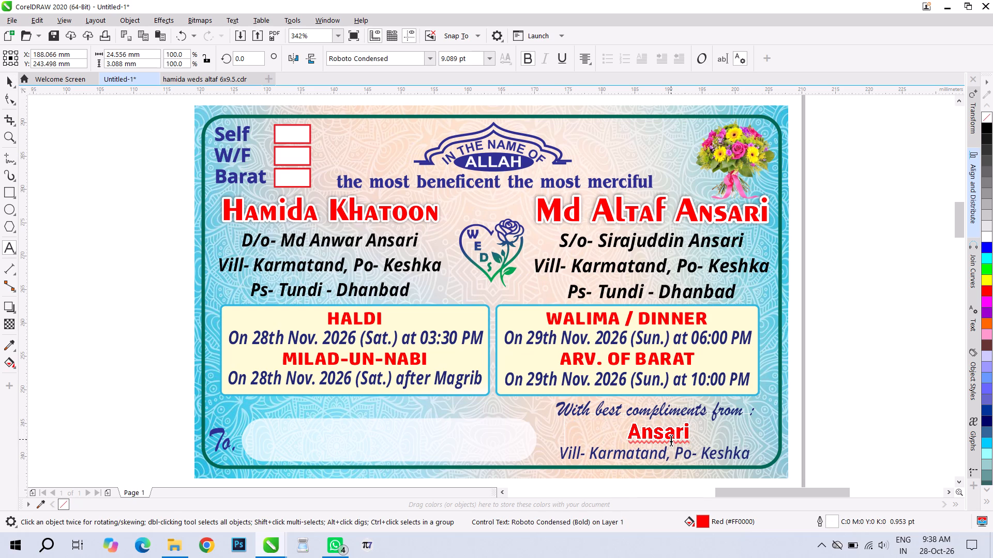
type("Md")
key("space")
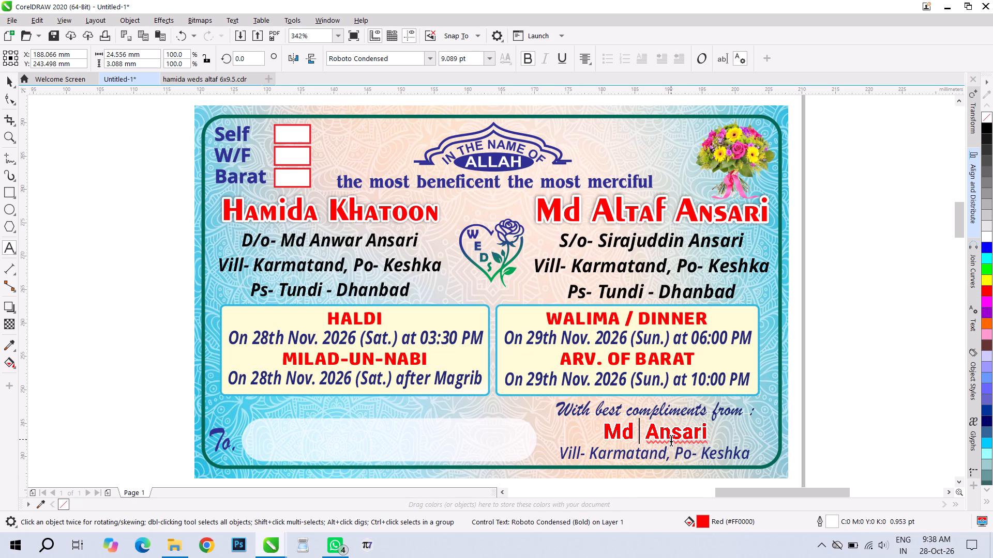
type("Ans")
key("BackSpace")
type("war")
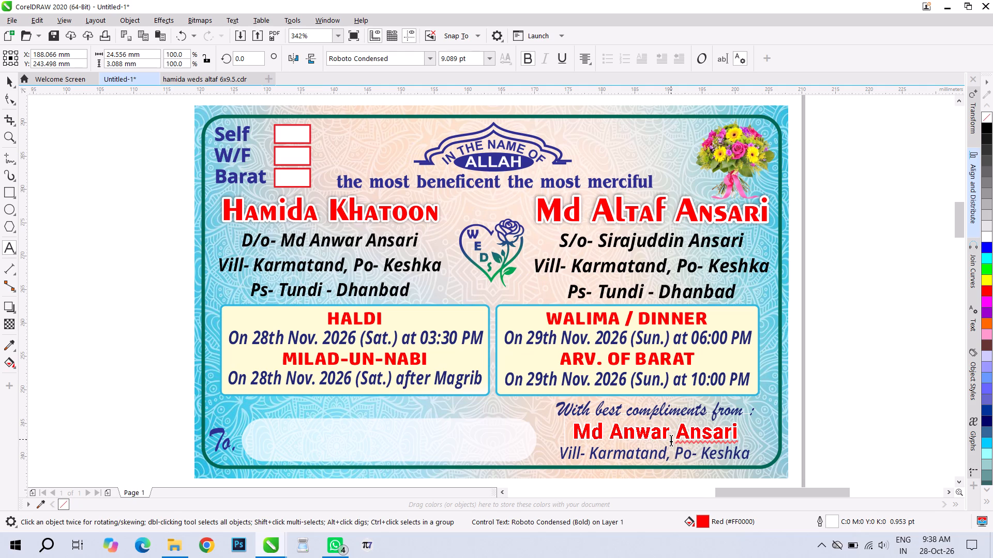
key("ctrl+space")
Change the font of the bride's and groom's name headings to Avigea.
left_click(358, 218)
left_click(548, 216, "shift")
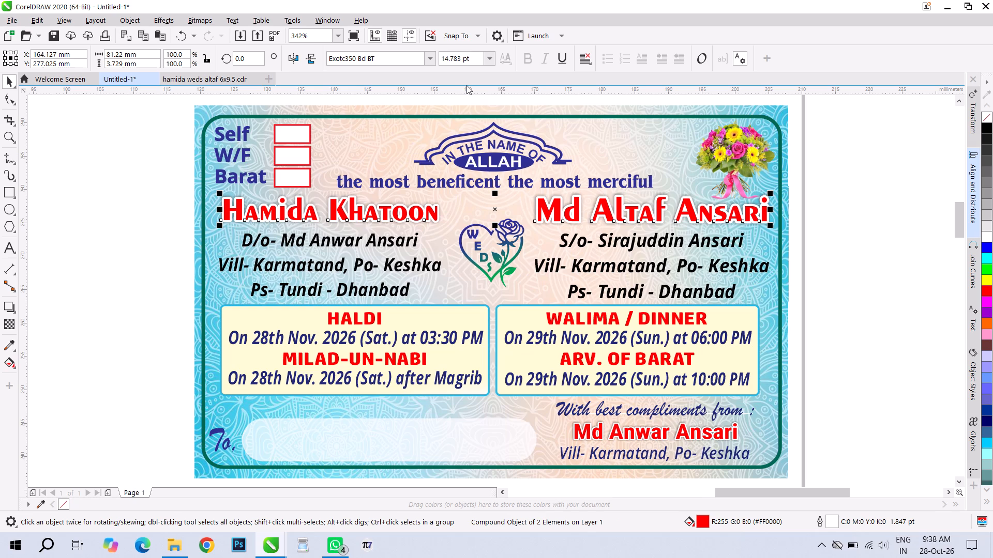
left_click(432, 59)
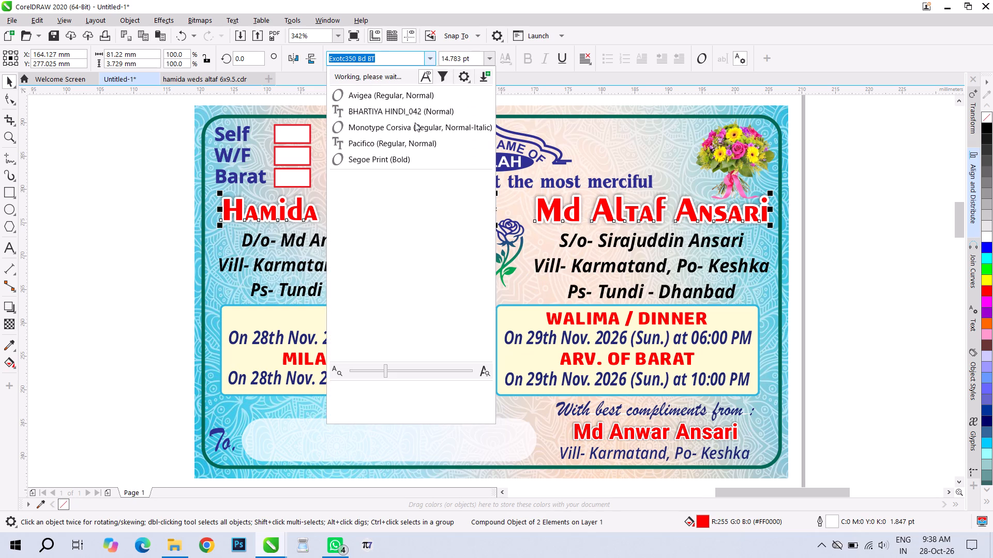
left_click(411, 96)
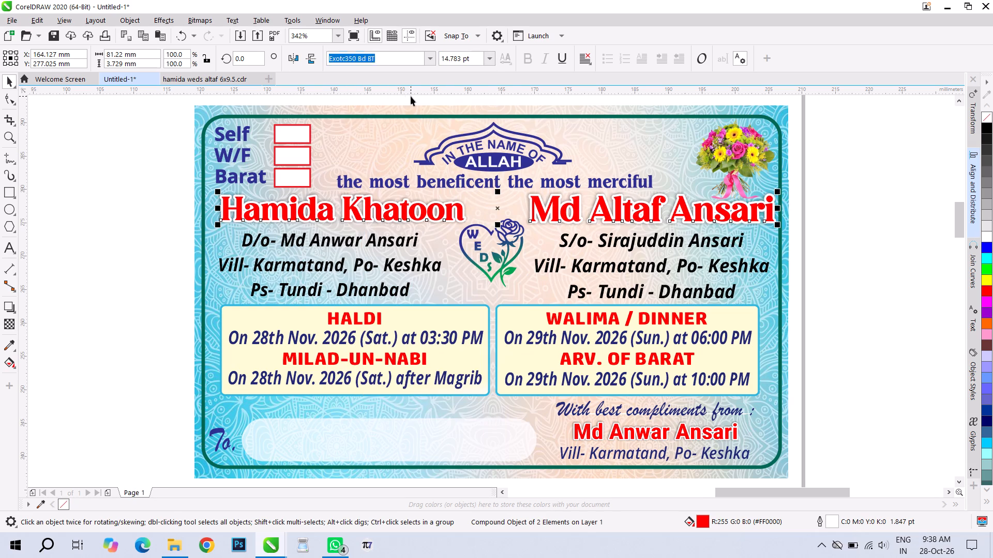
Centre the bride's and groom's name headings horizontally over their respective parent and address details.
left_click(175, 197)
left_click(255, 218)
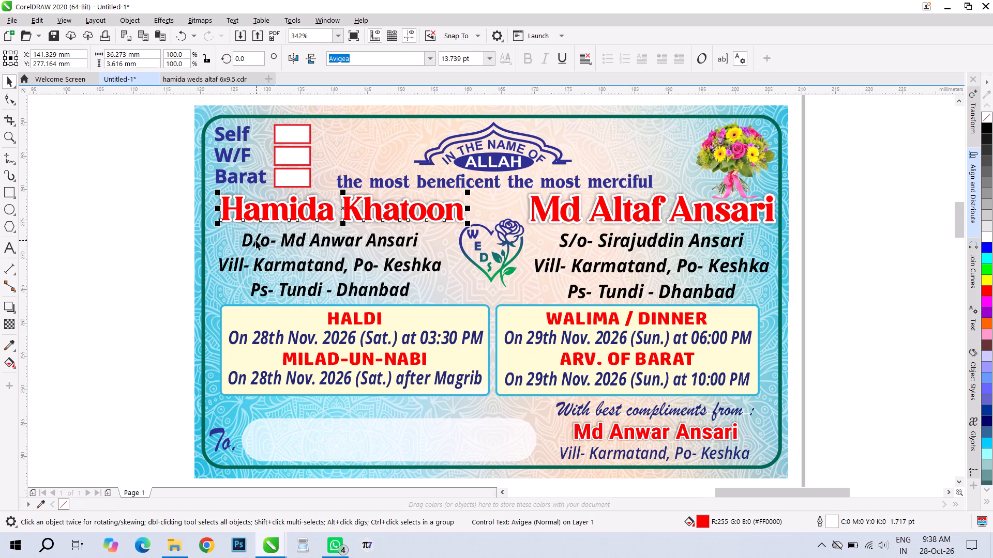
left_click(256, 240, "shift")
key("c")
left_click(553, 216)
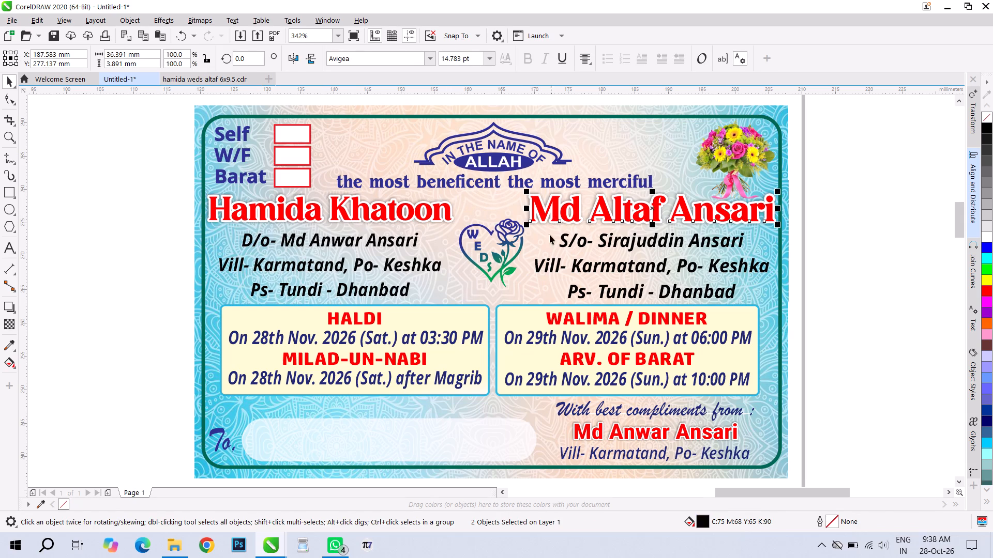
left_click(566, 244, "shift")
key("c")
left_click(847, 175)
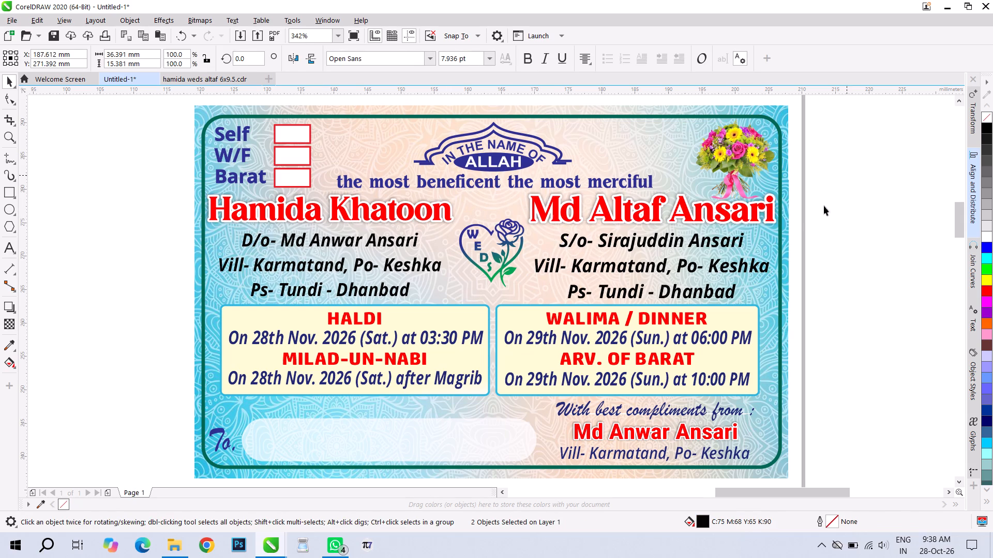
Set the font size of the bride's and groom's name headings to 13 pt.
left_click(773, 216)
left_click(447, 212, "shift")
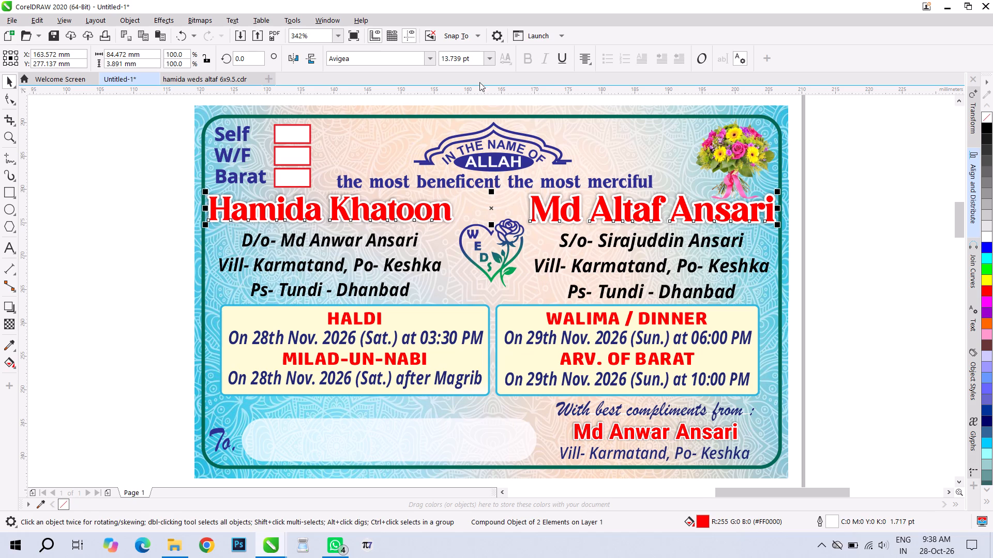
left_click(492, 64)
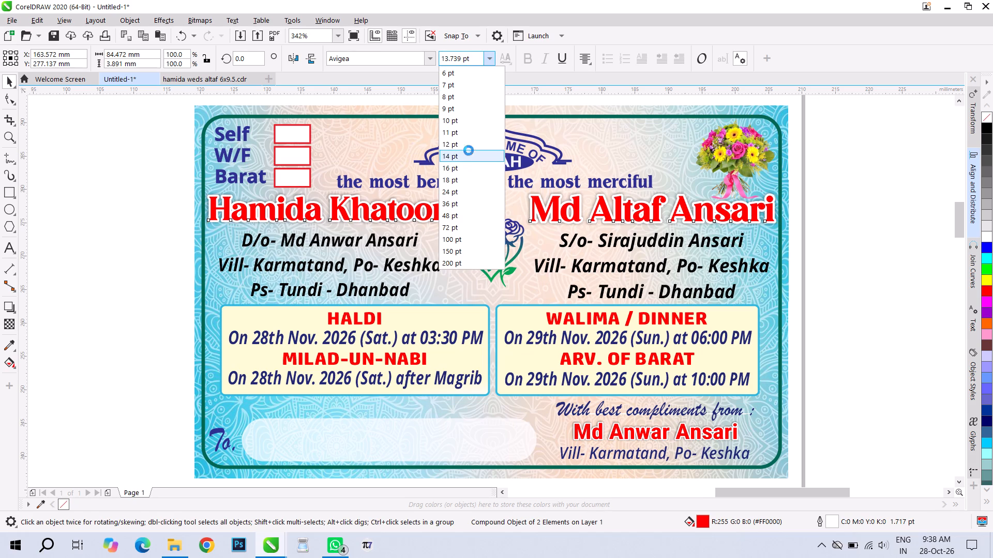
left_click(469, 147)
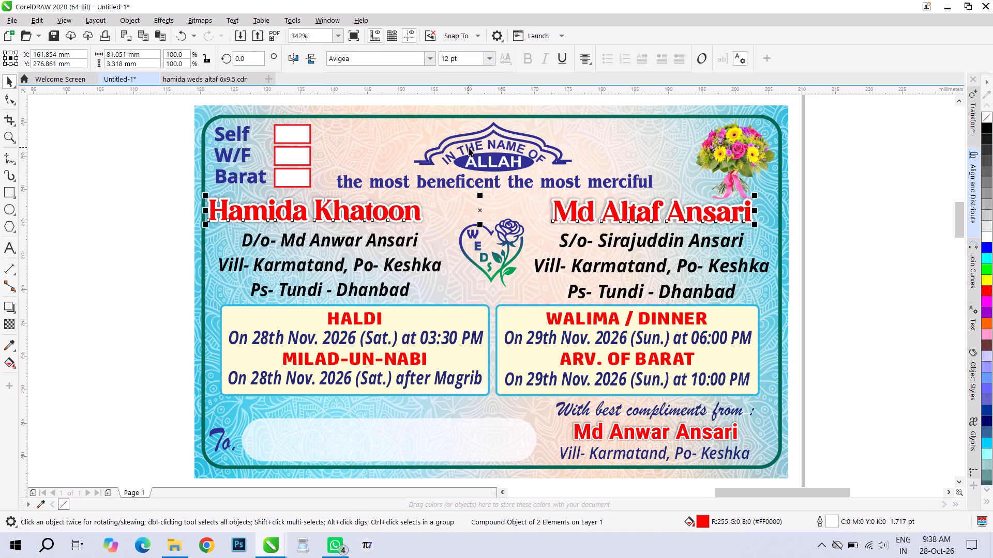
left_click(463, 60)
left_click_drag(463, 60, 426, 57)
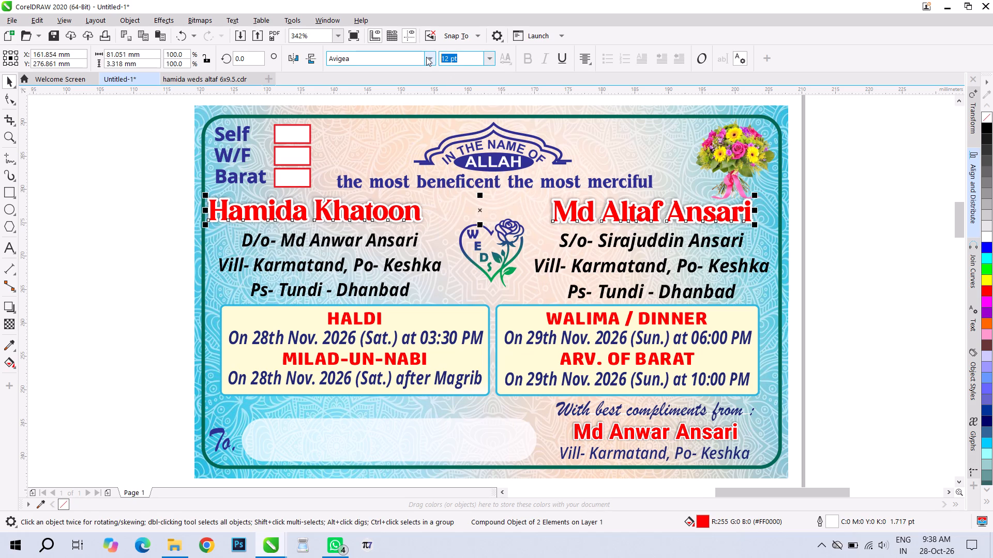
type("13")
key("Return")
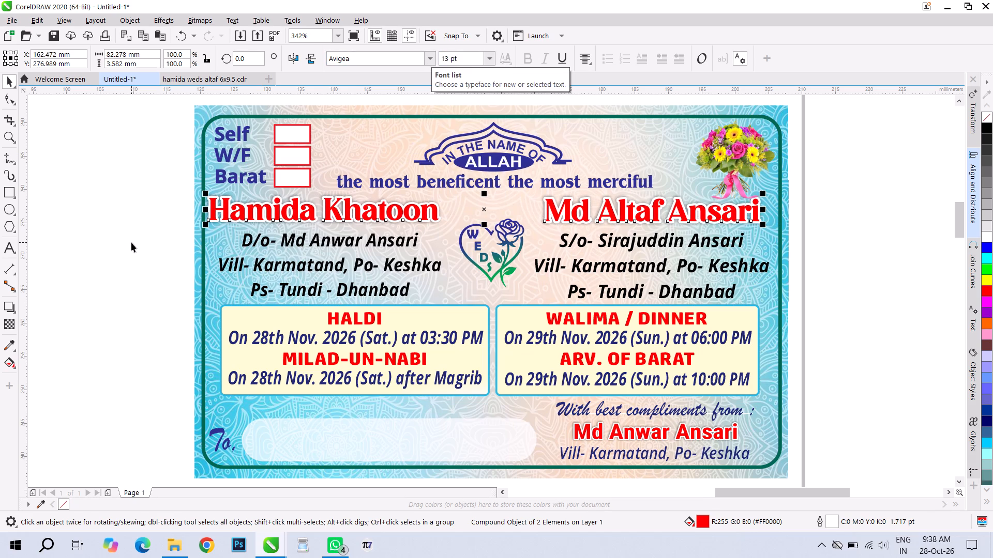
Centre the resized bride's and groom's name headings horizontally over their respective parent and address details.
left_click(131, 242)
left_click(373, 213)
left_click(369, 243, "shift")
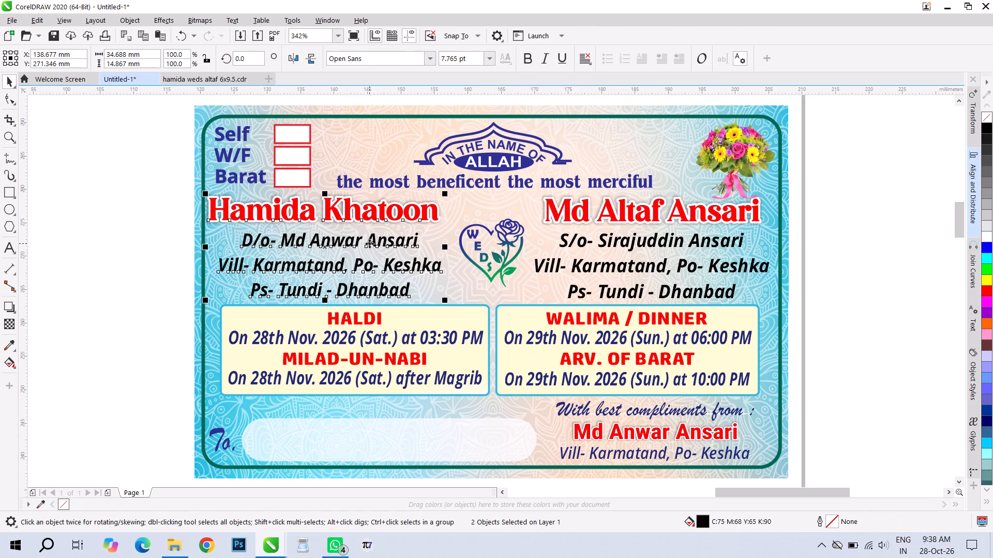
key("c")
left_click(561, 214)
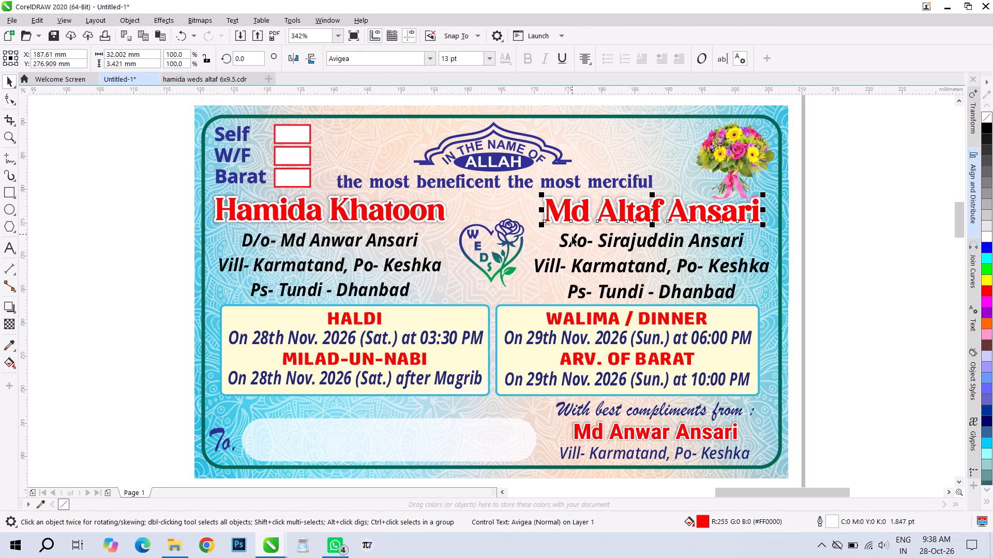
left_click(573, 240, "shift")
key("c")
left_click(850, 205)
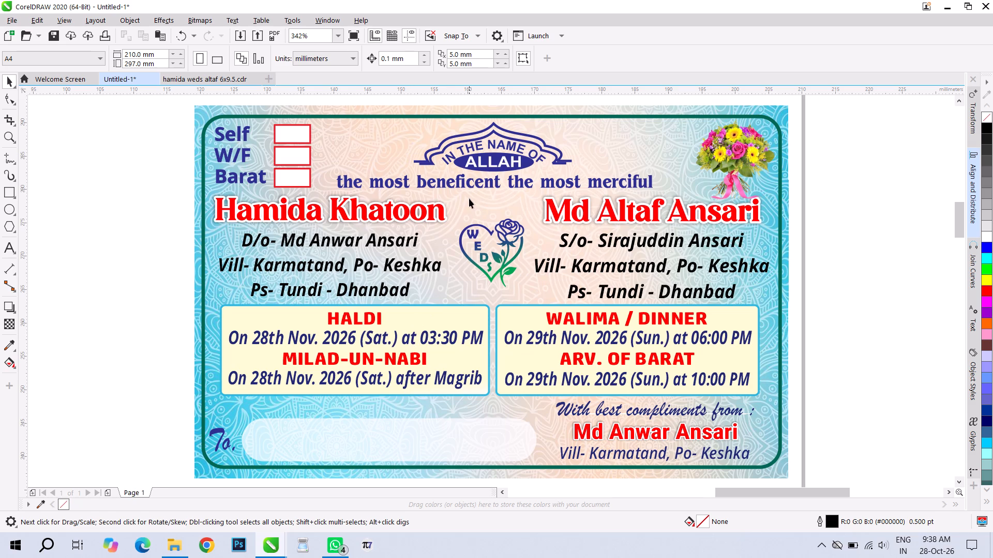
Select the card's background bitmap, and search Google Images in Chrome for "simple wallpaper".
left_click(343, 110)
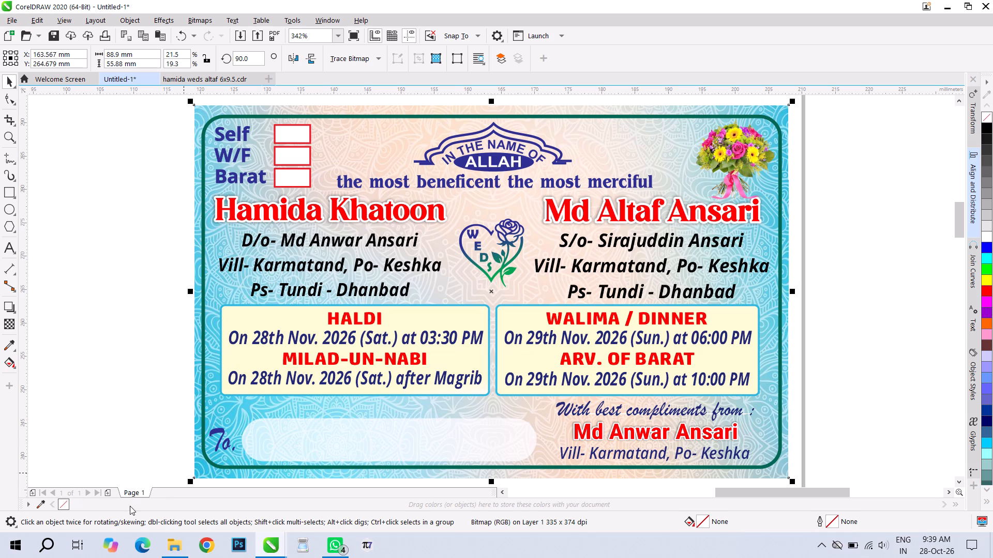
left_click(194, 555)
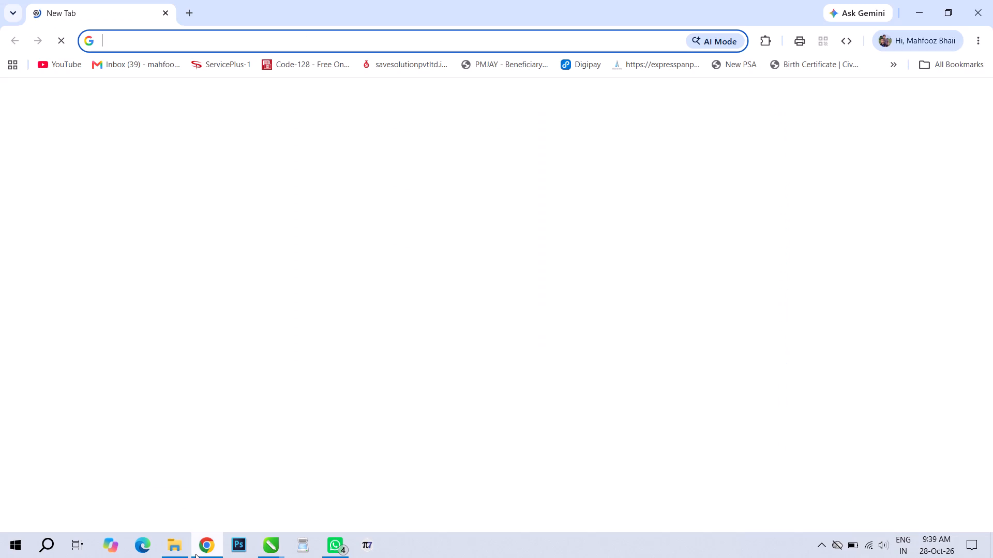
left_click(254, 47)
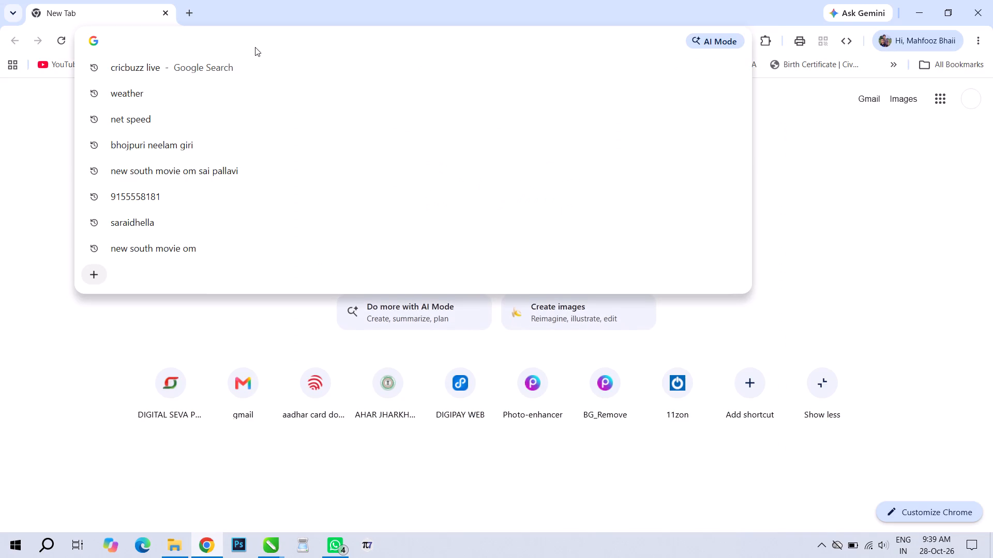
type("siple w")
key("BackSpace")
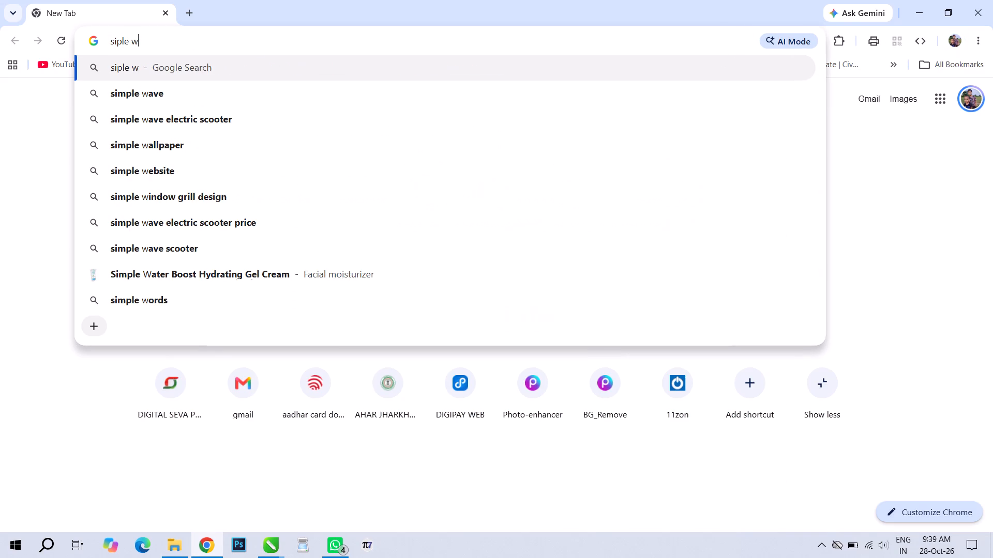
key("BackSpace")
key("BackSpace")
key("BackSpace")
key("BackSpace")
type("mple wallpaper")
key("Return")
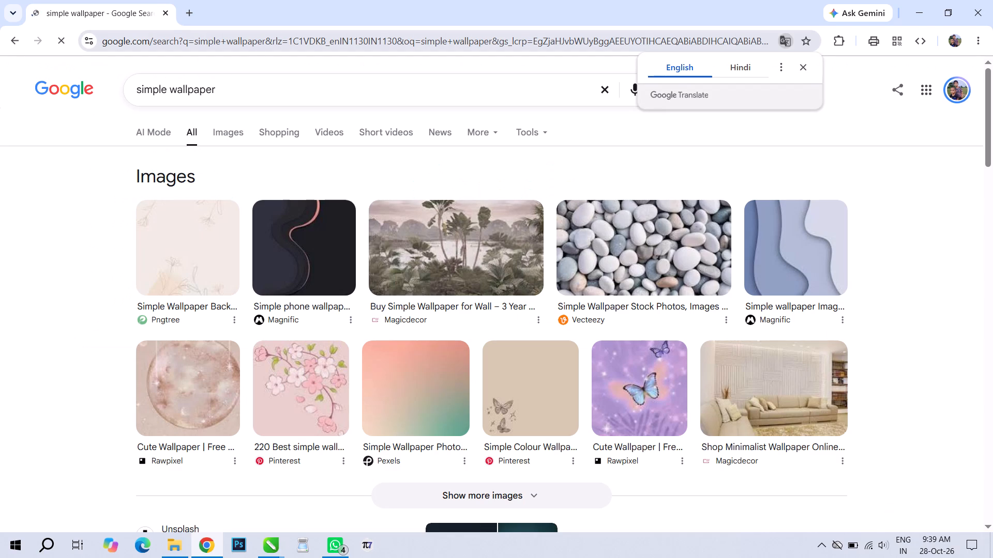
left_click(219, 135)
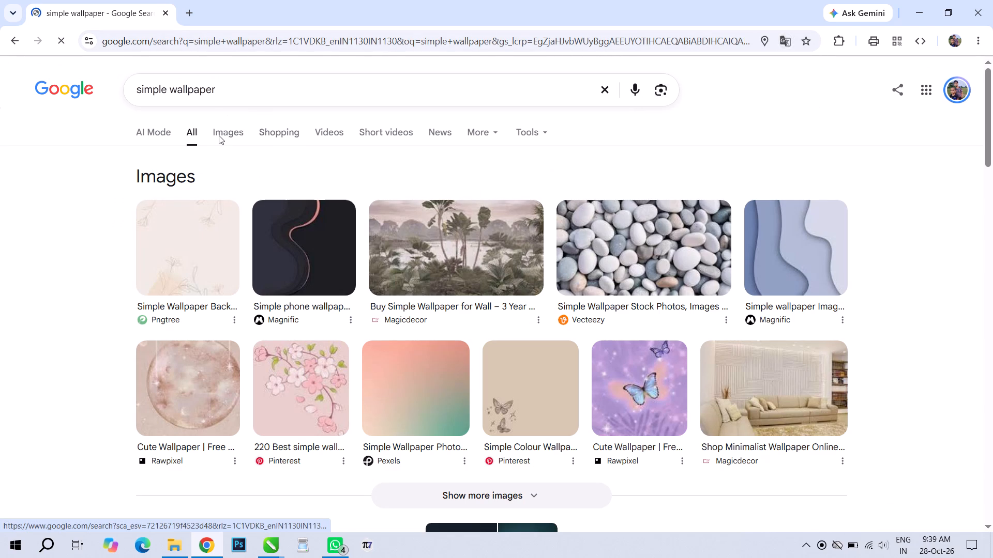
Look through the "simple wallpaper" image results for a suitable card background, and preview the golden sand wallpaper from PixelsTalk.
scroll(368, 333, "down", 17)
scroll(370, 337, "down", 5)
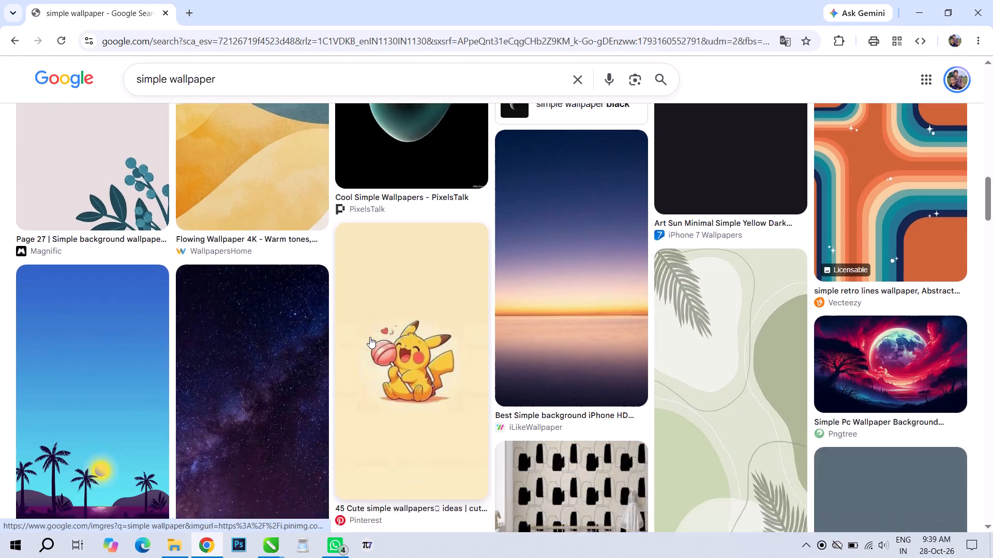
scroll(370, 337, "down", 7)
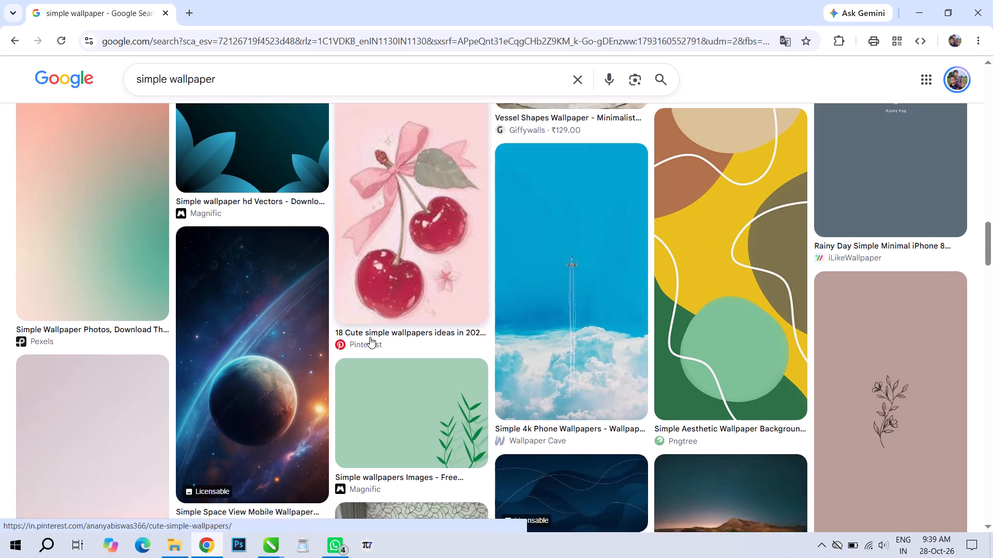
scroll(370, 337, "down", 11)
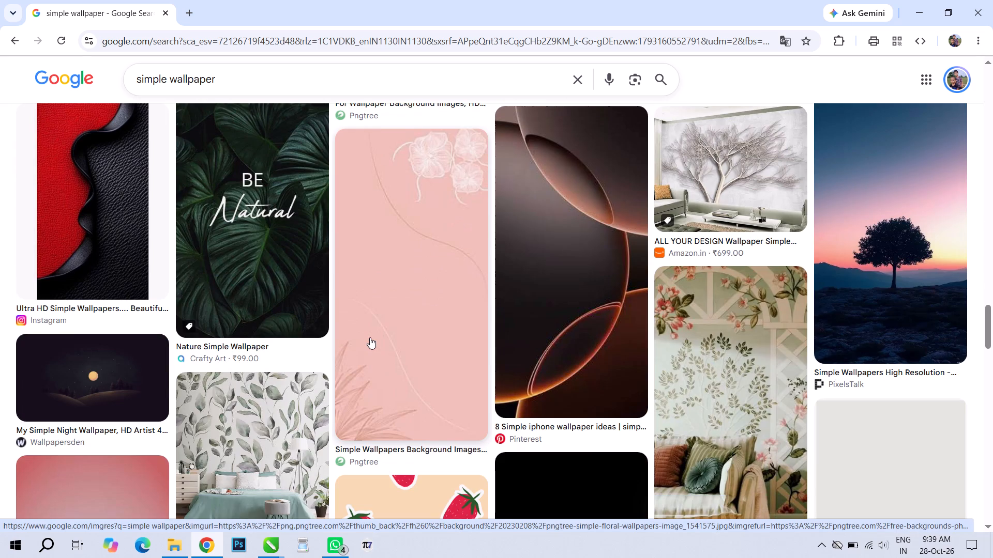
scroll(370, 337, "down", 6)
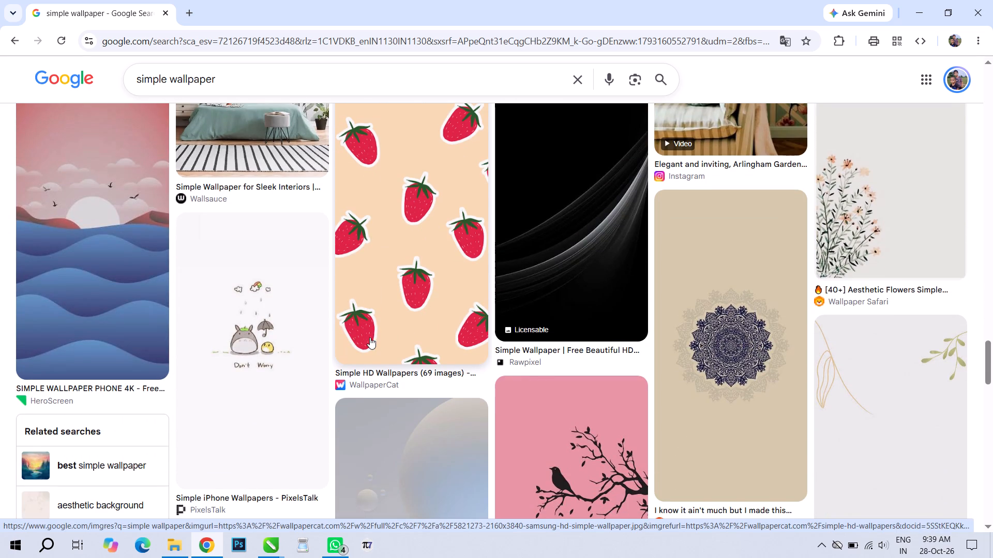
scroll(370, 337, "down", 6)
scroll(370, 337, "up", 5)
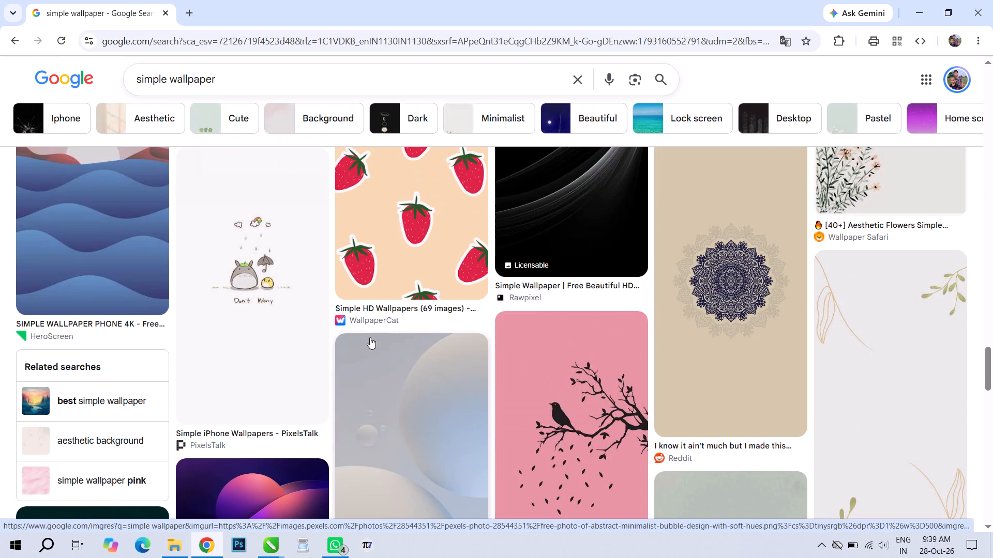
scroll(370, 337, "down", 17)
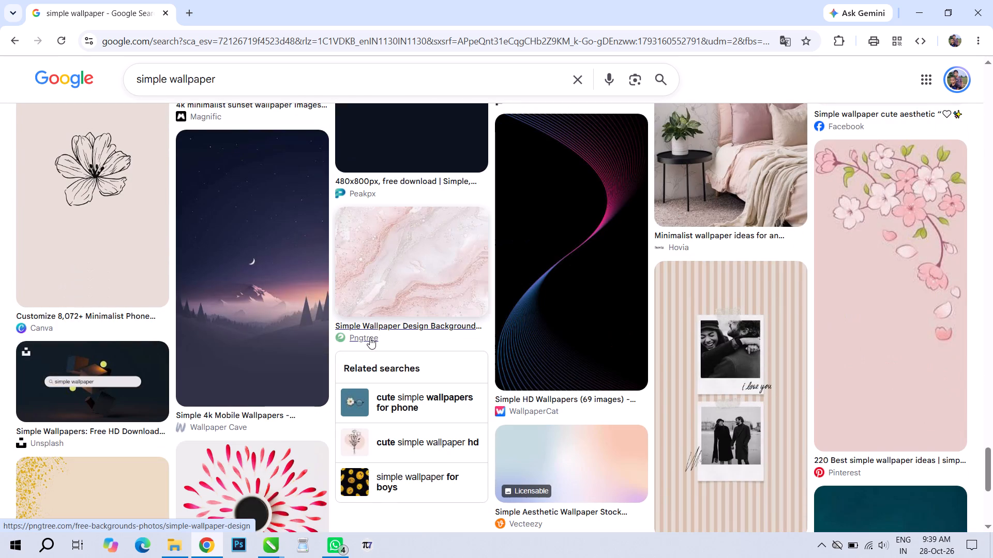
scroll(370, 337, "down", 6)
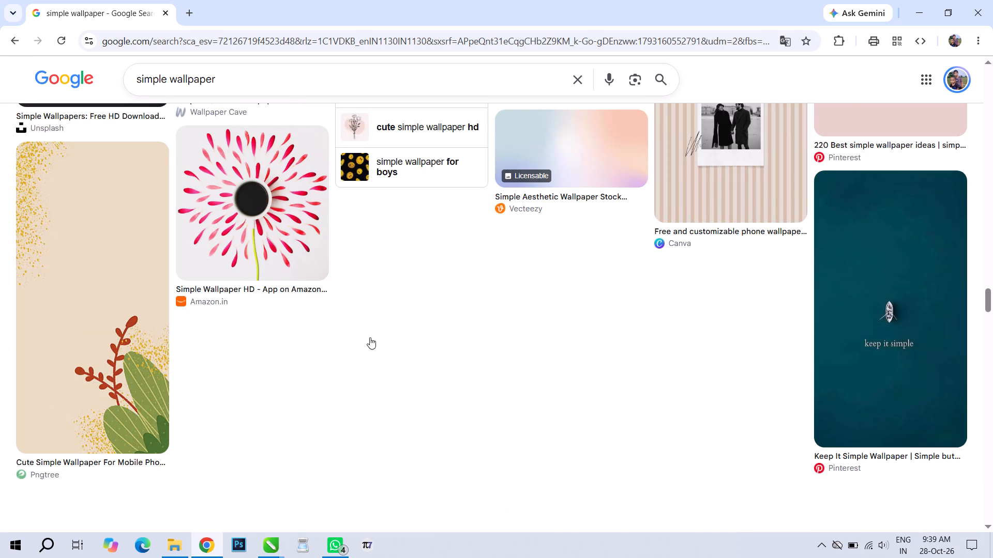
scroll(370, 337, "up", 1)
scroll(370, 337, "down", 6)
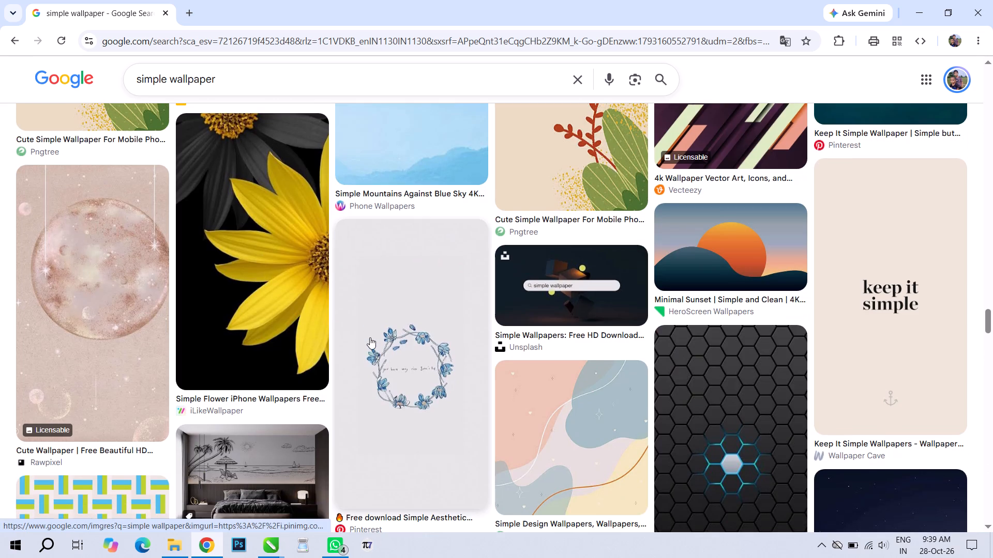
scroll(370, 337, "down", 8)
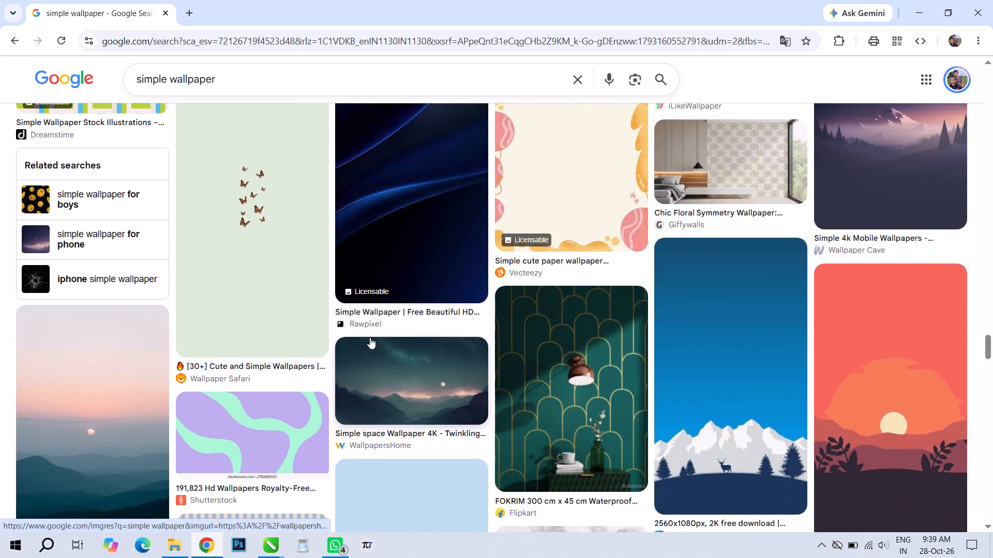
scroll(370, 337, "down", 10)
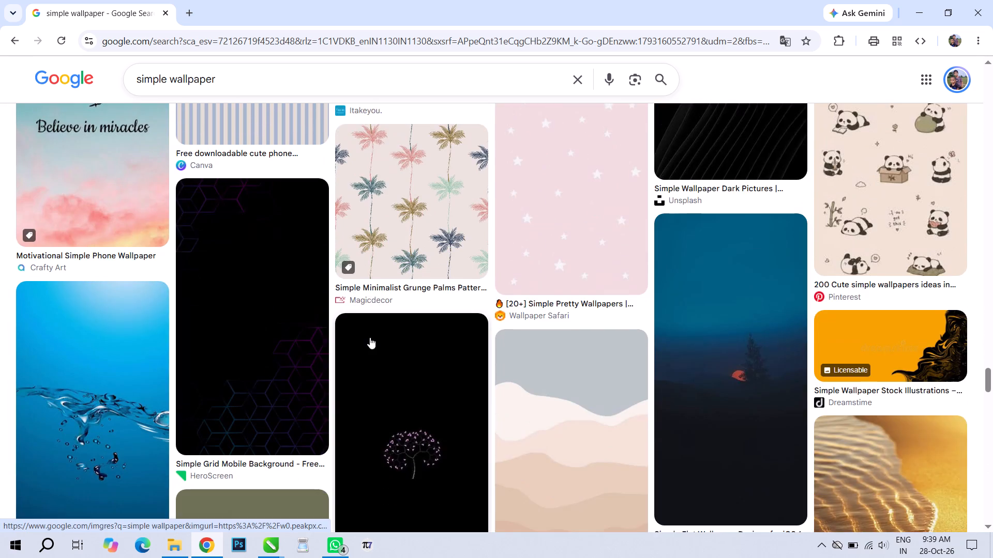
scroll(370, 337, "down", 5)
scroll(370, 337, "up", 3)
scroll(370, 337, "down", 2)
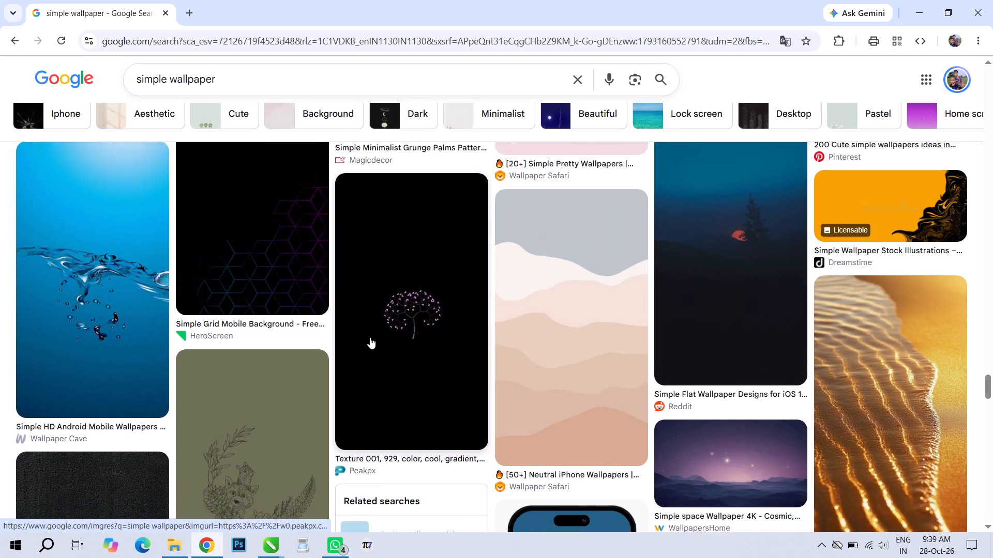
scroll(370, 337, "down", 4)
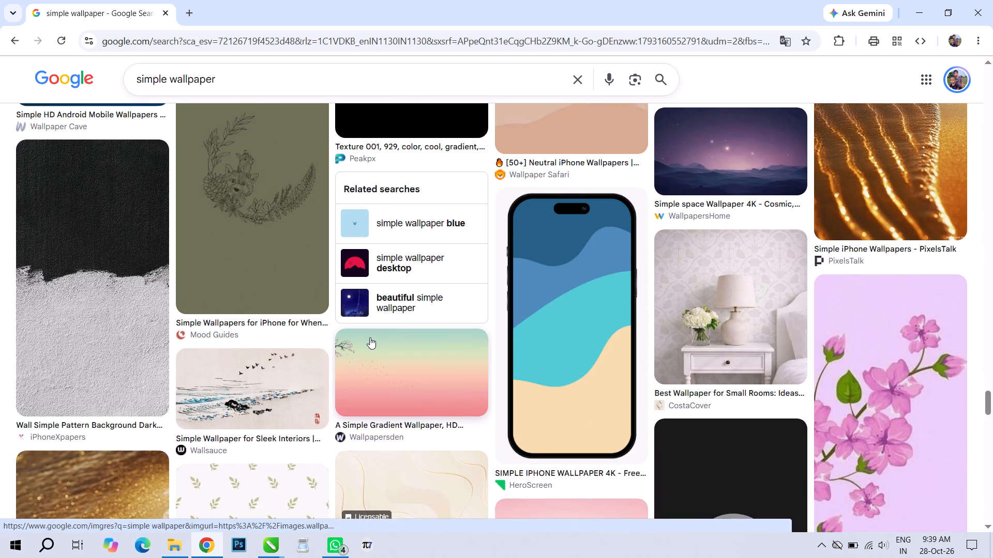
scroll(370, 337, "down", 6)
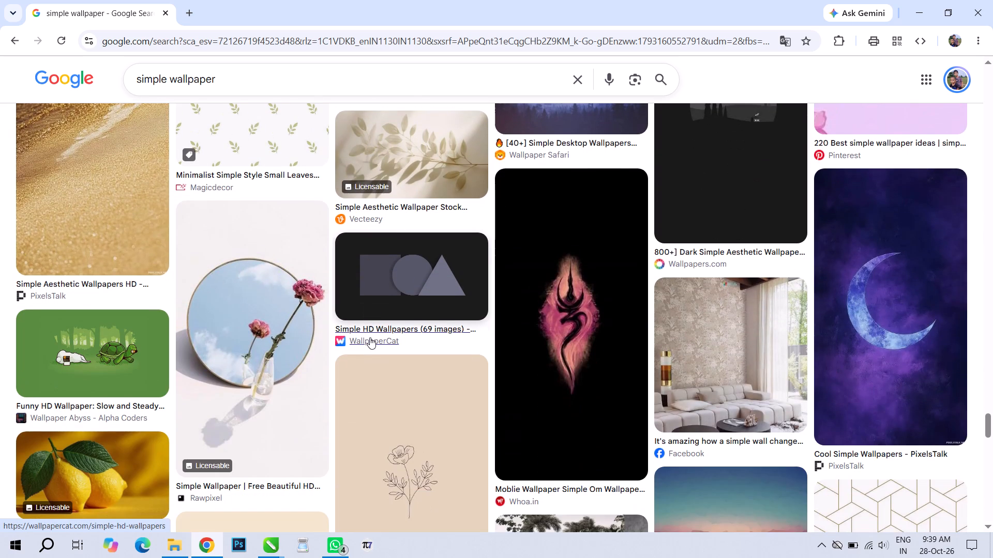
scroll(370, 337, "down", 1)
scroll(370, 337, "up", 5)
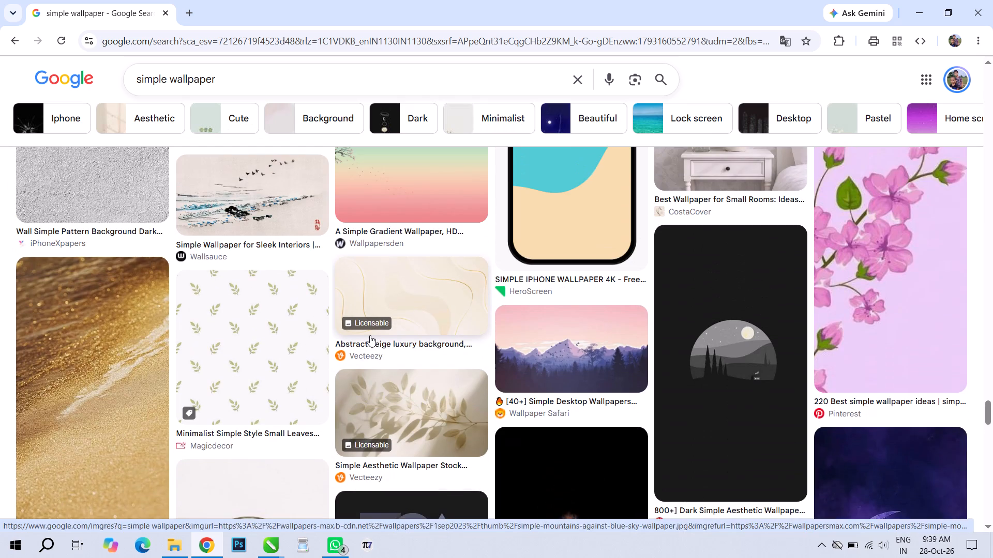
scroll(370, 335, "down", 2)
left_click(81, 304)
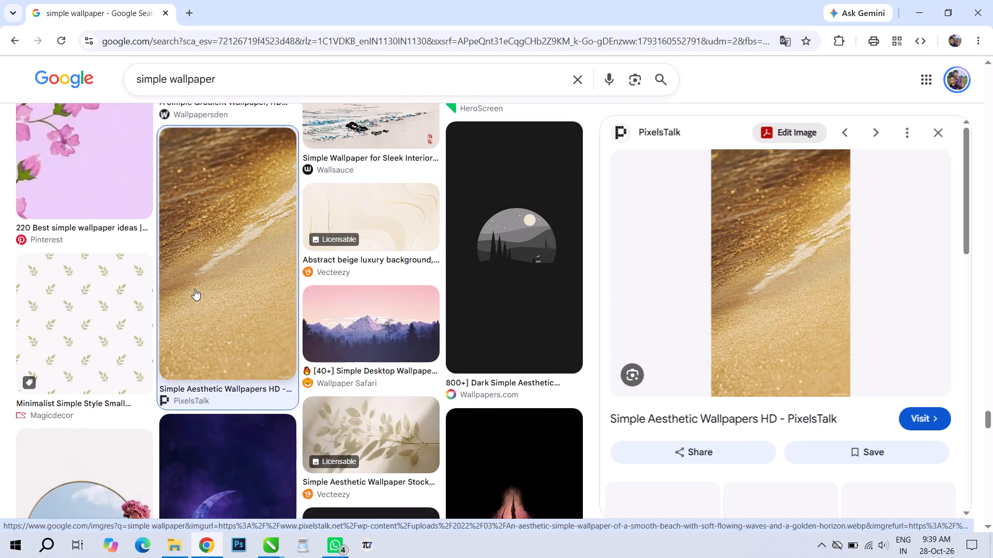
Refine the image search to "landscape simple wallpaper".
left_click(136, 80)
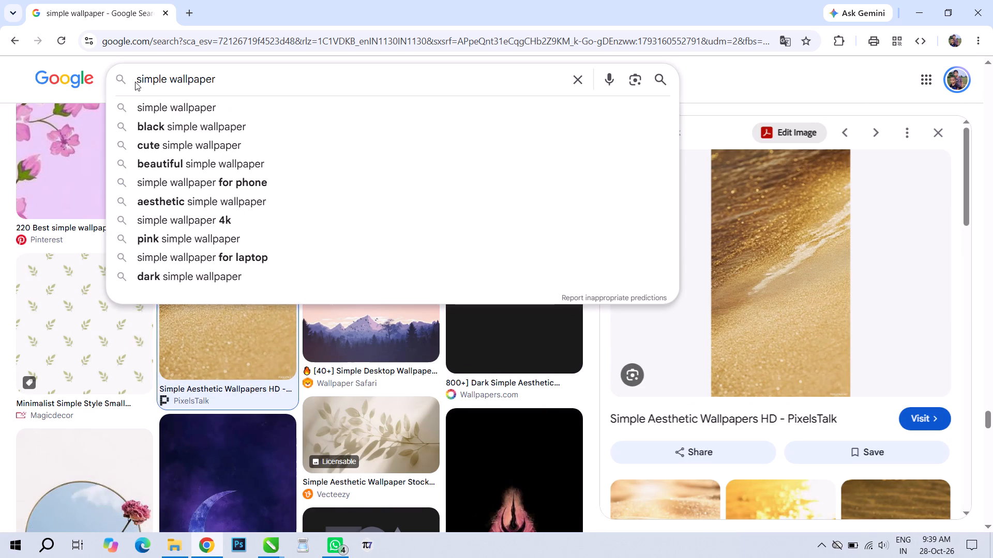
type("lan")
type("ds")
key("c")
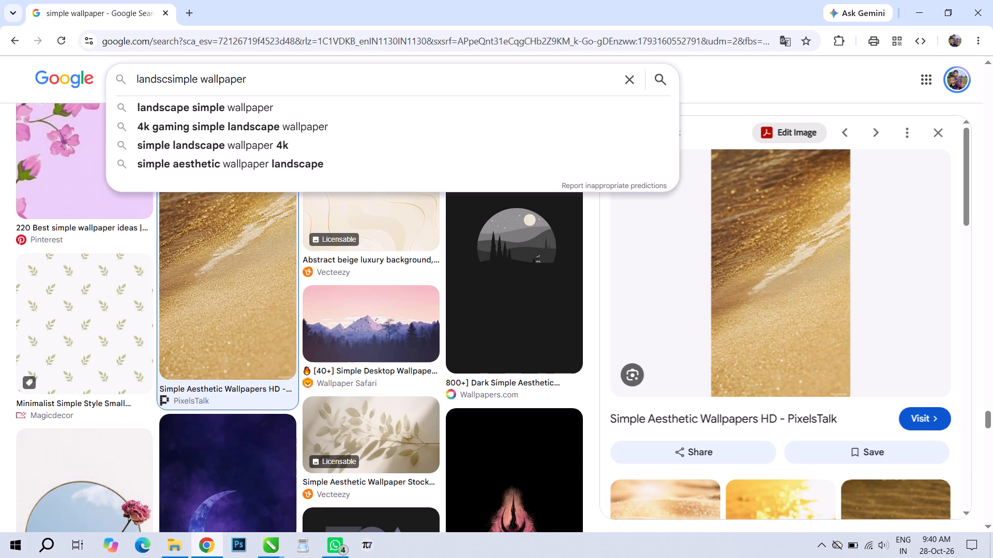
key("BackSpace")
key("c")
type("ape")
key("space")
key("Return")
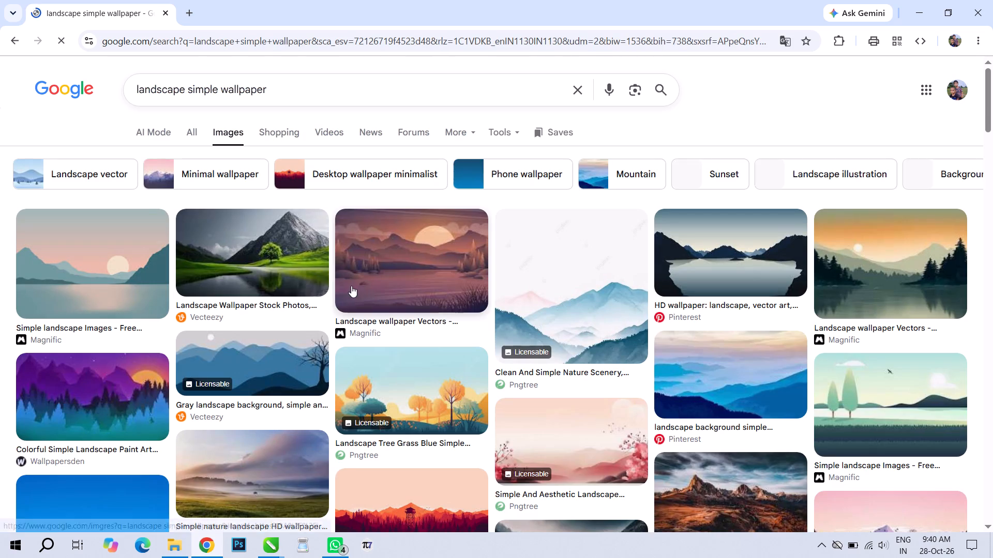
Examine the landscape wallpaper image results for a design that suits the wedding card's background.
scroll(351, 284, "down", 7)
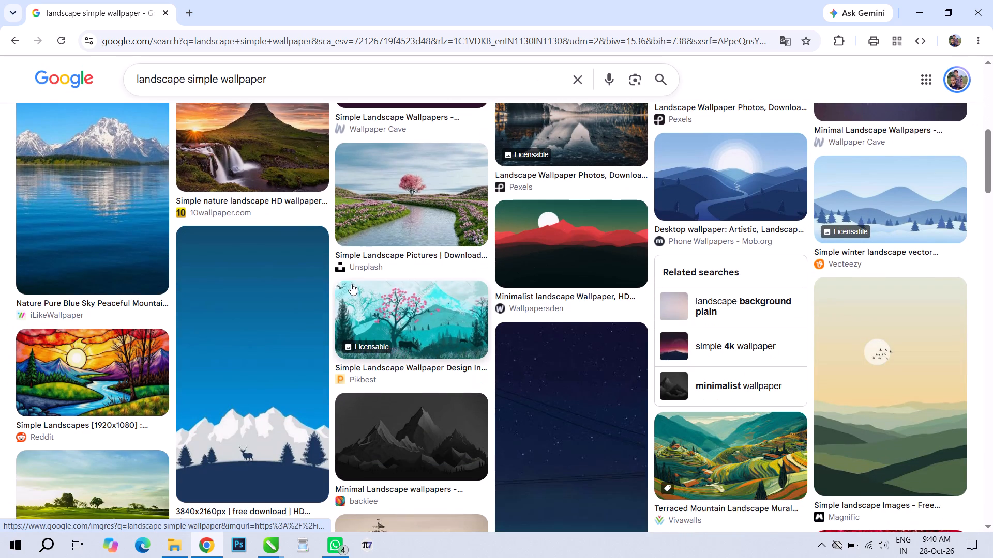
scroll(351, 284, "down", 8)
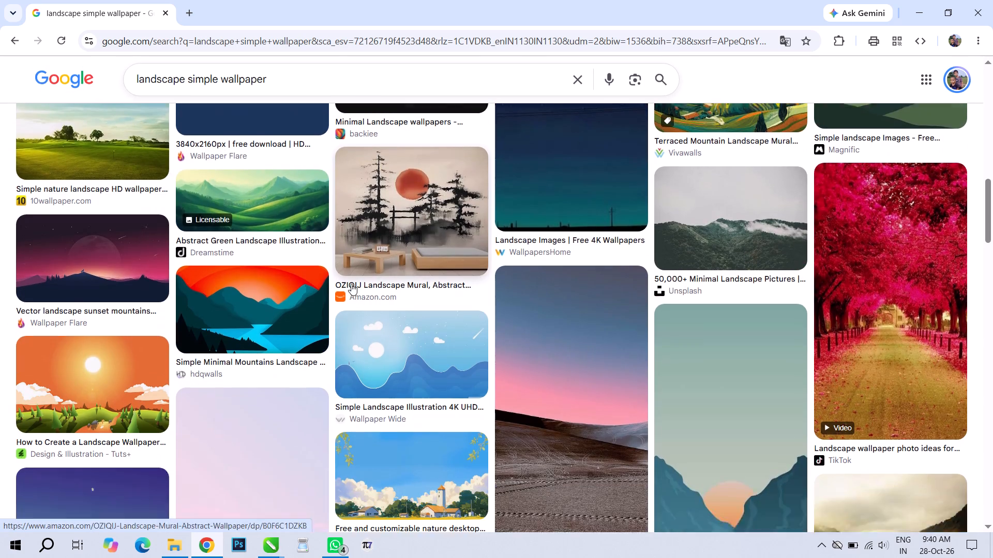
scroll(351, 284, "down", 11)
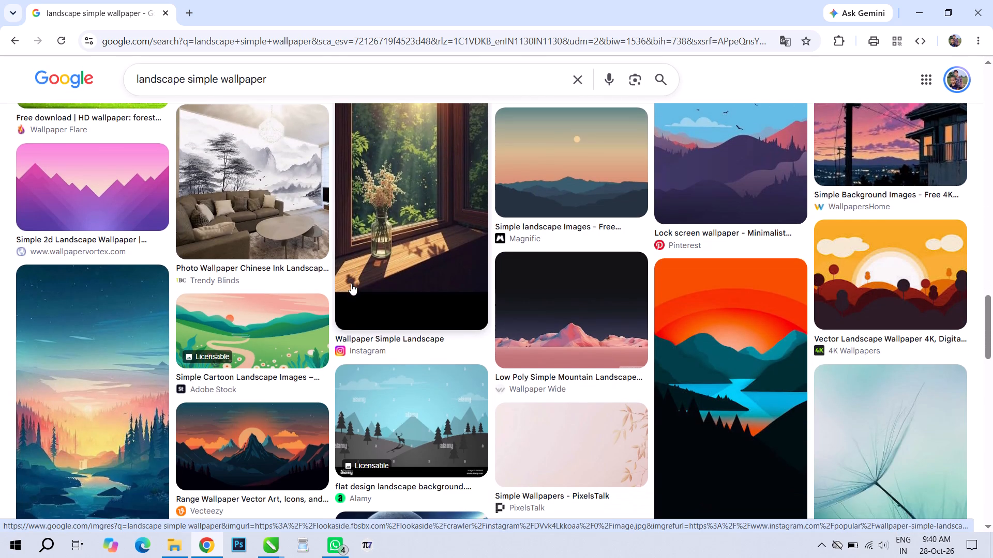
scroll(351, 284, "down", 6)
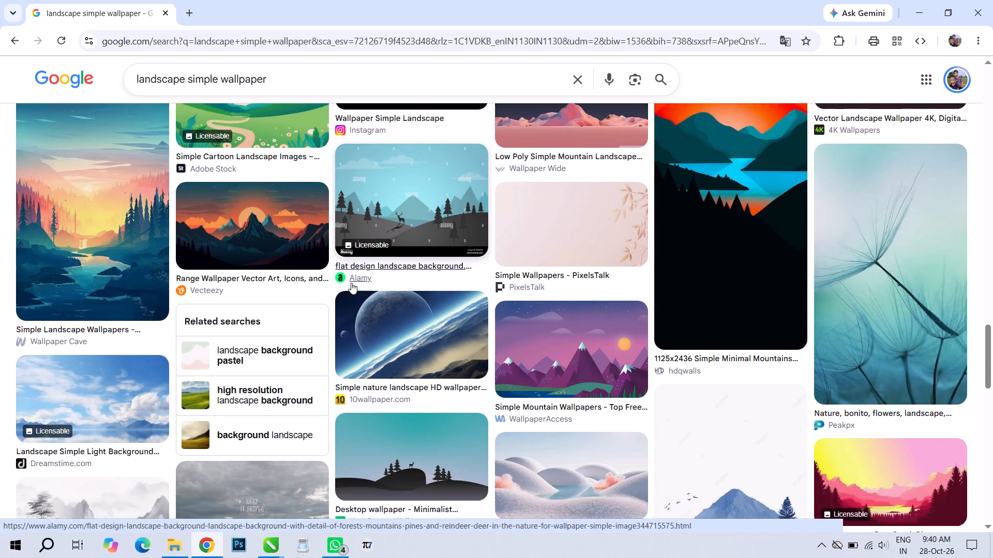
scroll(351, 283, "down", 5)
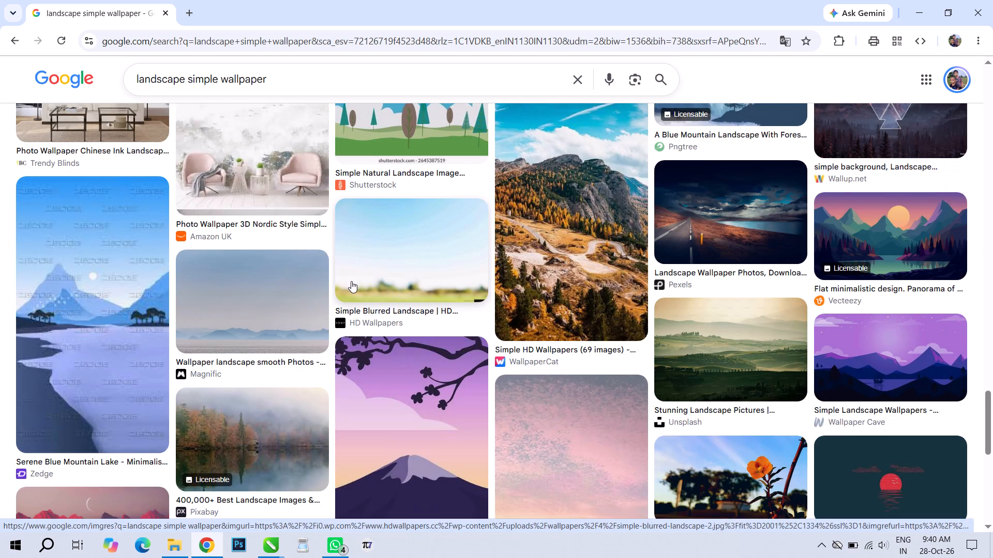
scroll(351, 281, "down", 6)
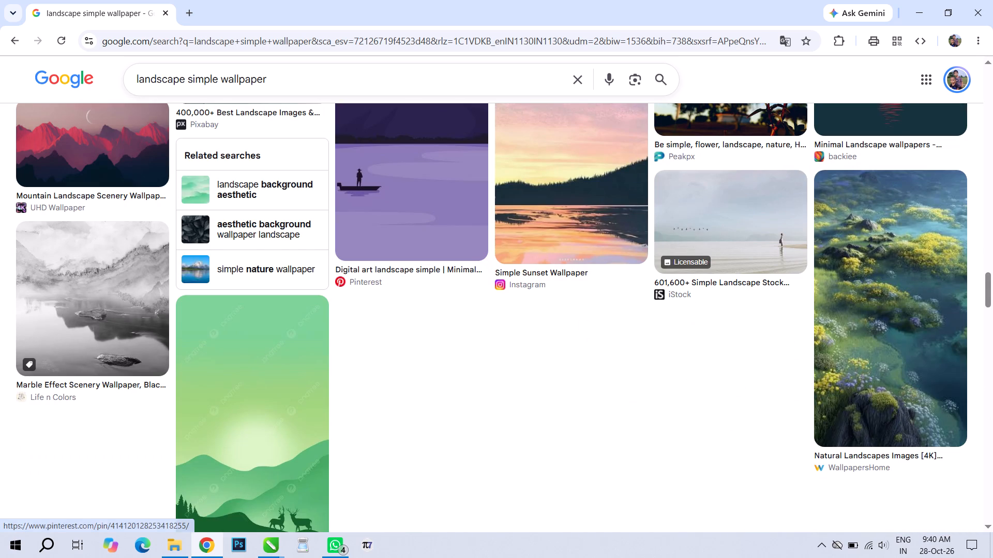
Change the image search to "landscape simple background".
left_click_drag(220, 79, 323, 84)
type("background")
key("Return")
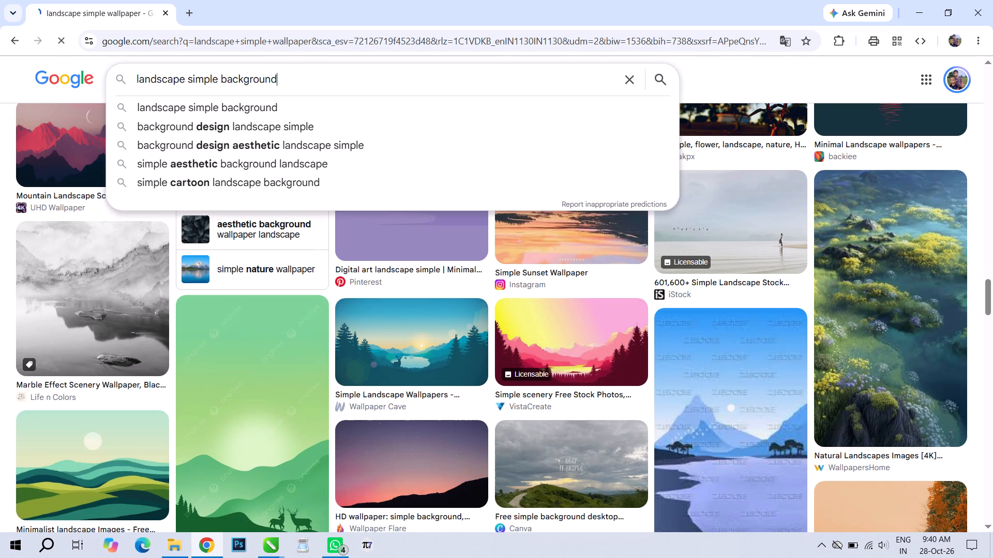
Find the pale pink Slidesdocs landscape with blossom branches and a small boat among the results, and open it in a new tab.
scroll(402, 314, "down", 6)
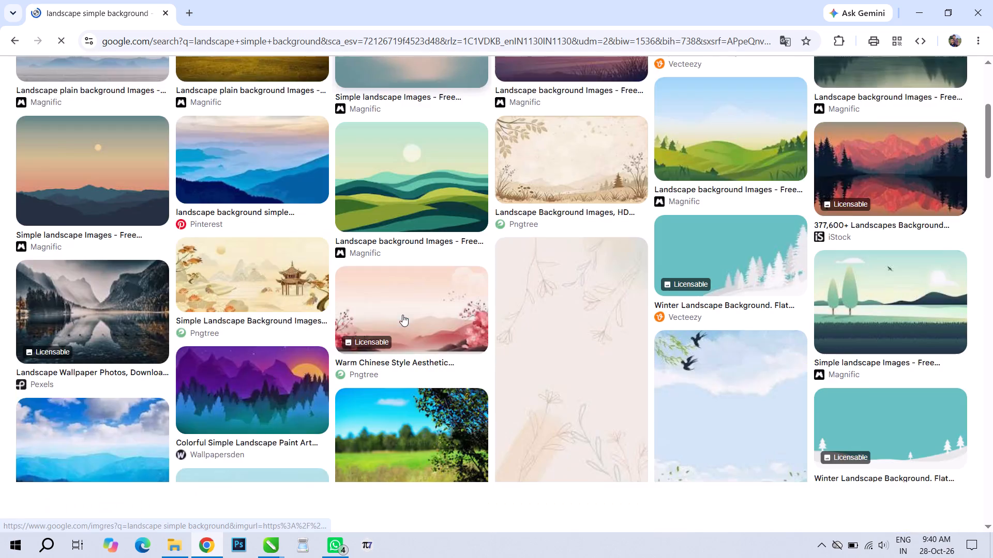
scroll(402, 315, "down", 4)
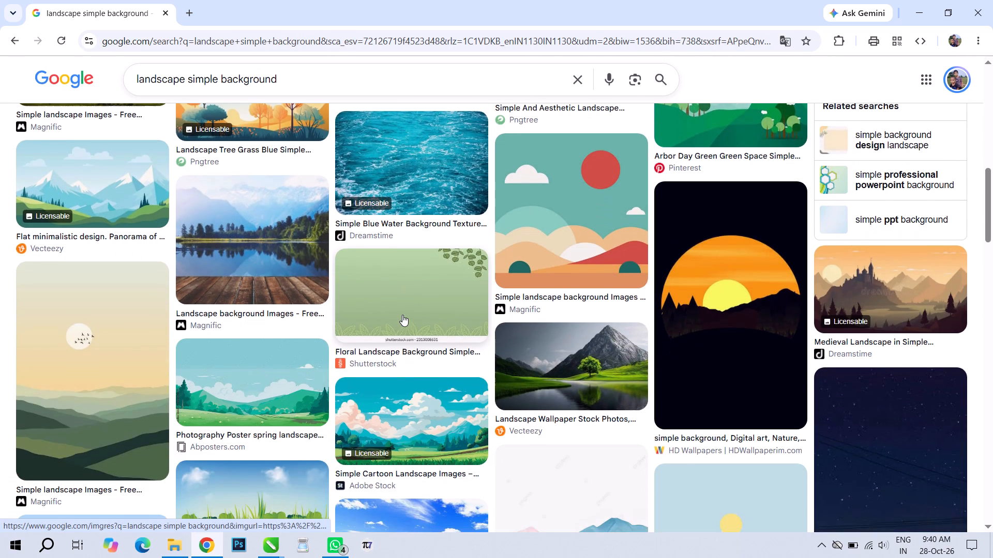
scroll(402, 315, "down", 7)
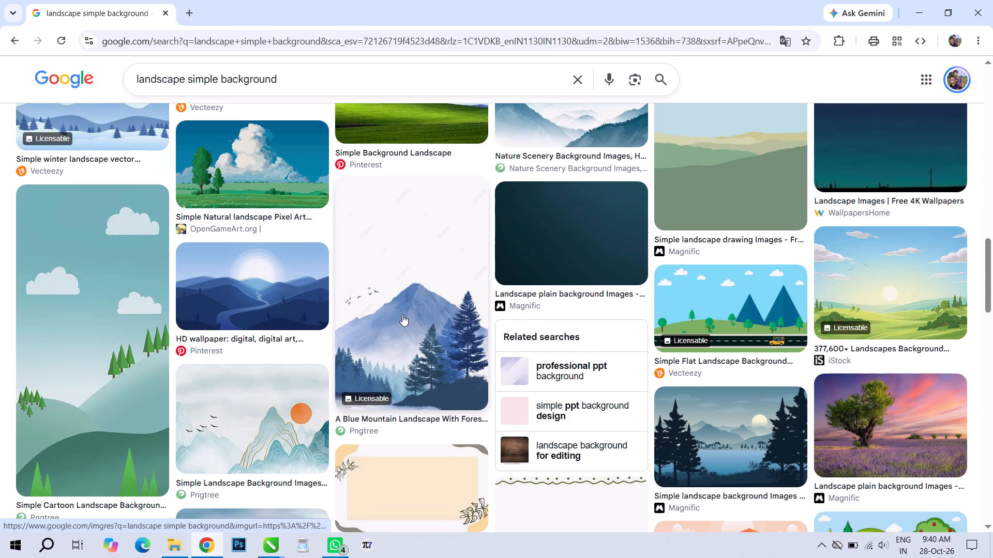
scroll(402, 315, "down", 6)
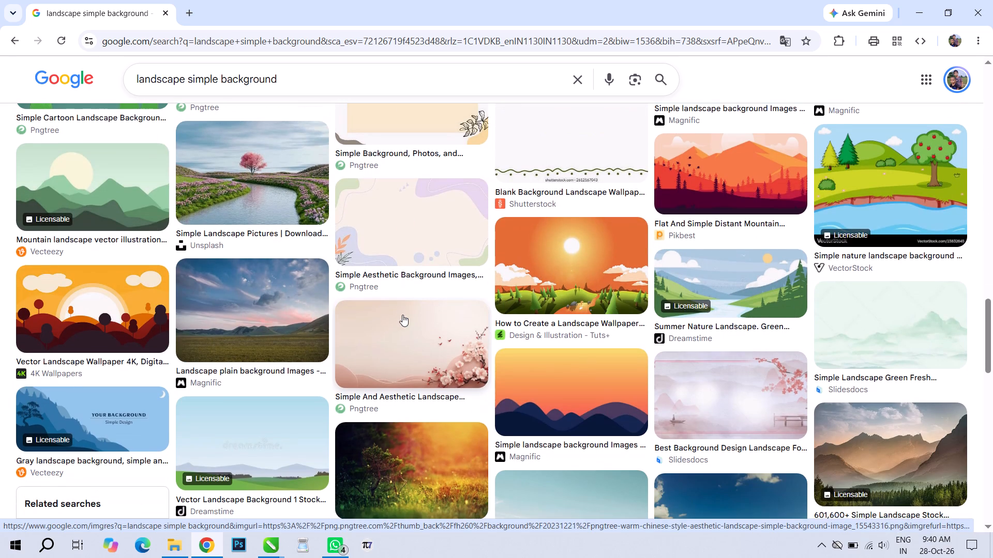
scroll(402, 315, "down", 3)
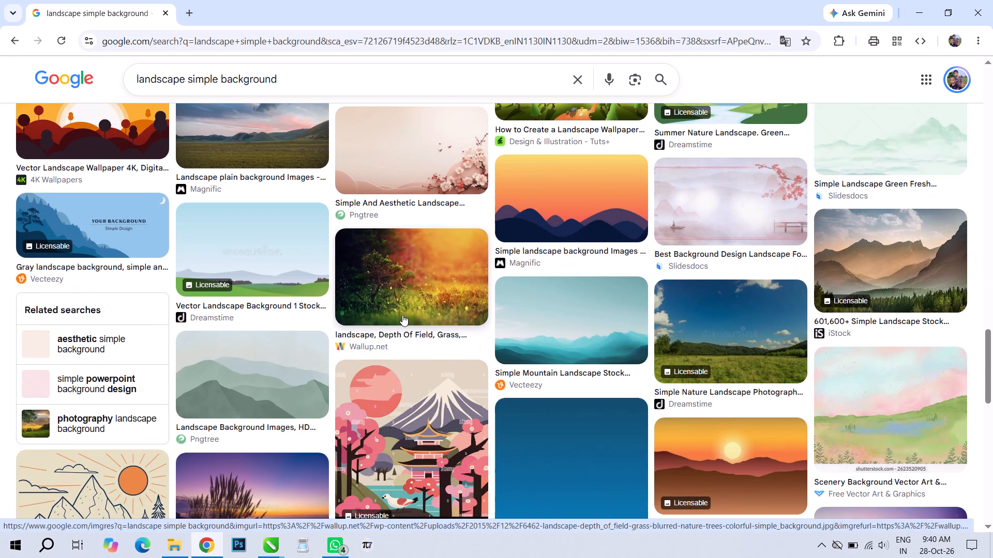
right_click(710, 193)
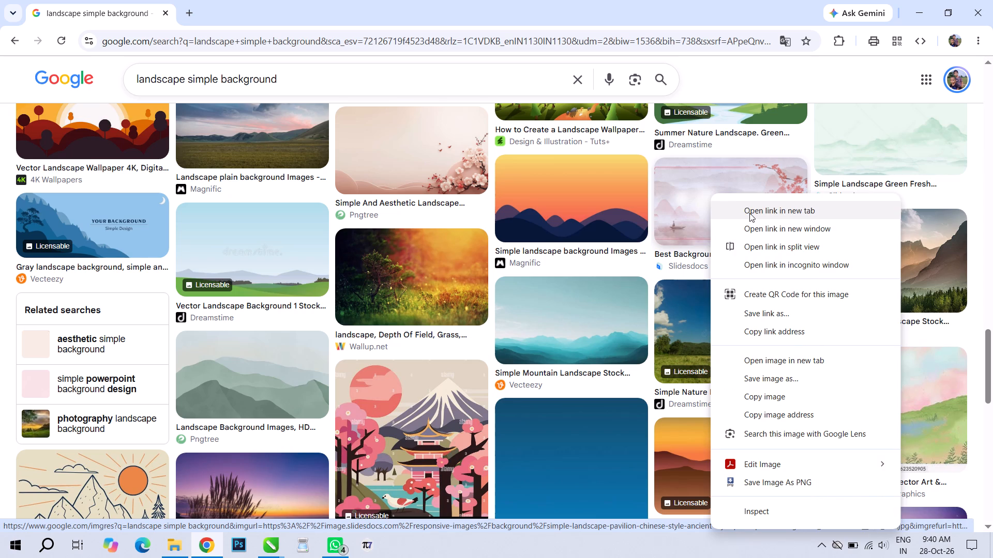
left_click(750, 213)
Examine further "landscape simple background" image results for a soft design that suits the wedding card.
scroll(532, 238, "down", 5)
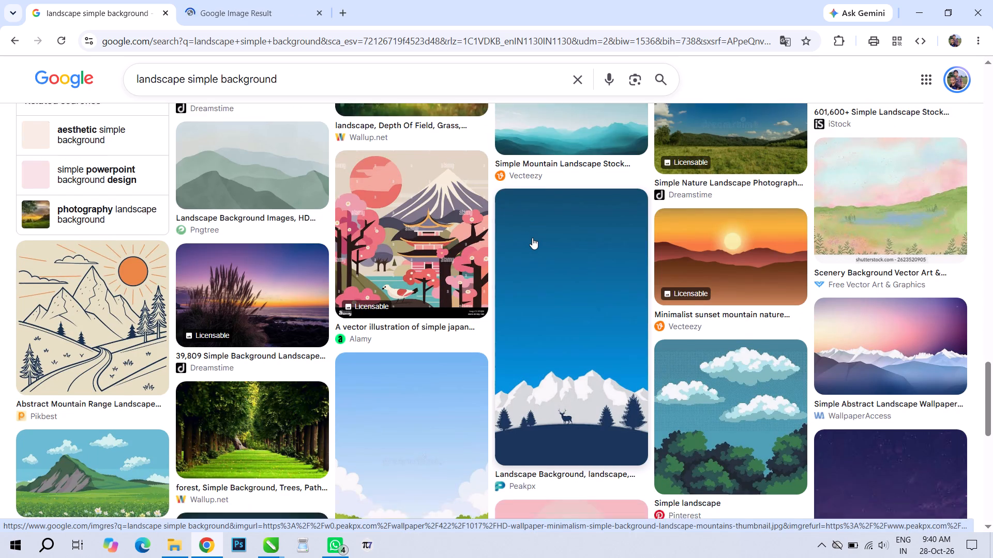
scroll(532, 238, "up", 1)
scroll(532, 238, "down", 1)
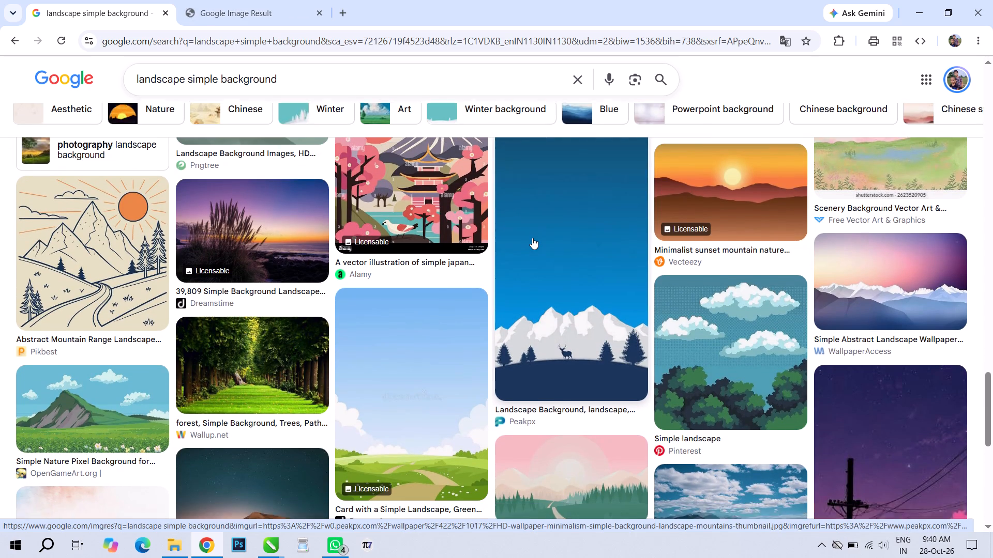
scroll(532, 238, "down", 4)
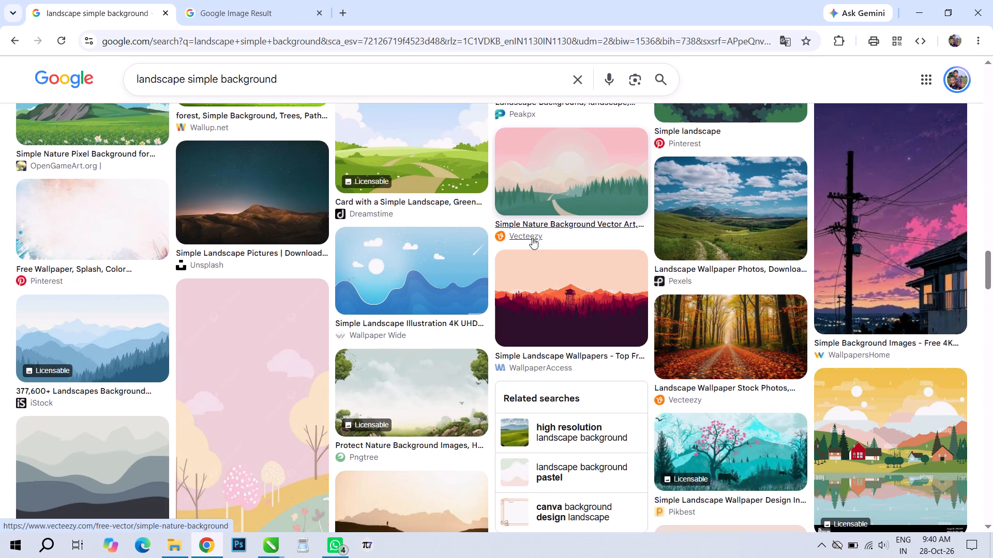
scroll(532, 238, "down", 4)
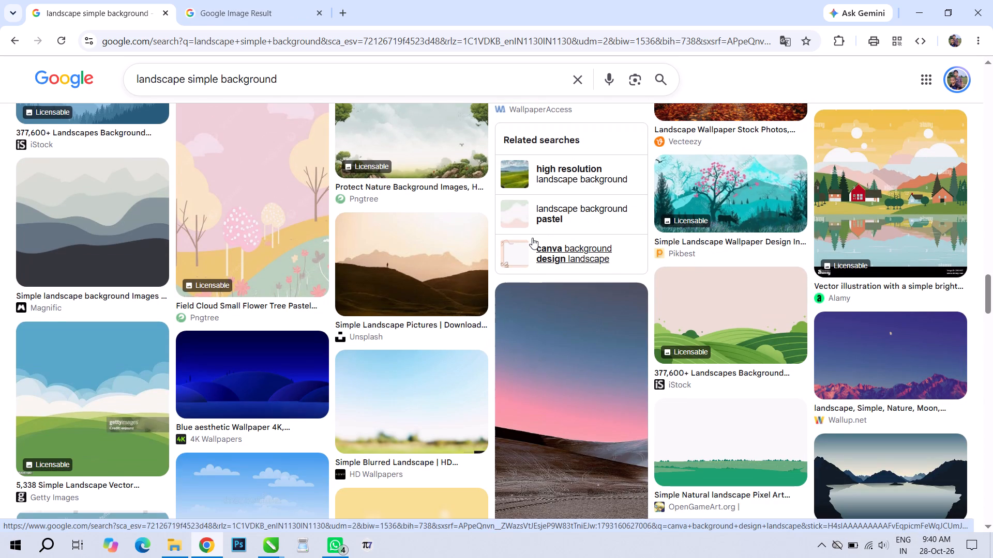
scroll(532, 238, "down", 5)
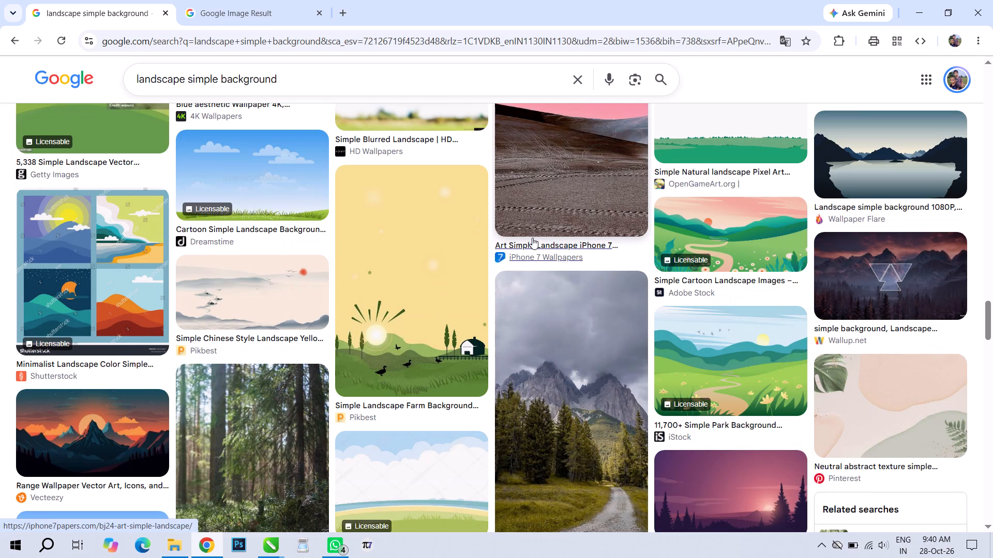
scroll(532, 238, "down", 9)
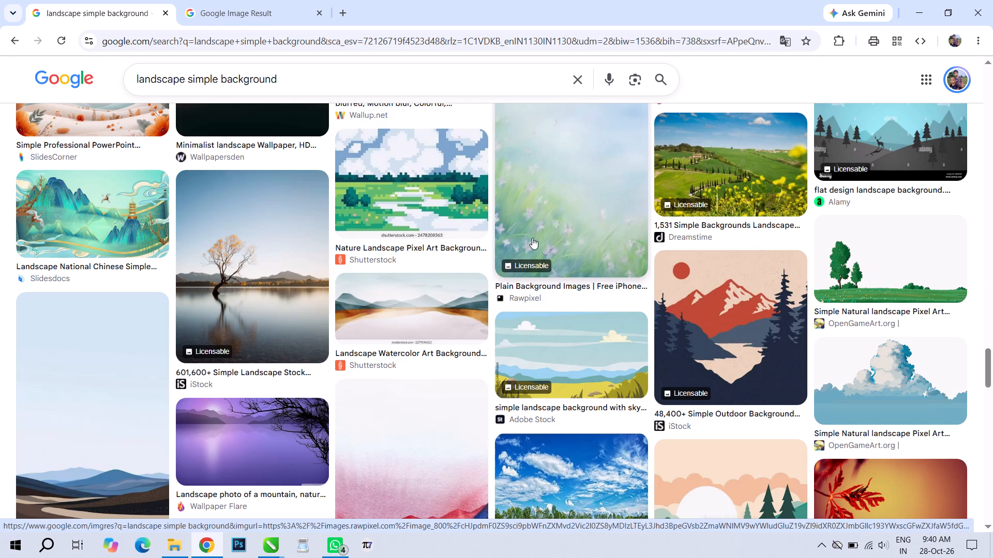
scroll(532, 238, "down", 7)
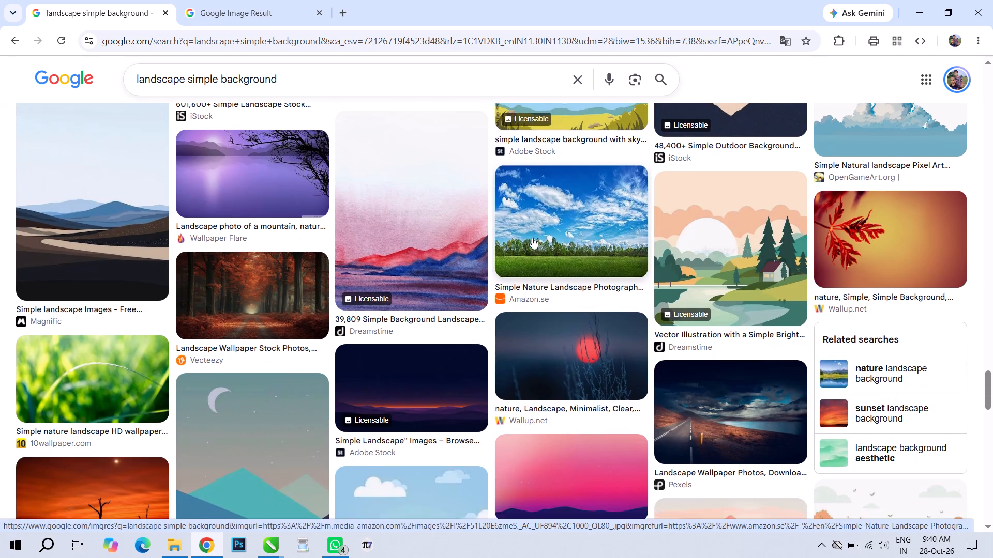
scroll(532, 238, "down", 3)
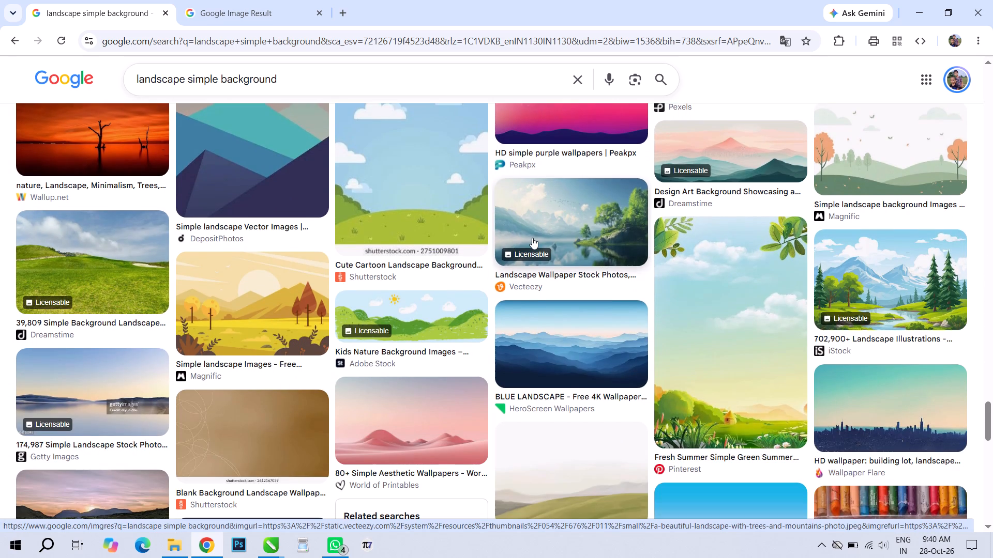
scroll(532, 238, "down", 4)
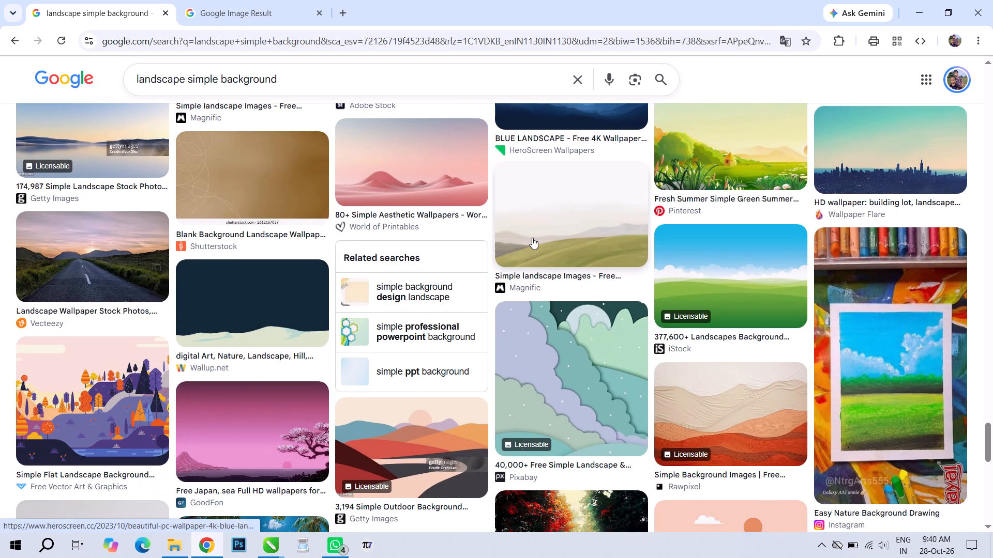
scroll(532, 238, "down", 8)
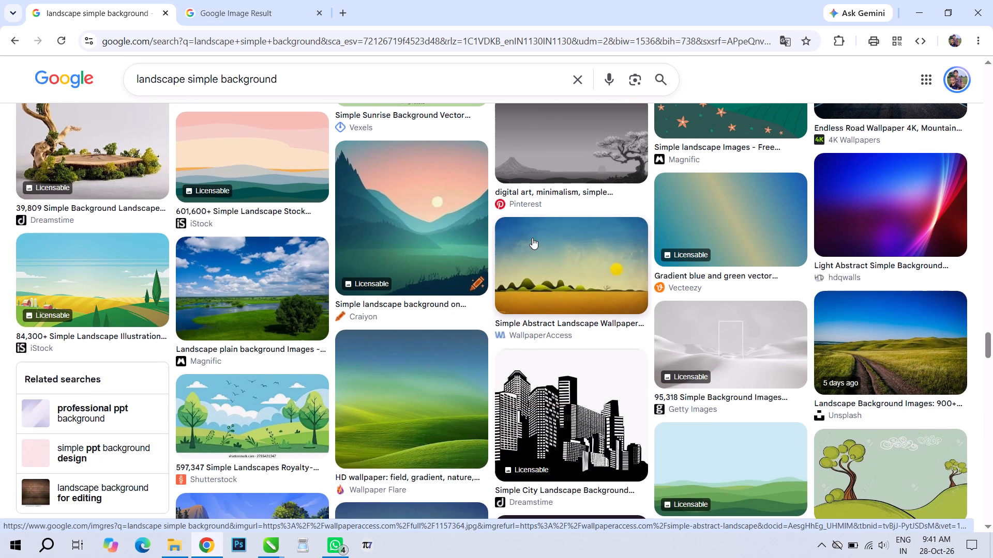
Preview the Vecteezy blue and green gradient, and from its related images open the Shutterstock blue-to-yellow gradient.
left_click(719, 212)
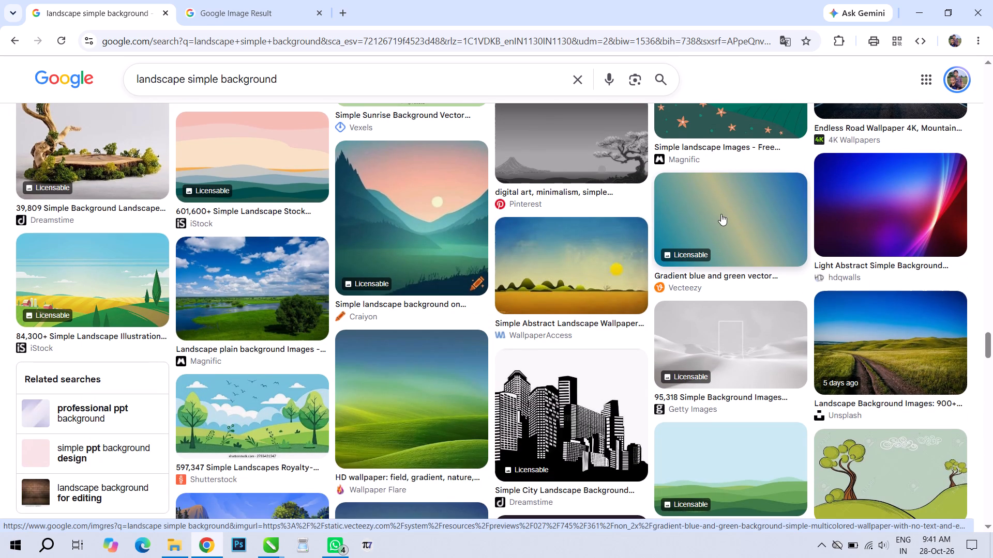
scroll(490, 248, "down", 3)
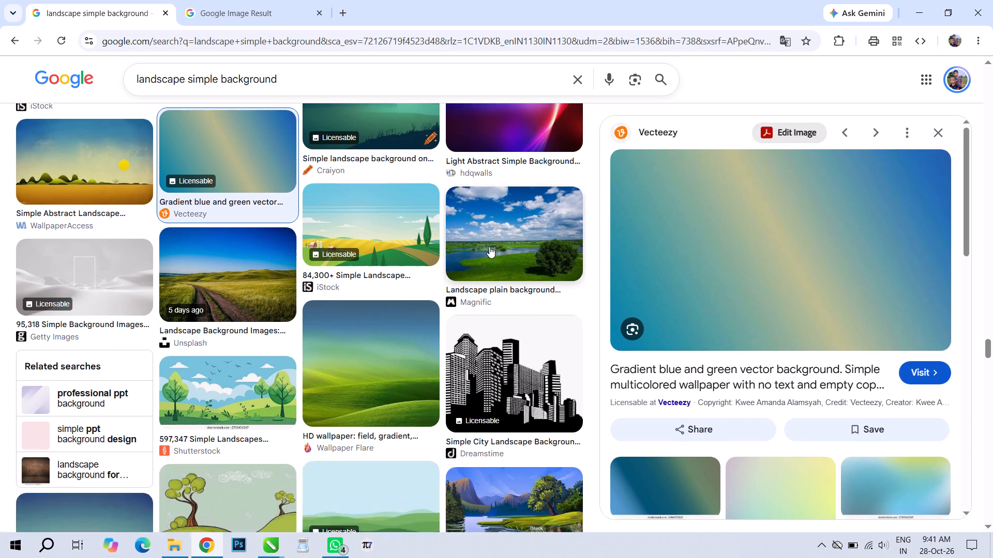
scroll(794, 324, "down", 9)
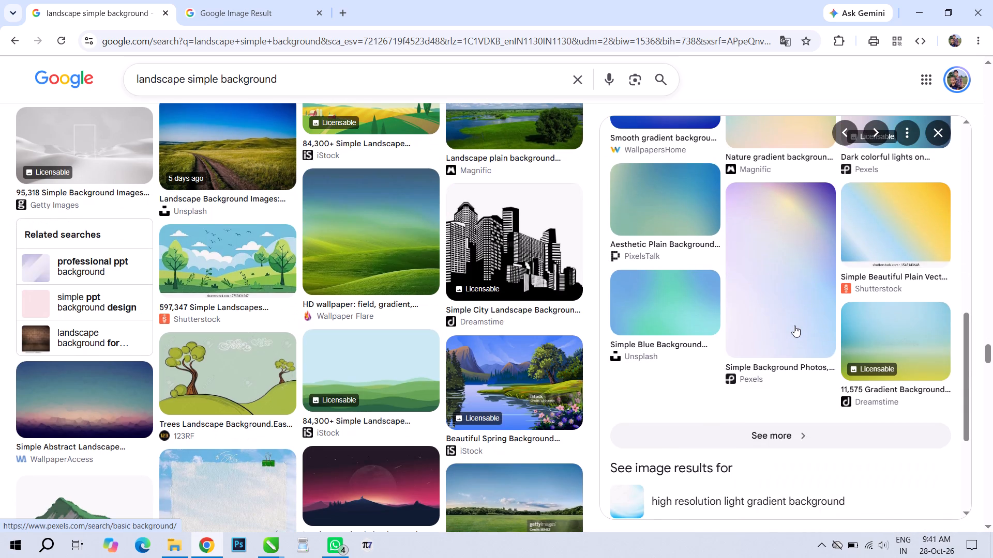
left_click(908, 215)
scroll(809, 258, "down", 4)
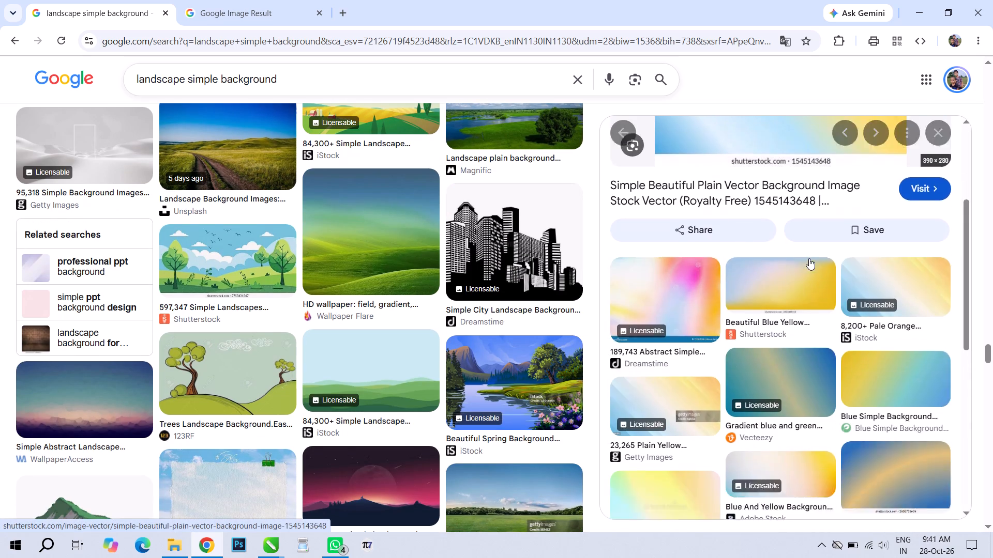
scroll(809, 258, "down", 2)
scroll(809, 258, "up", 4)
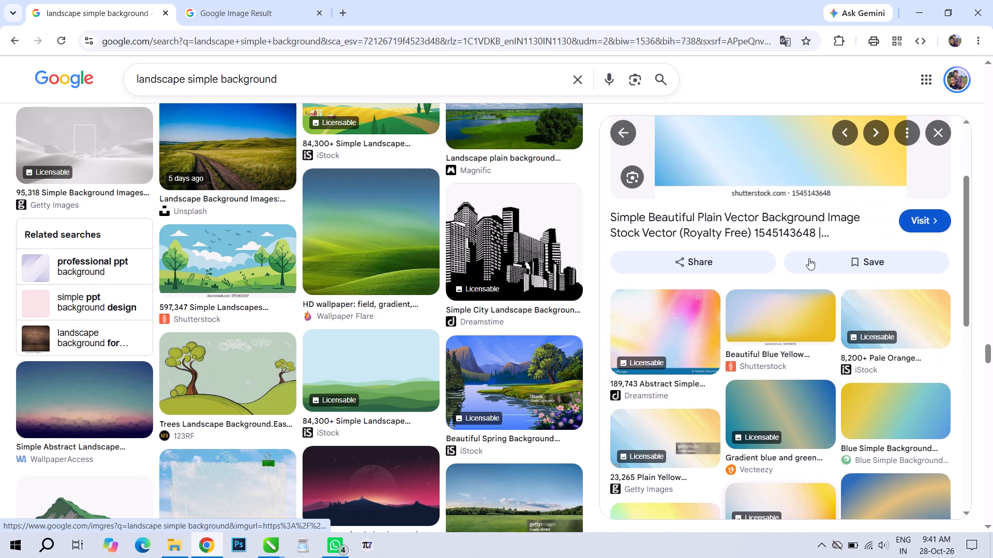
scroll(809, 258, "up", 2)
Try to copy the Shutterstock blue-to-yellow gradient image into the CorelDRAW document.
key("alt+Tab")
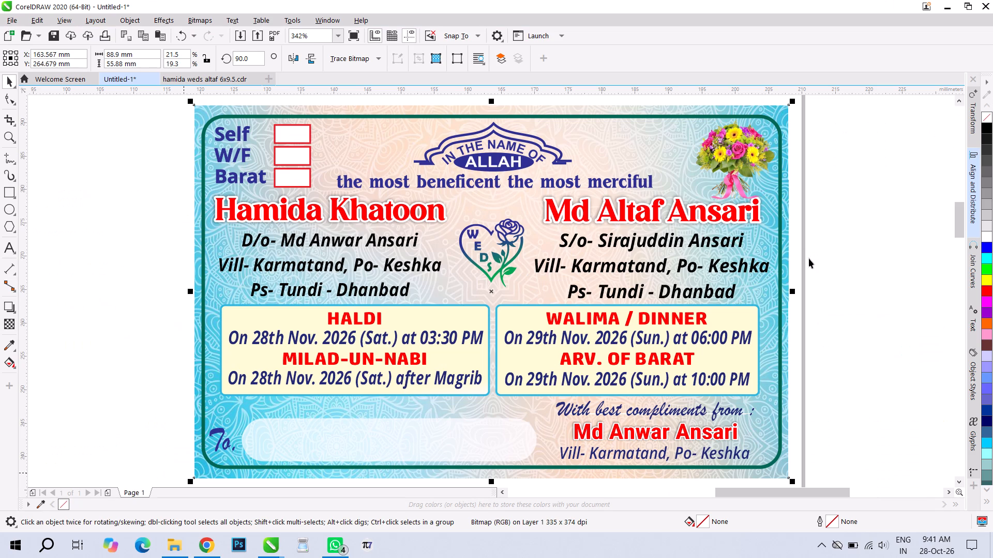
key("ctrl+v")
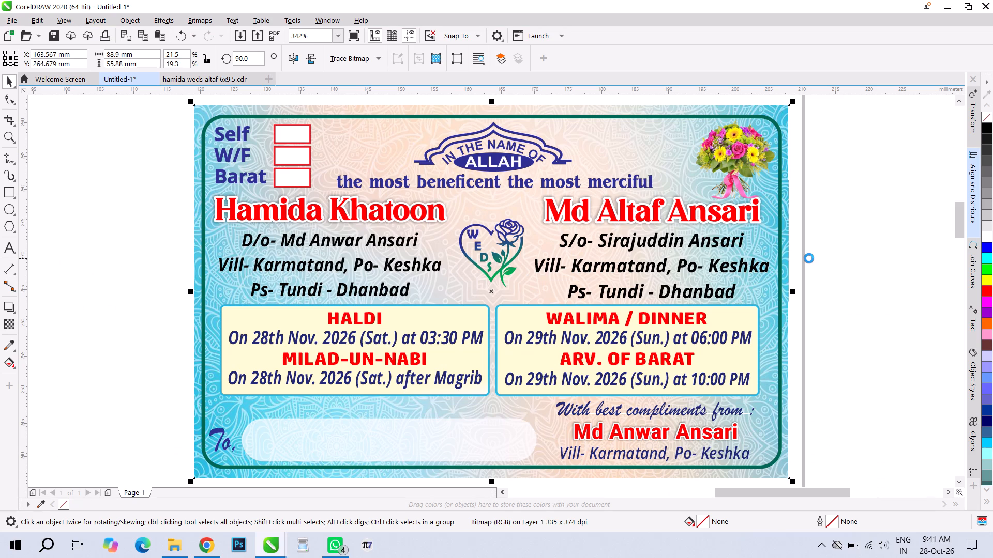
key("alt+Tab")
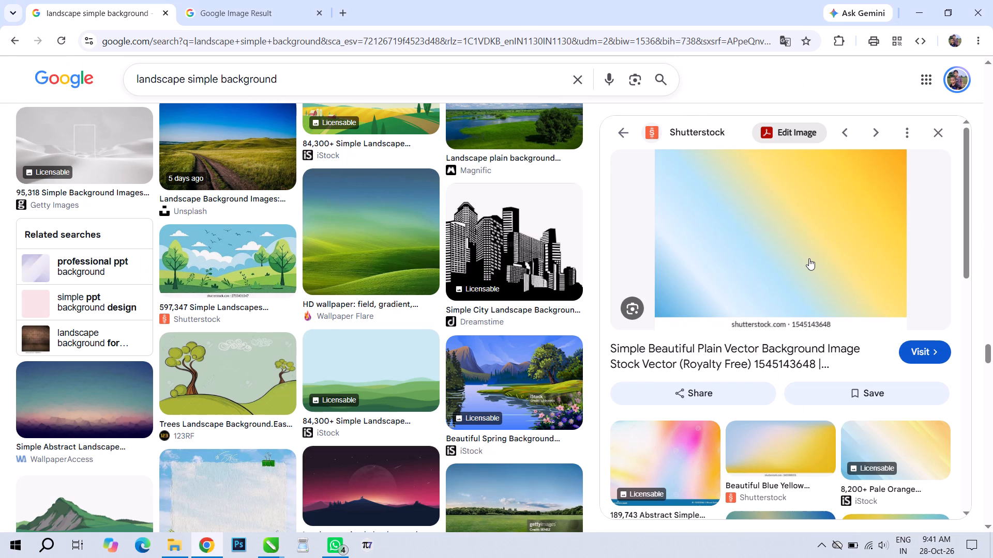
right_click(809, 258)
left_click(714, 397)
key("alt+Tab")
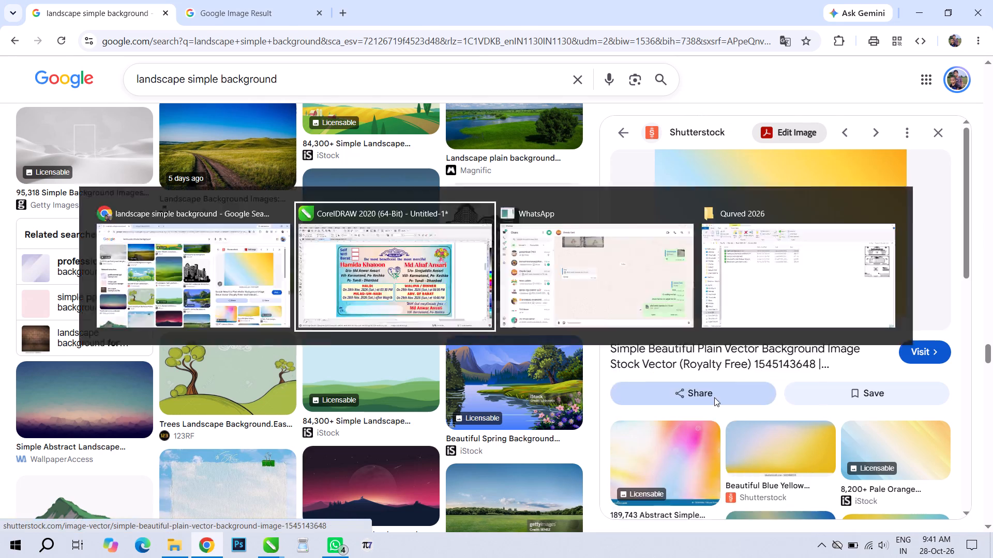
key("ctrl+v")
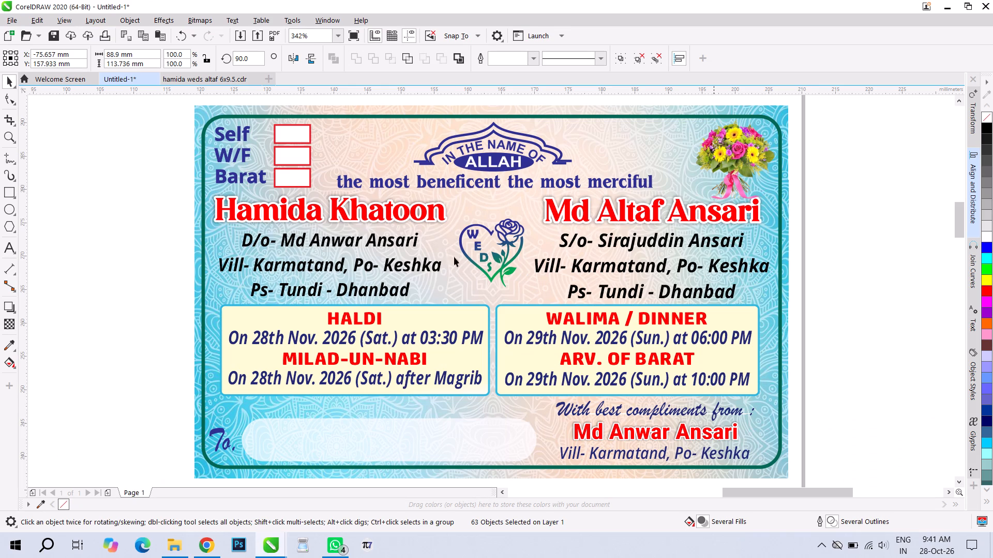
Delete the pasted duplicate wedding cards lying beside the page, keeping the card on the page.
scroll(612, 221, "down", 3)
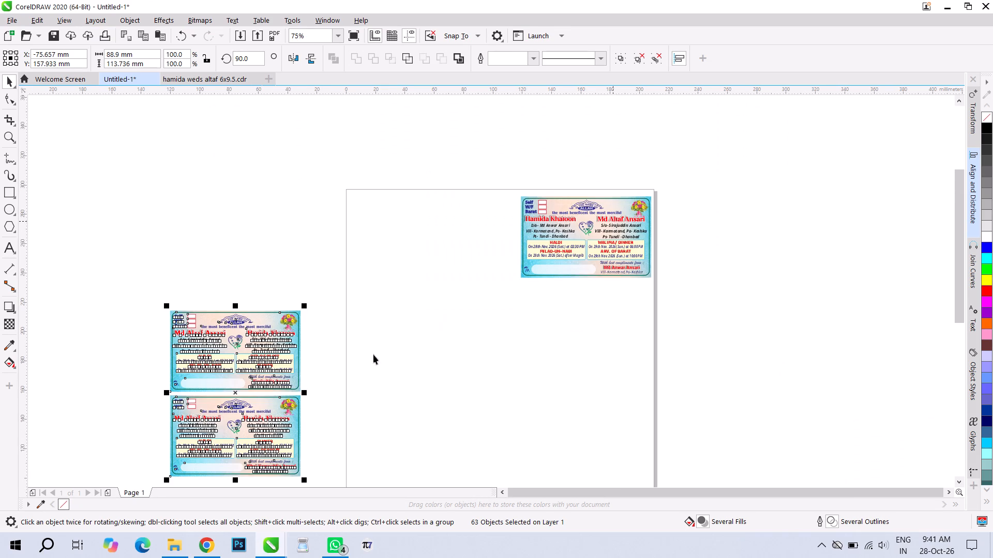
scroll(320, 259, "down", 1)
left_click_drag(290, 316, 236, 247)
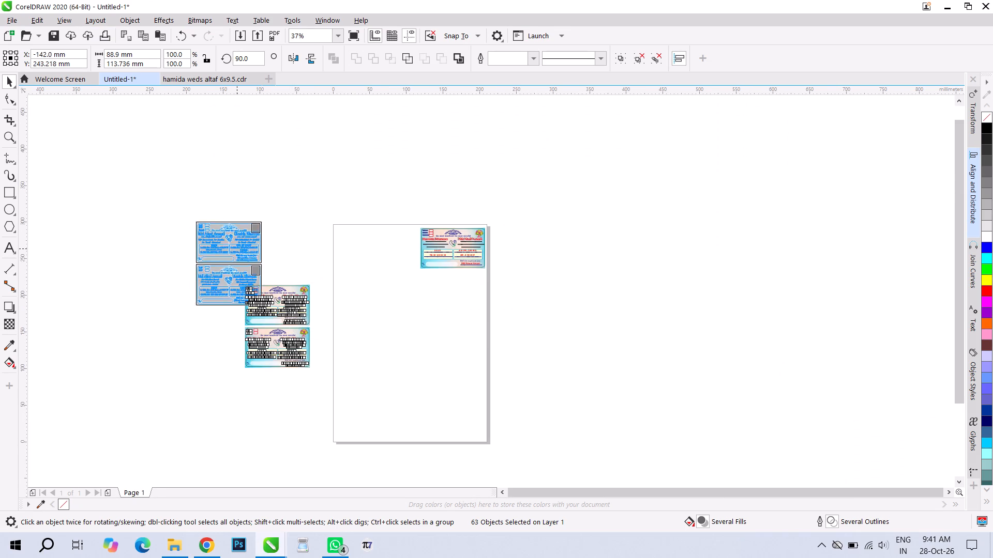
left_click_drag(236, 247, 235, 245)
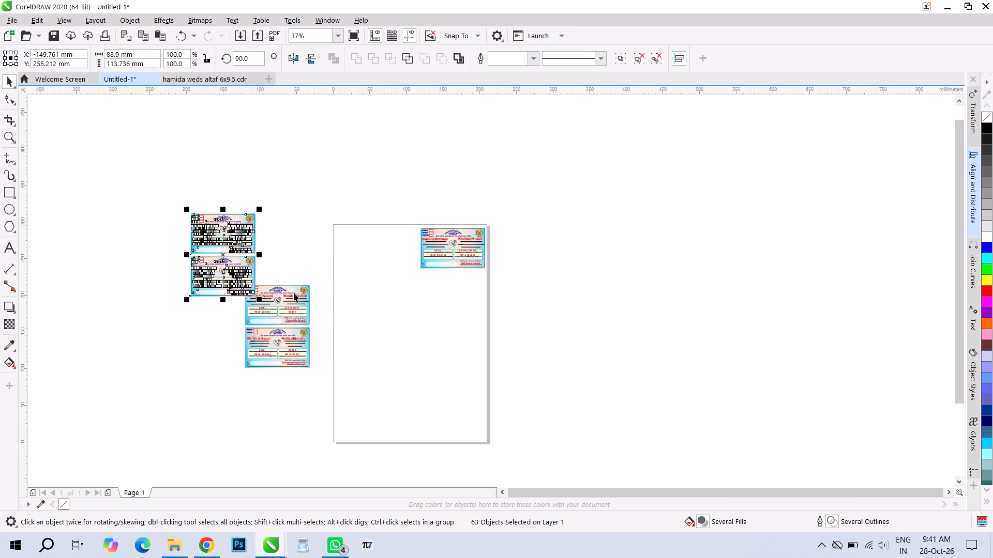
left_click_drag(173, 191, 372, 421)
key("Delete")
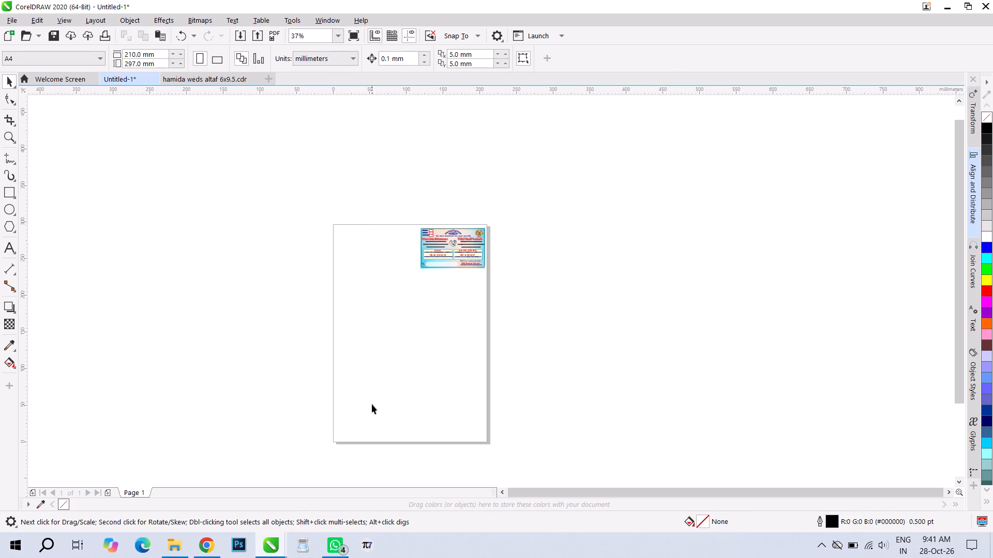
Copy the Shutterstock blue-to-yellow gradient image from Chrome and paste it into the CorelDRAW page.
key("alt+Tab")
right_click(764, 214)
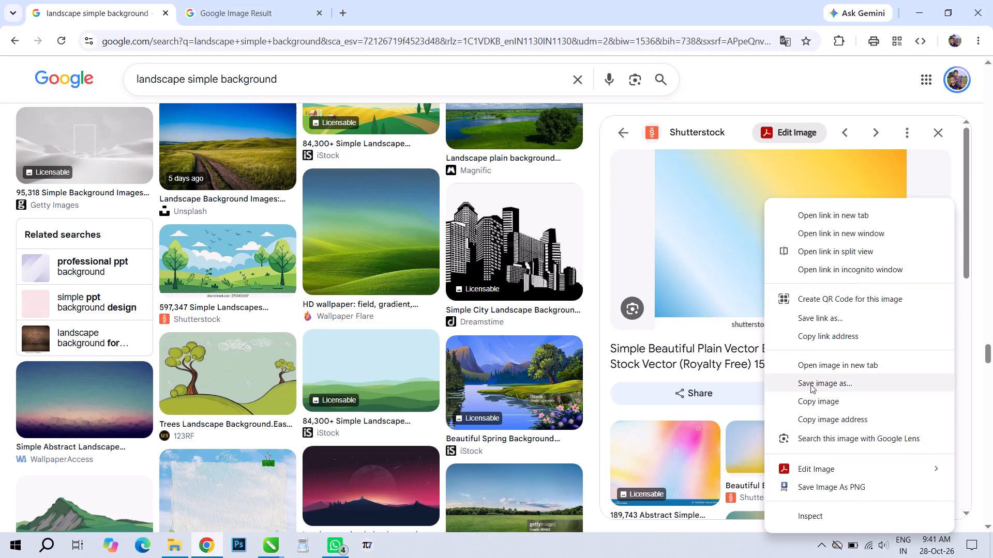
left_click(814, 401)
key("alt+Tab")
key("ctrl+v")
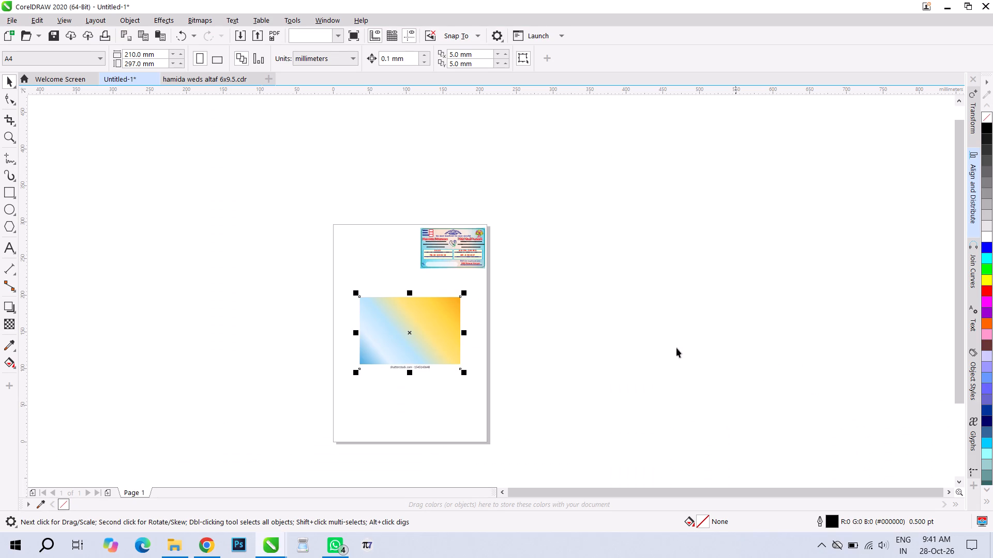
Go back to the Vecteezy blue and green gradient in Chrome, copy the image and paste it into the CorelDRAW document.
key("alt+Tab")
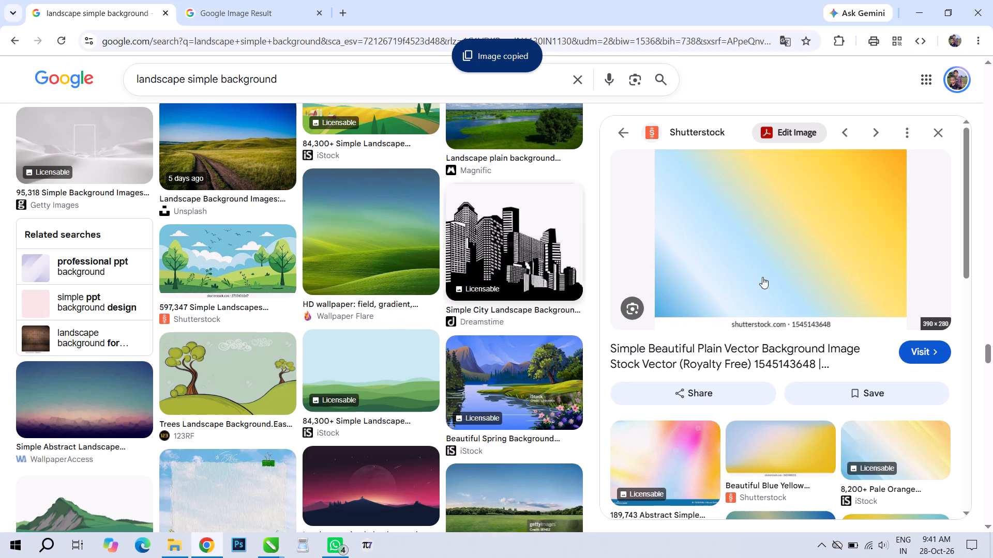
scroll(784, 271, "up", 8)
left_click(626, 130)
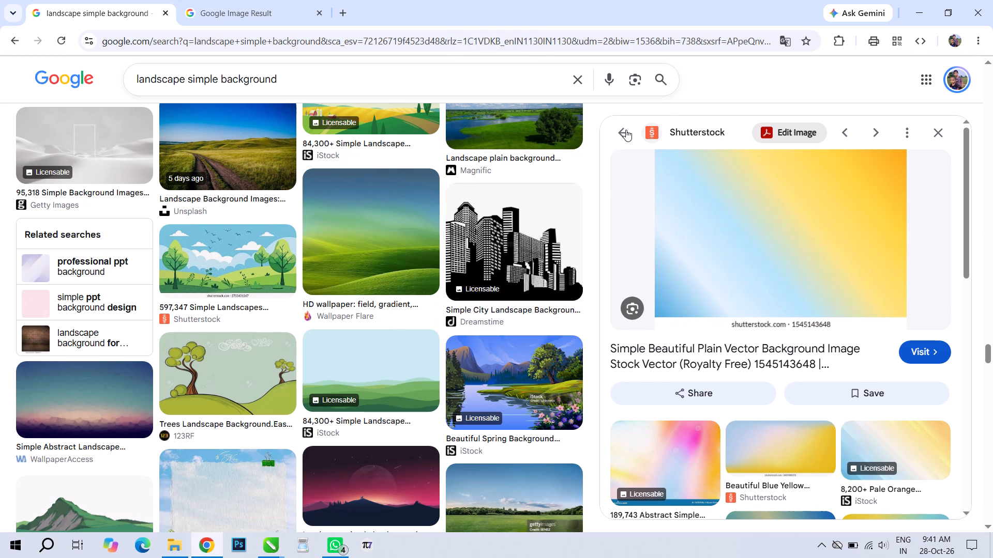
scroll(743, 293, "up", 8)
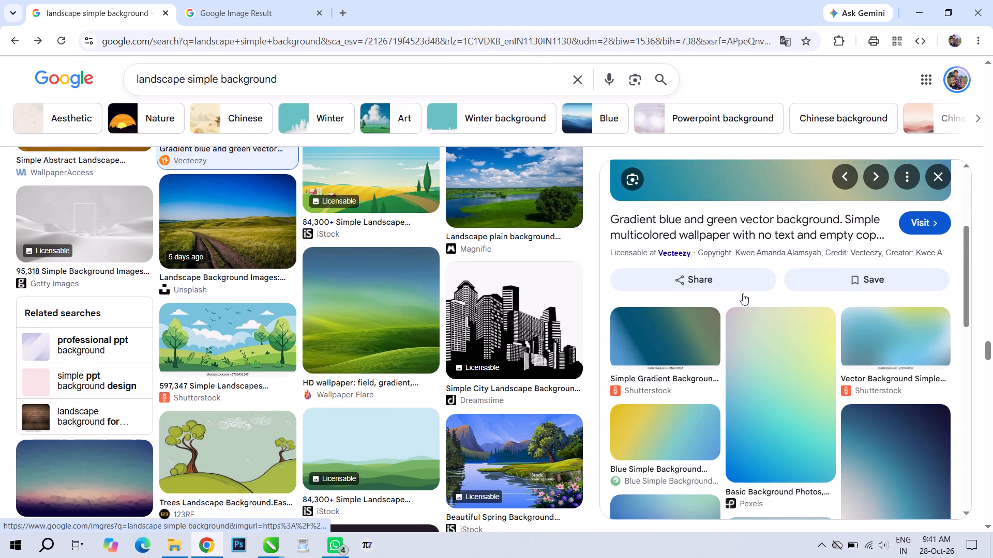
scroll(743, 293, "up", 3)
right_click(743, 293)
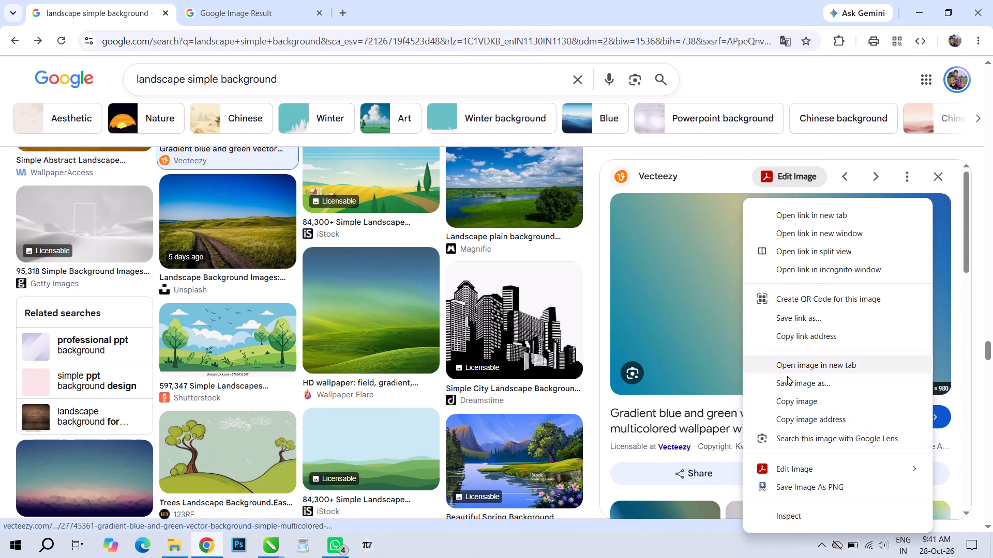
left_click(789, 399)
key("alt+Tab")
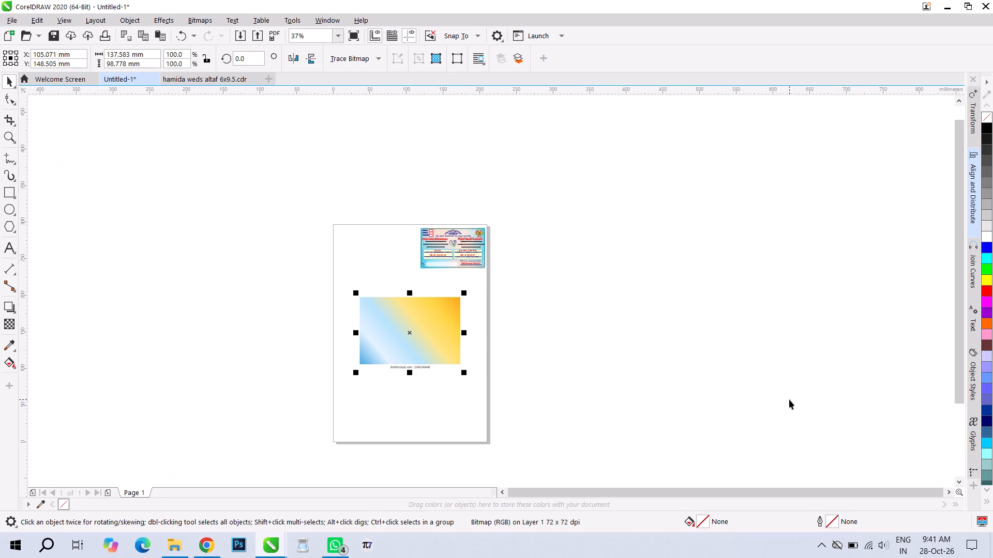
key("ctrl+v")
Scale the blue-green gradient to about 145 x 86 mm, move it up beside the card, and shift the blue-yellow gradient slightly aside.
left_click_drag(626, 199, 526, 294, "shift")
scroll(442, 307, "up", 2)
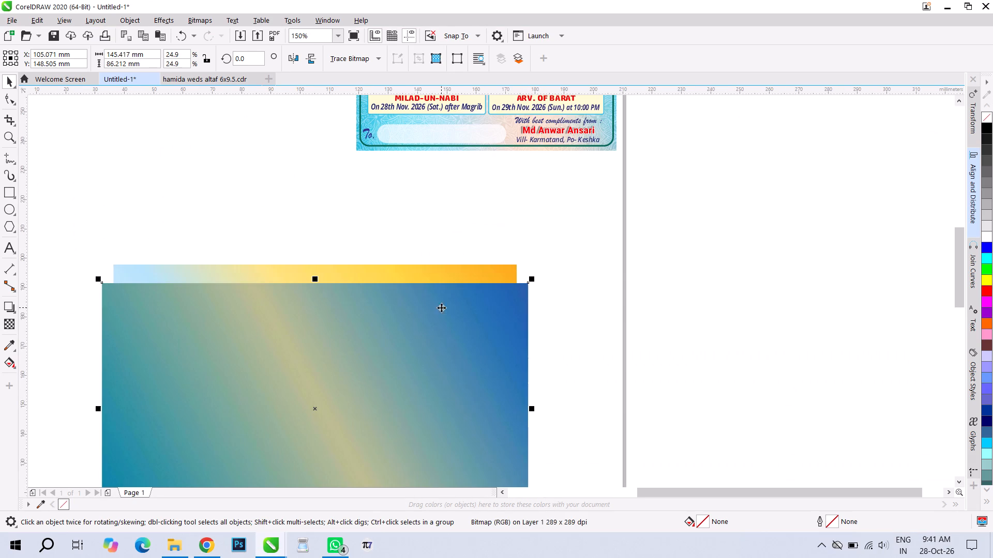
scroll(416, 290, "down", 1)
left_click_drag(399, 369, 291, 229)
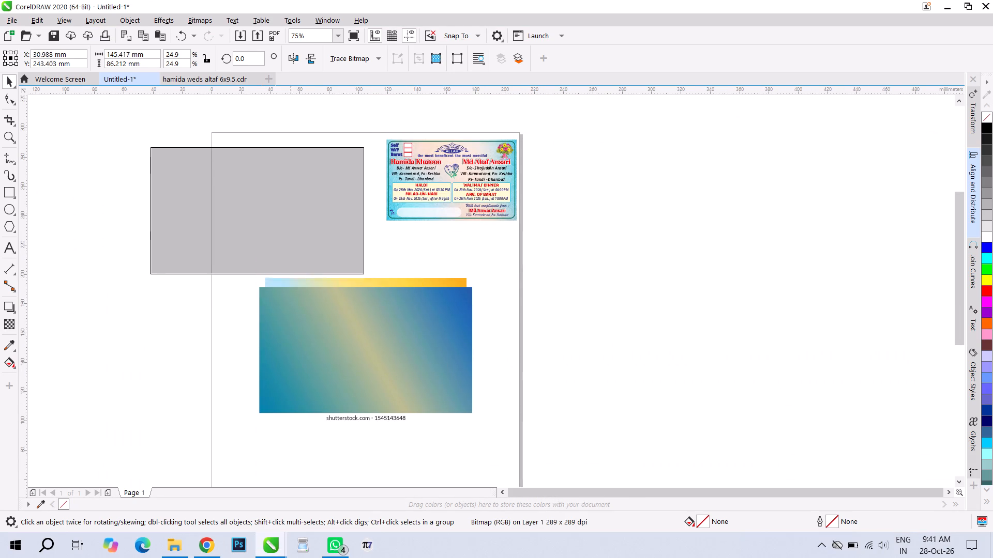
left_click_drag(291, 229, 298, 221)
left_click_drag(352, 318, 380, 316)
Switch to Chrome and search Google Images for "landscape simple background yellow".
key("alt+Tab")
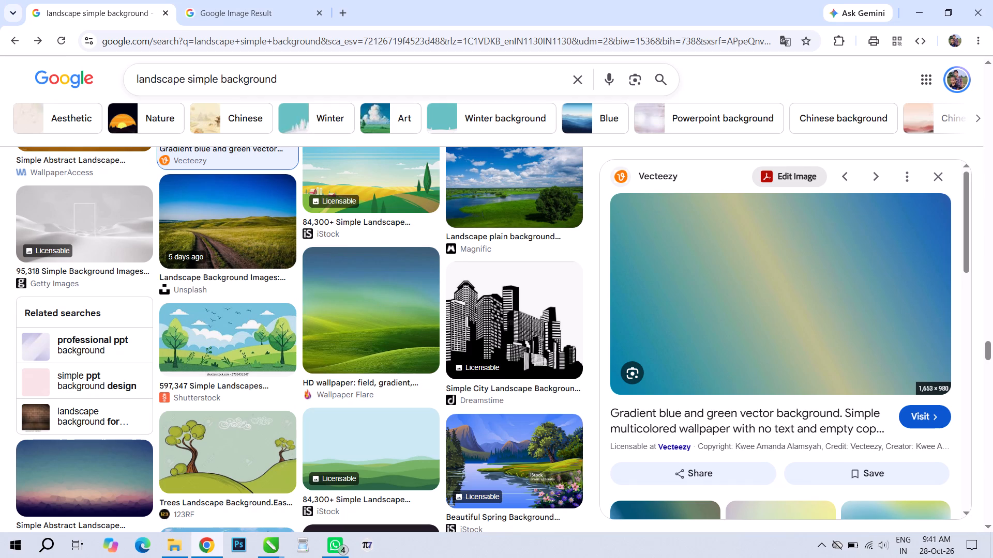
left_click(293, 82)
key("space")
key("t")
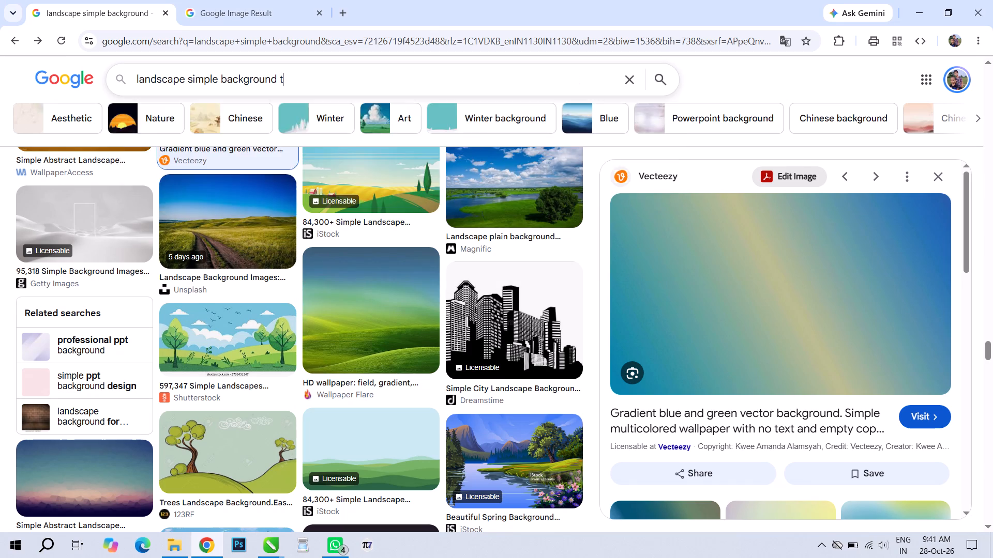
key("BackSpace")
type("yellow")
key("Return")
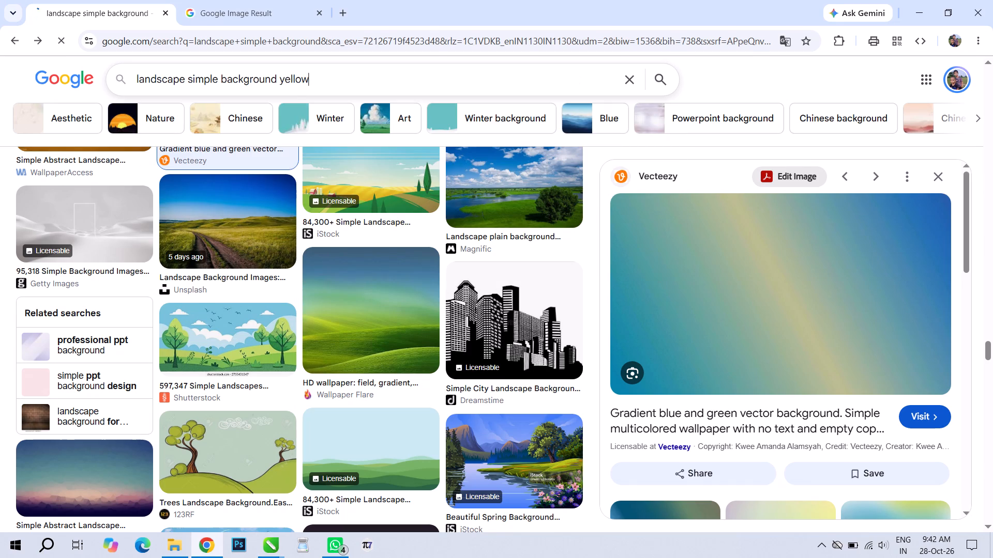
scroll(275, 256, "down", 2)
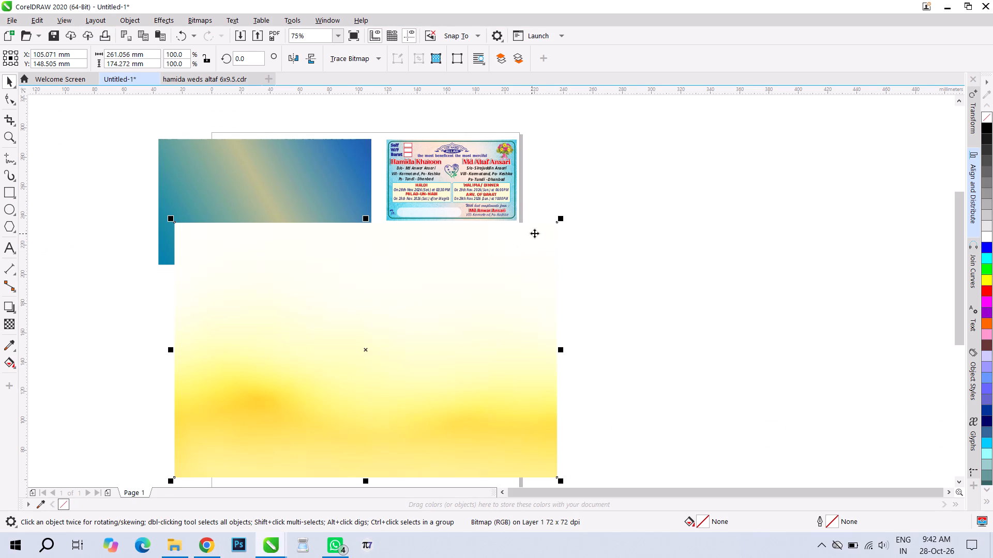
Scale the yellow-white image to about 99 x 66 mm, move it off the page's right side, and place the blue-yellow gradient below the blue-green one.
left_click_drag(563, 220, 526, 299, "shift")
left_click_drag(401, 328, 679, 225)
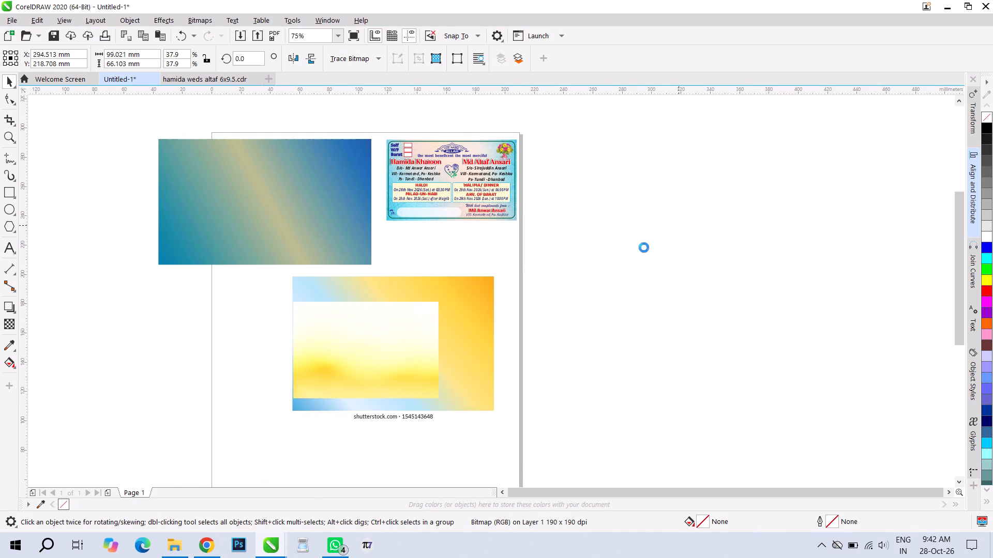
left_click_drag(461, 304, 333, 298)
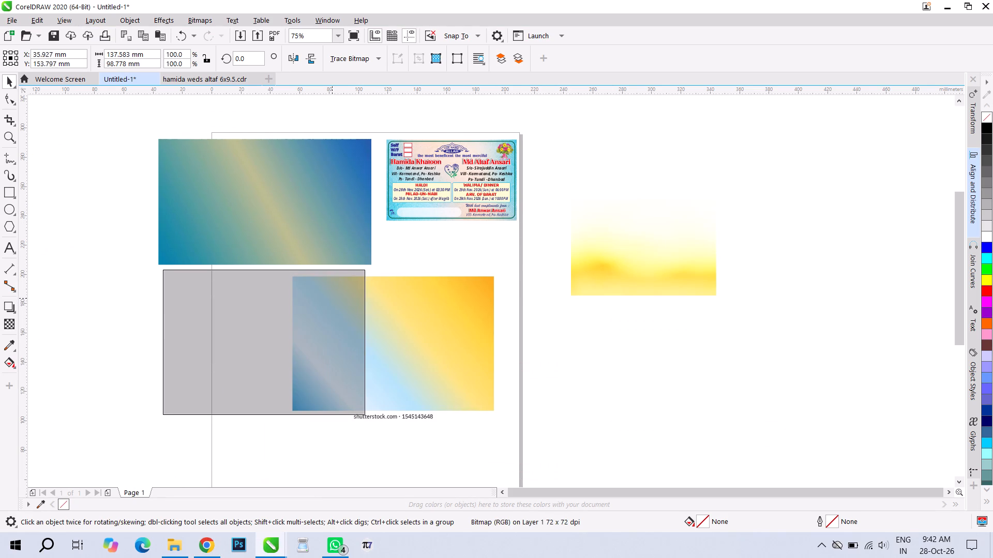
left_click_drag(333, 298, 336, 299)
Duplicate the whole wedding card twice, placing the copies one below the other under the original on the page.
left_click_drag(385, 135, 522, 233)
left_click_drag(486, 176, 490, 271)
right_click(490, 271, "shift")
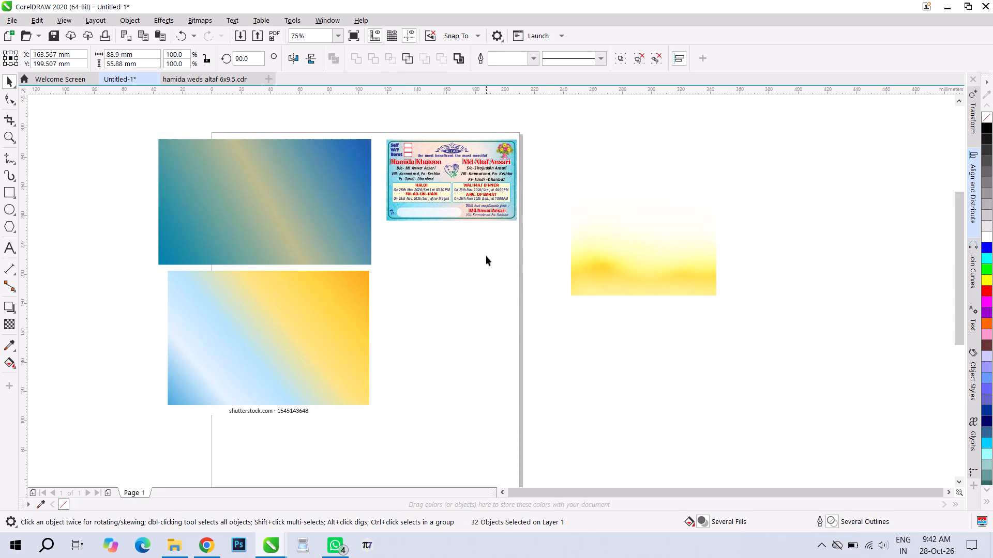
left_click_drag(486, 255, 489, 359)
right_click(489, 359, "shift")
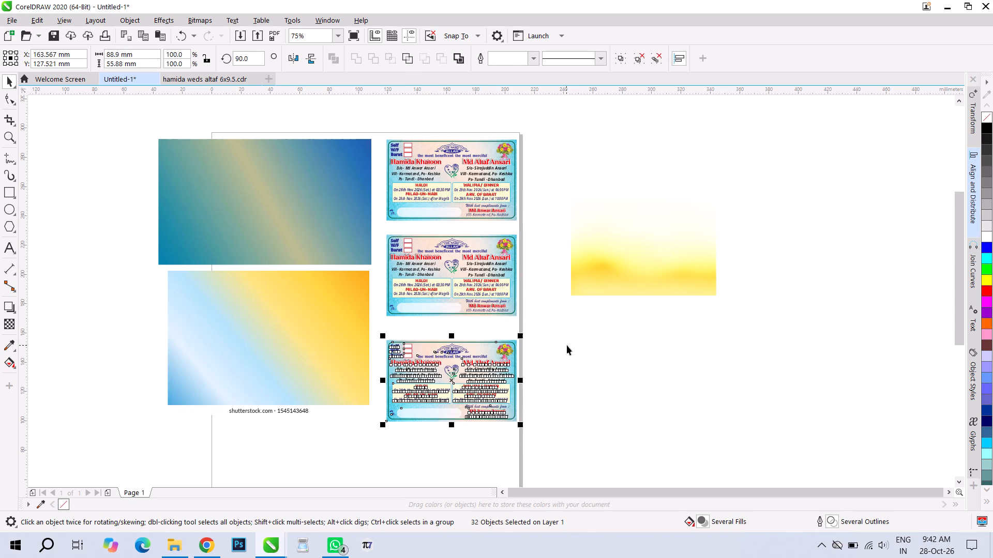
left_click(567, 345)
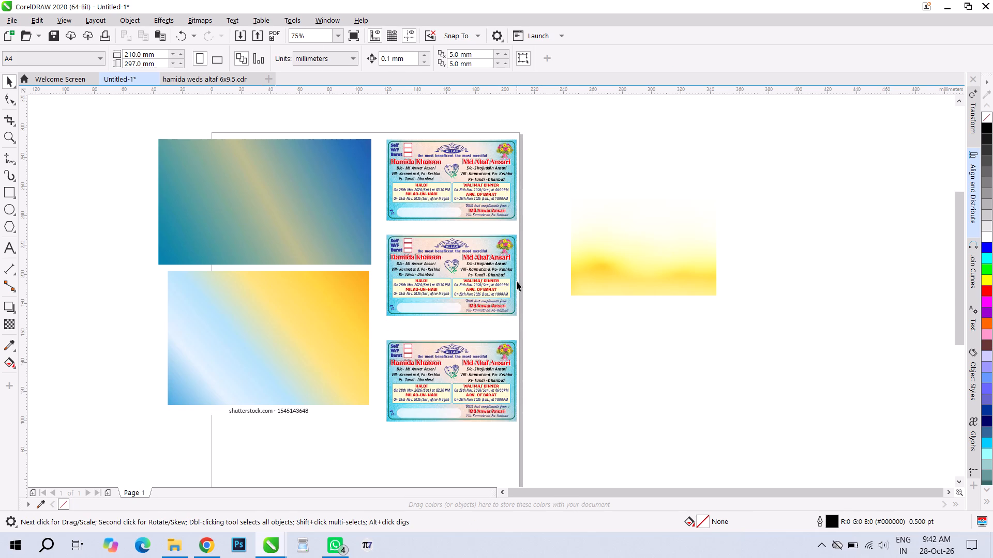
Change the document's measurement units to inches.
left_click(516, 235)
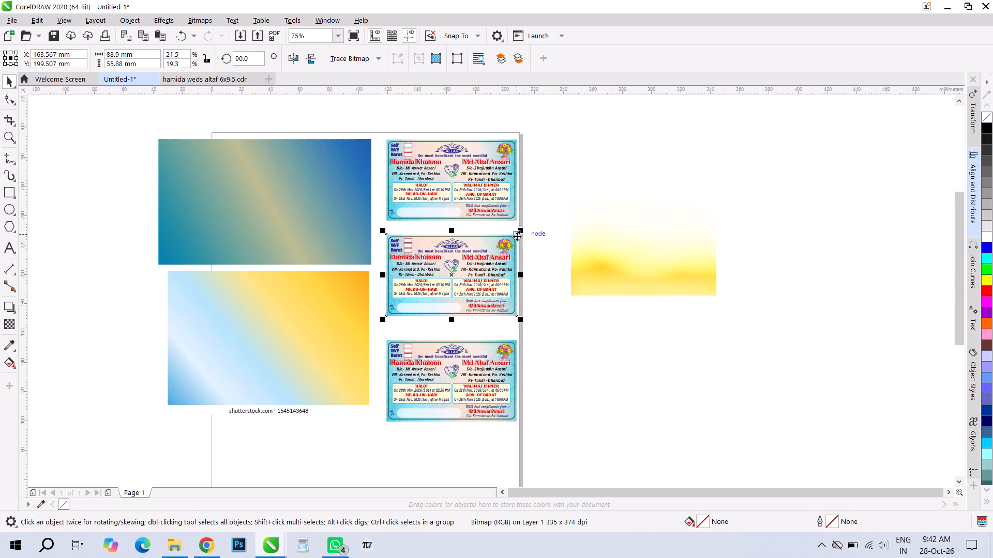
left_click(132, 111)
left_click(313, 64)
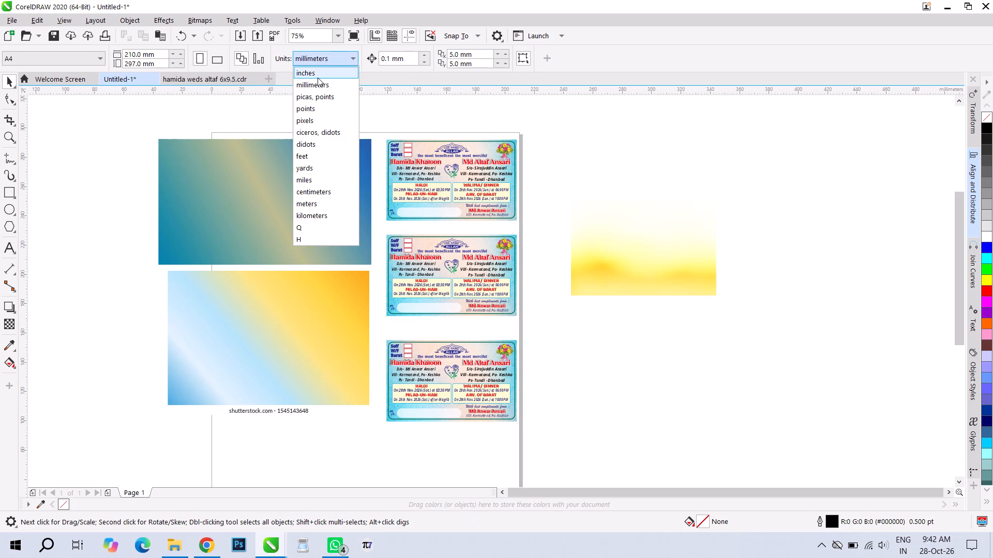
left_click(323, 78)
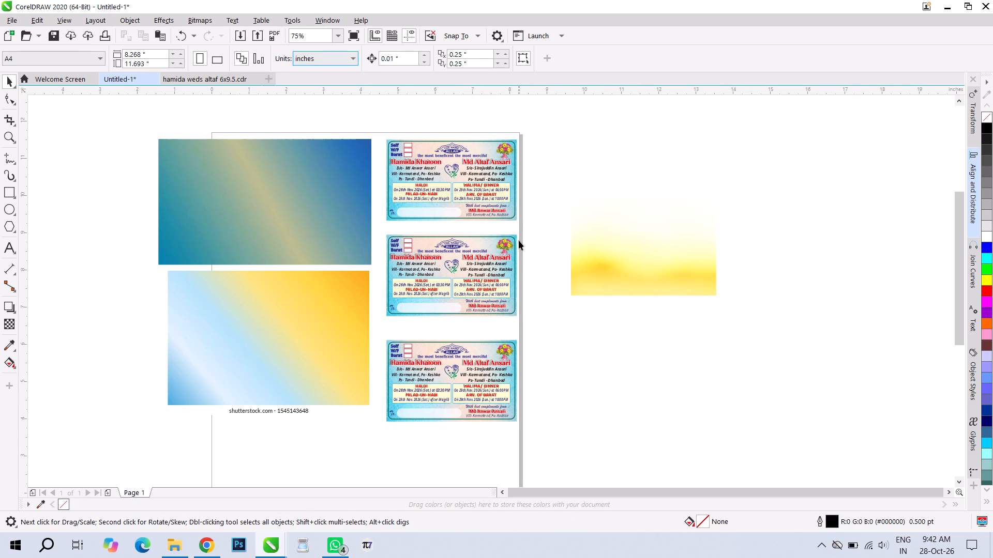
Select the background bitmap of the middle wedding card.
left_click(517, 236)
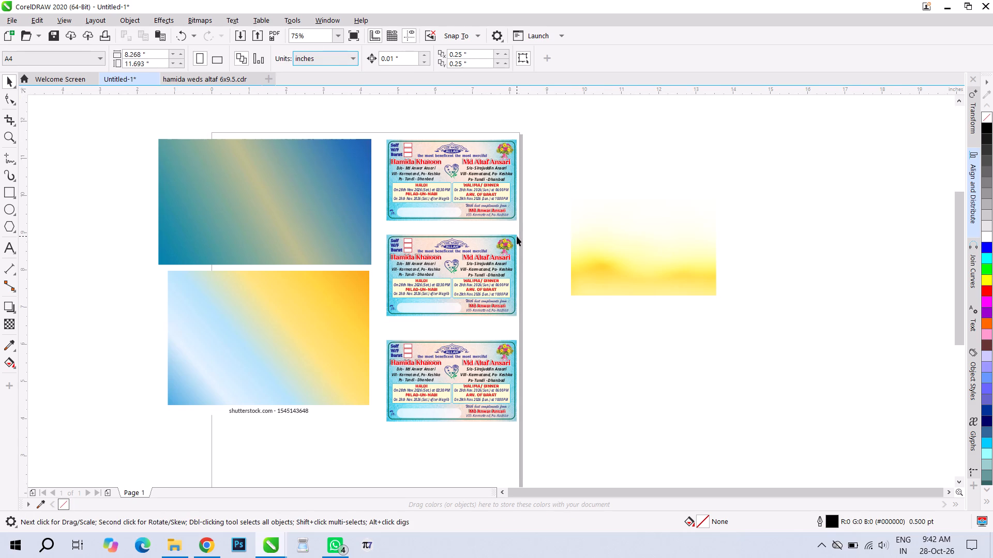
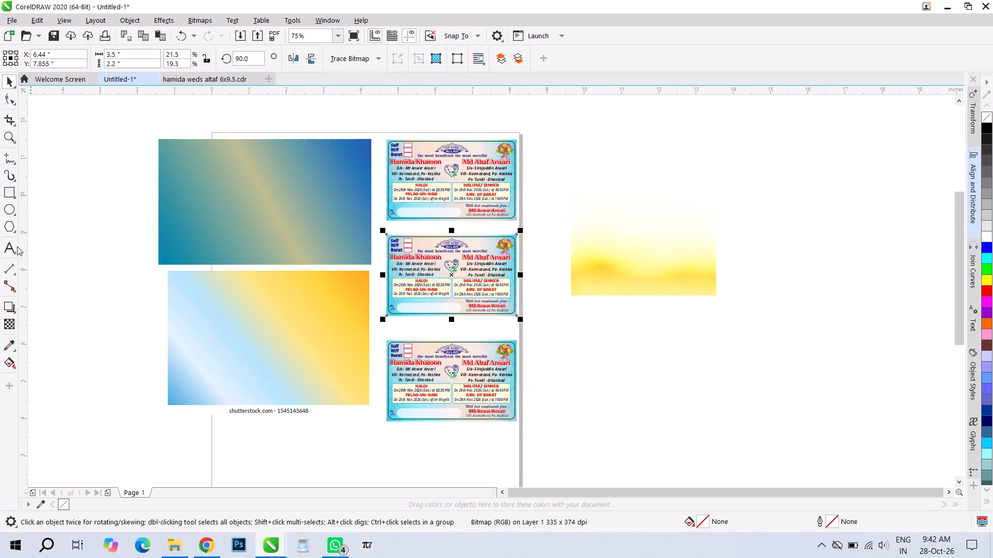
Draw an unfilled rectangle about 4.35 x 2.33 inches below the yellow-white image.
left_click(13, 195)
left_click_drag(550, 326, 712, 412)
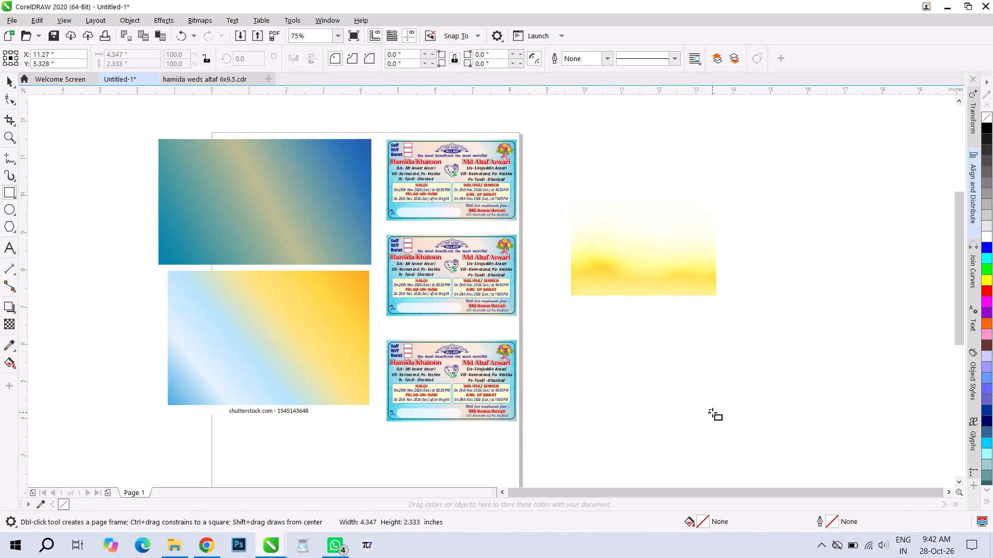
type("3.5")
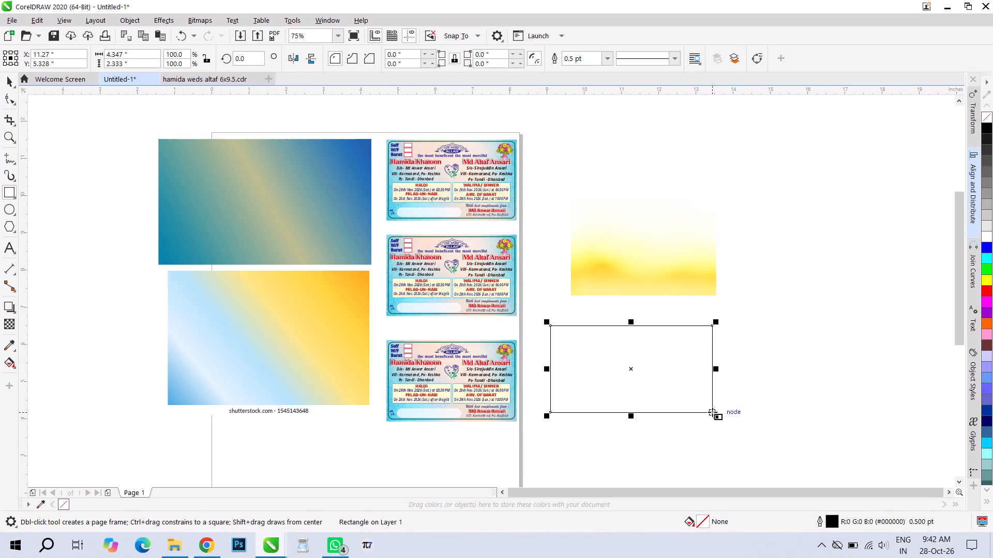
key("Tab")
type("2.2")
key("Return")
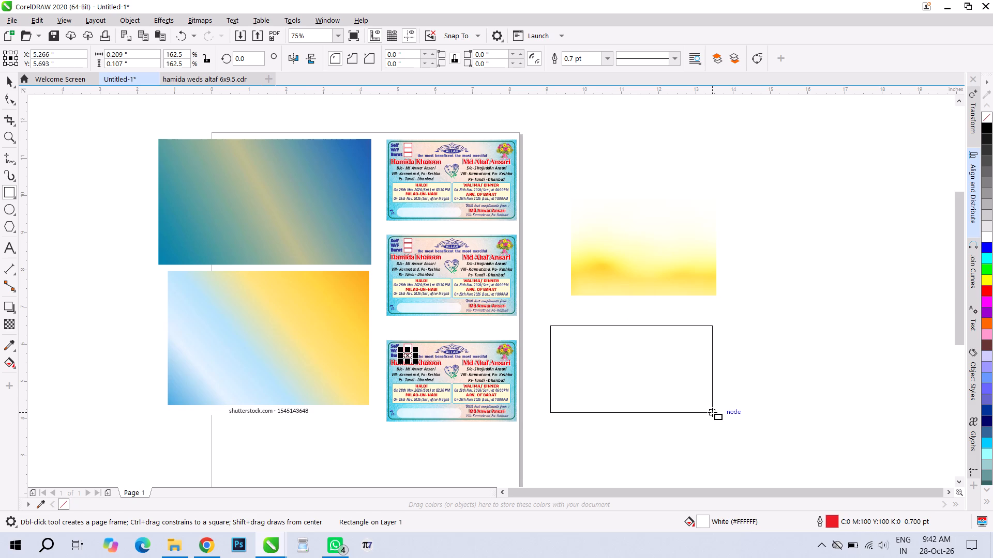
Resize the small red-outlined checkbox rectangle selected in the bottom card to 3.5 x 2.2 inches.
left_click_drag(153, 57, 149, 56)
left_click_drag(149, 56, 92, 52)
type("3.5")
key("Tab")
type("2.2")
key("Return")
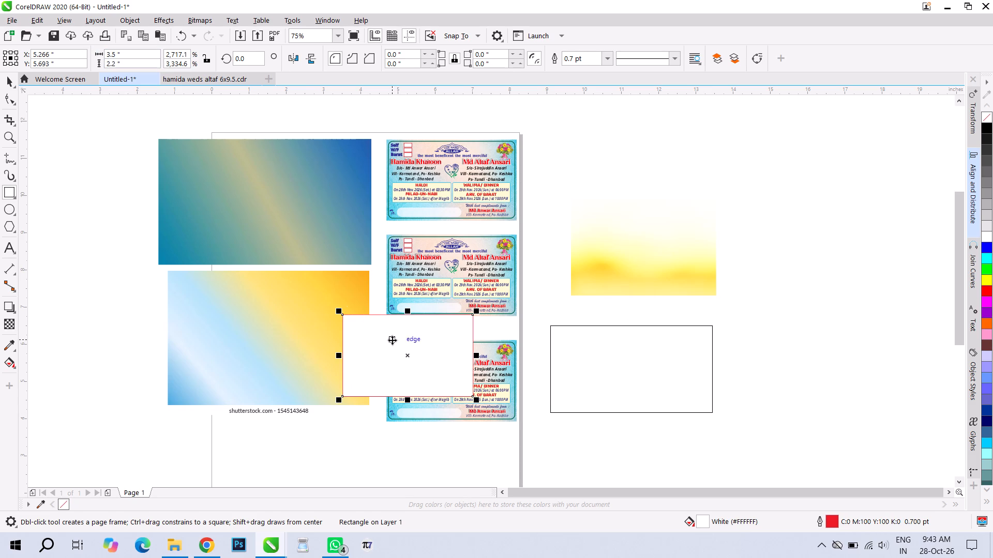
Move the enlarged red-outlined white rectangle off the bottom card's centre, toward the blank area beside the page.
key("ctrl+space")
left_click(91, 146)
left_click(401, 357)
left_click_drag(374, 347, 538, 391)
left_click(672, 330)
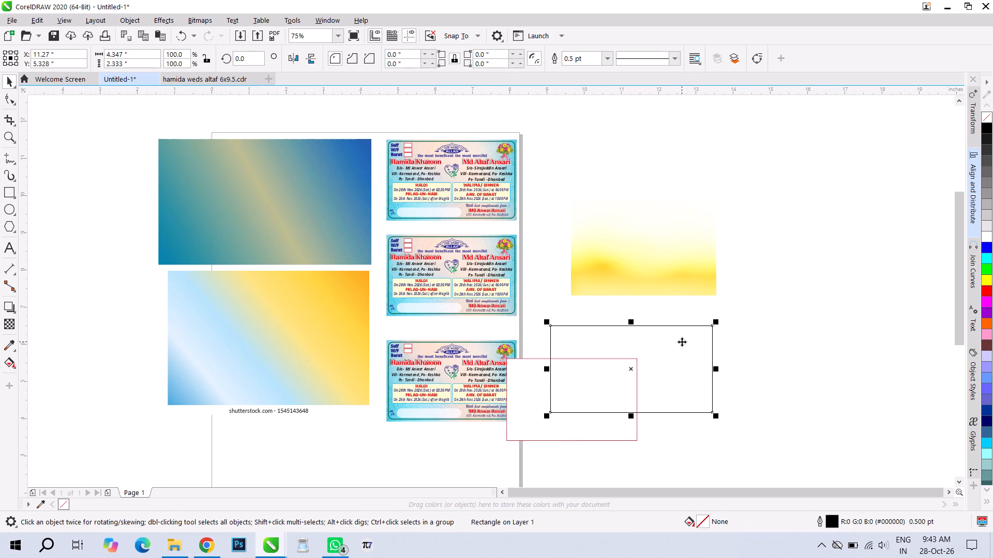
left_click(534, 383)
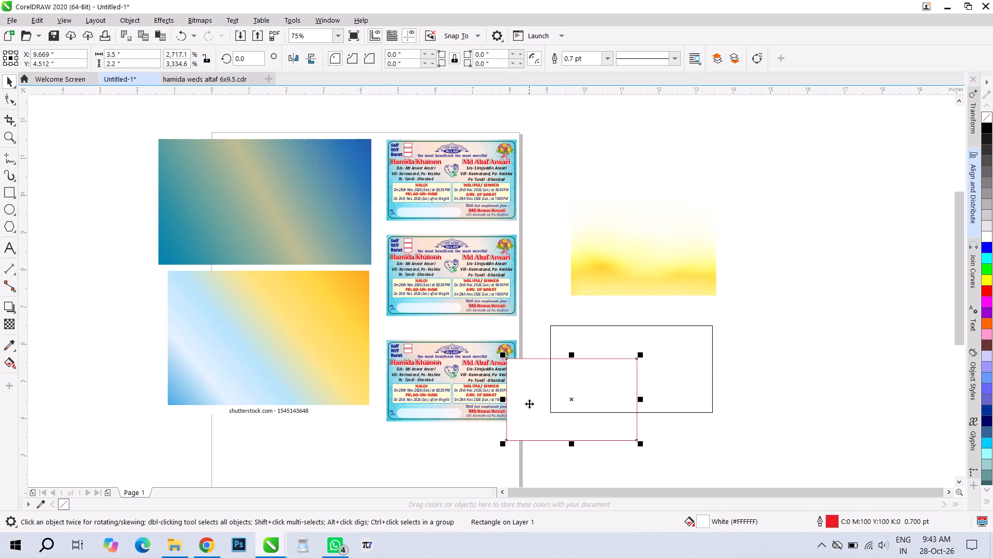
left_click_drag(528, 401, 512, 385)
left_click_drag(516, 381, 525, 405)
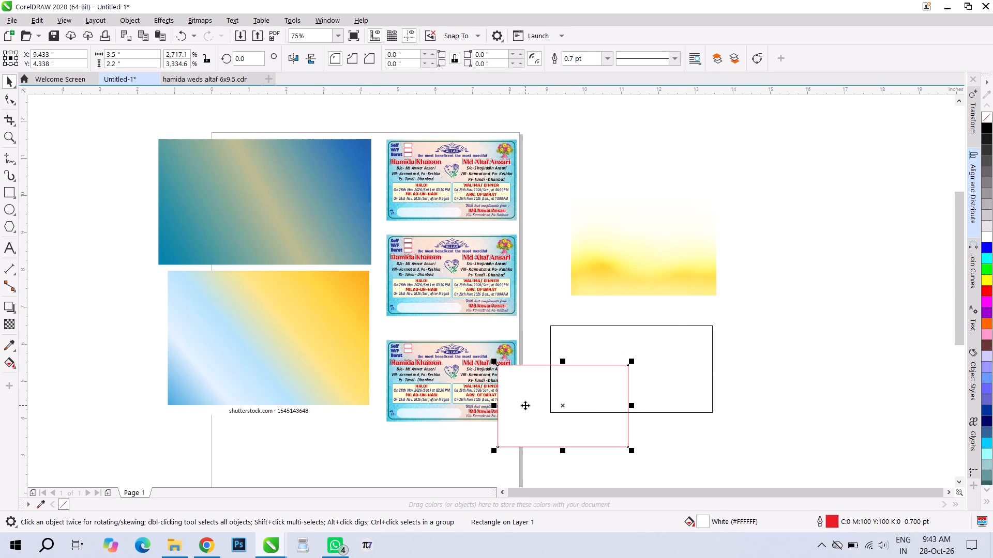
left_click(525, 405)
double_click(525, 405)
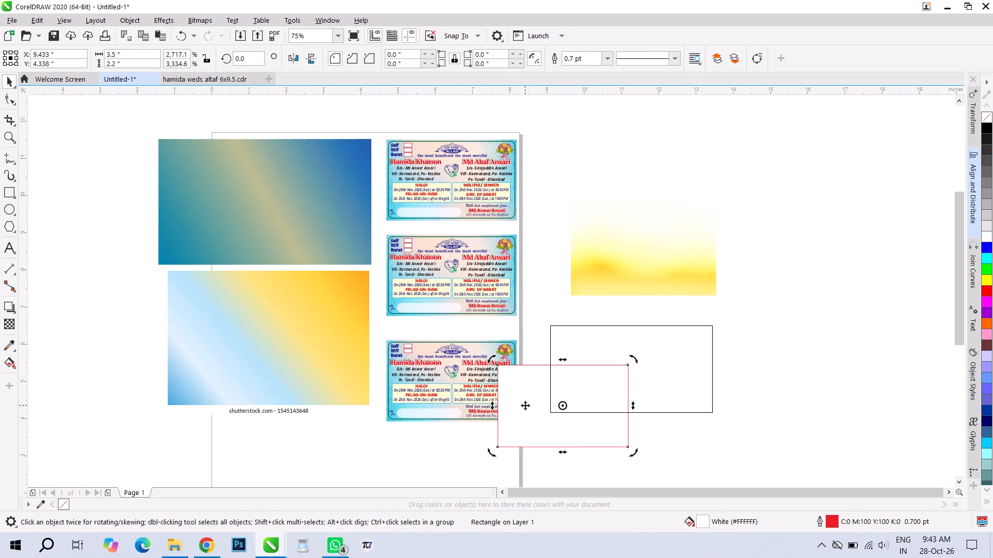
double_click(525, 405)
triple_click(525, 405)
left_click(525, 405)
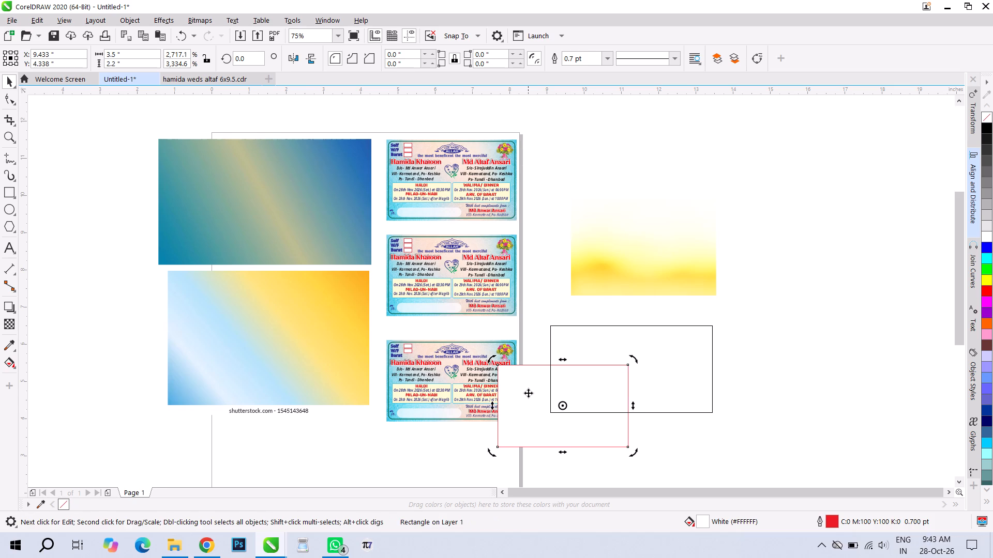
left_click(528, 393)
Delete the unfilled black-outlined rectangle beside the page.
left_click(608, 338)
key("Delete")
Position the white red-outlined rectangle beside the bottom card, just off the page and below the yellow-white image.
left_click_drag(584, 393, 596, 379)
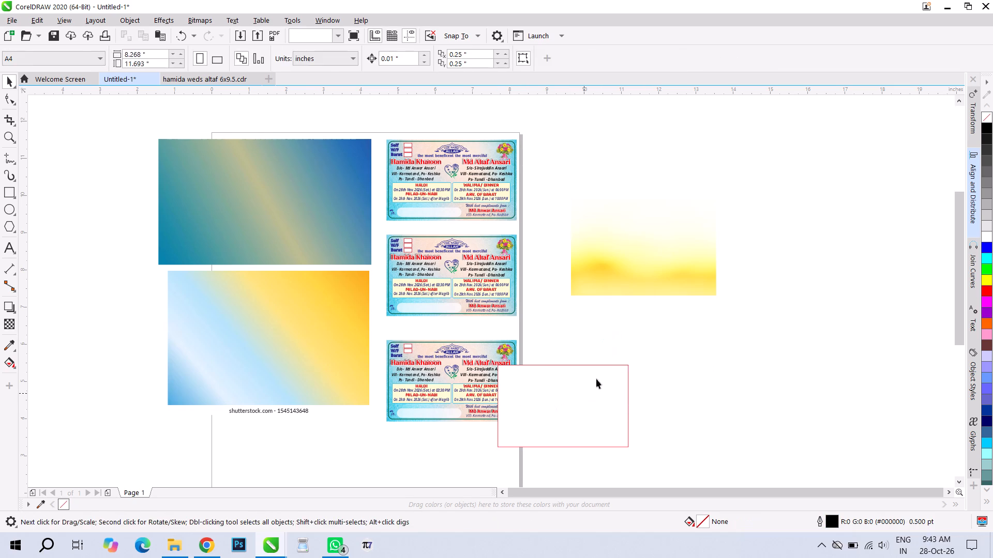
left_click_drag(596, 379, 611, 361)
left_click_drag(601, 380, 542, 376)
left_click_drag(550, 377, 556, 377)
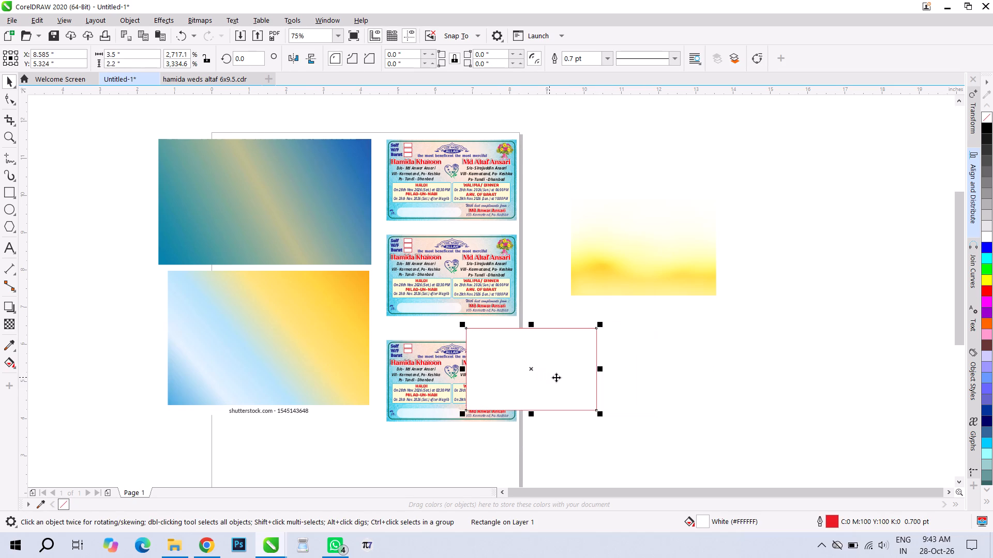
left_click_drag(556, 377, 609, 371)
PowerClip the yellow-white image inside the white 3.5 x 2.2 inch rectangle.
left_click(645, 288)
right_click(647, 275)
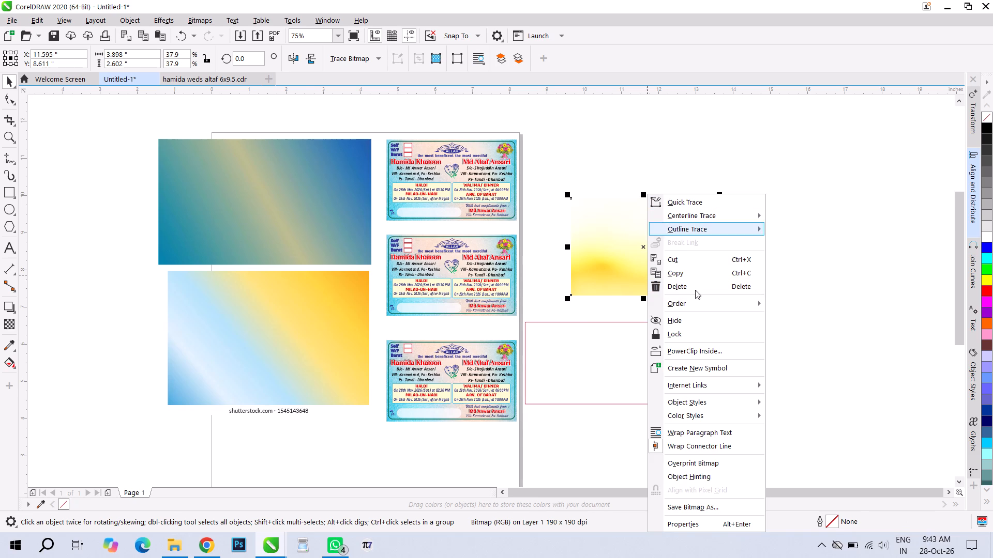
left_click(700, 350)
left_click(637, 355)
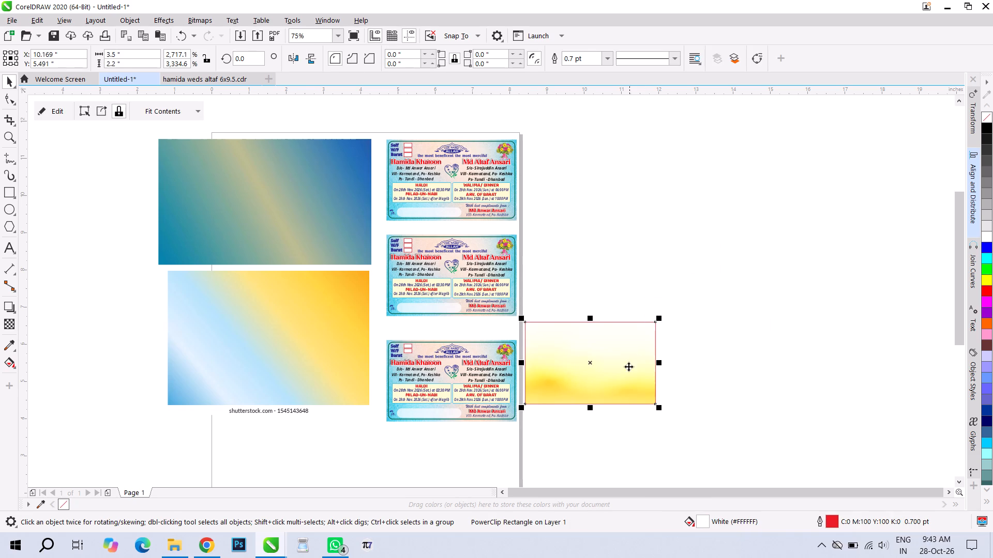
Edit the PowerClip contents, scaling the yellow-white image to about 3.51 x 2.34 inches and aligning its lower edge with the frame.
left_click(625, 383, "ctrl")
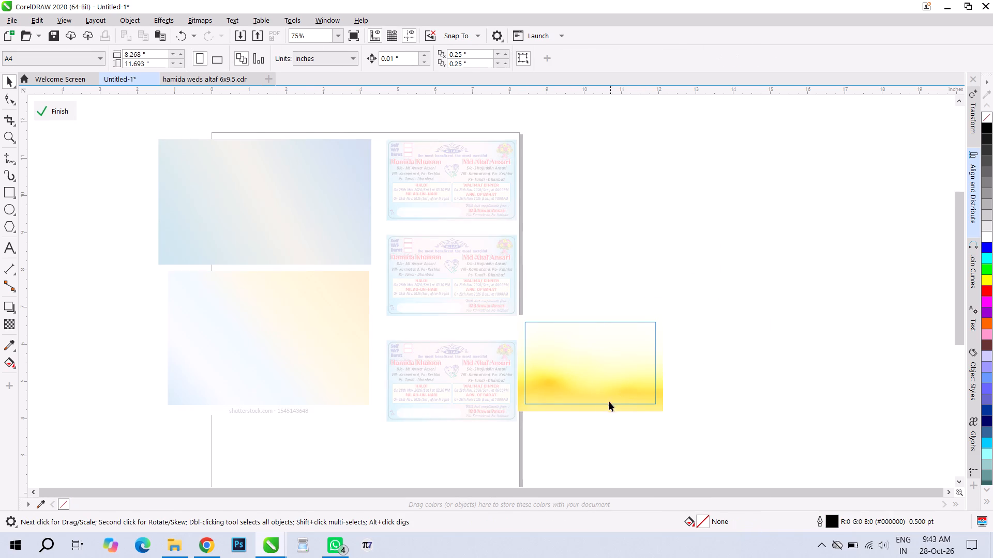
scroll(596, 430, "up", 1)
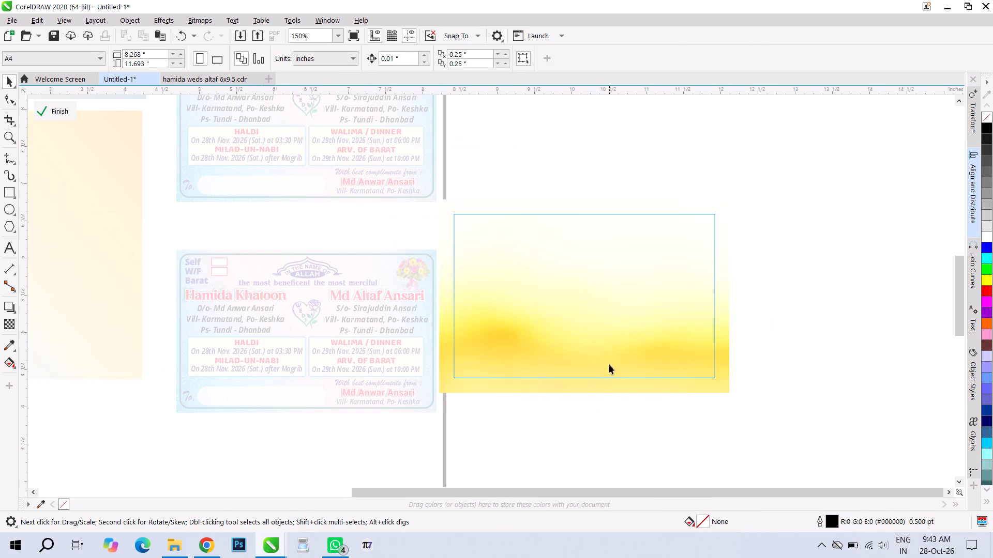
left_click_drag(717, 382, 715, 372)
left_click_drag(734, 184, 733, 184)
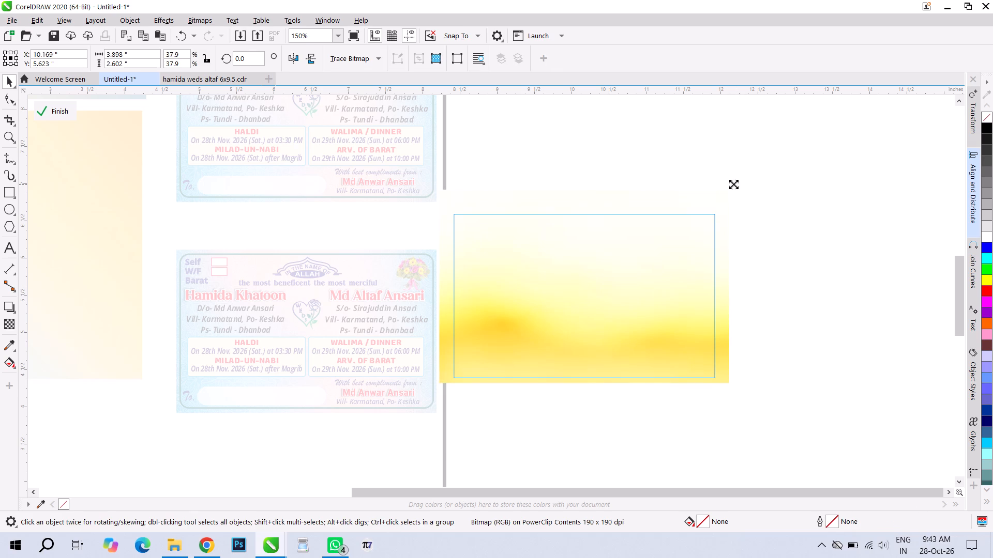
left_click_drag(733, 184, 720, 187)
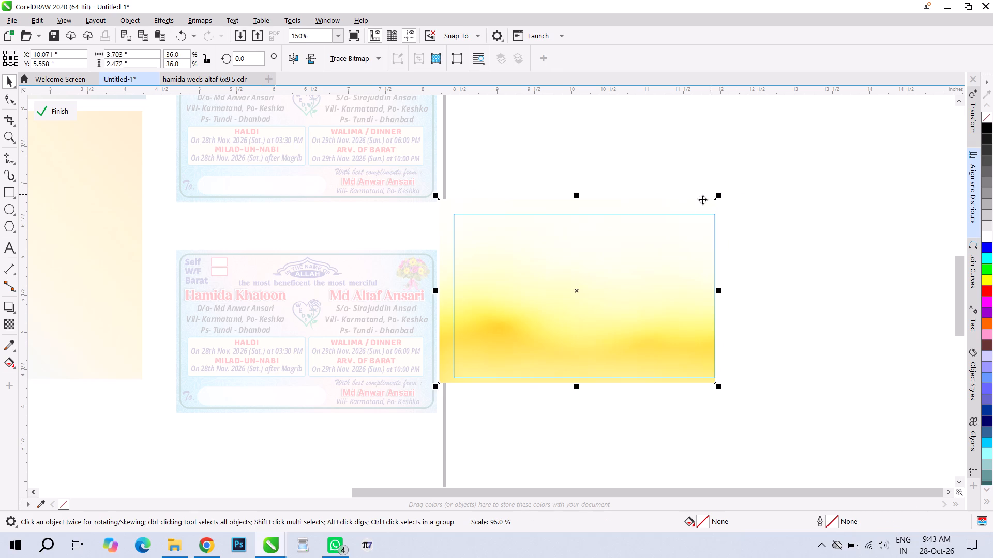
left_click_drag(435, 196, 447, 199)
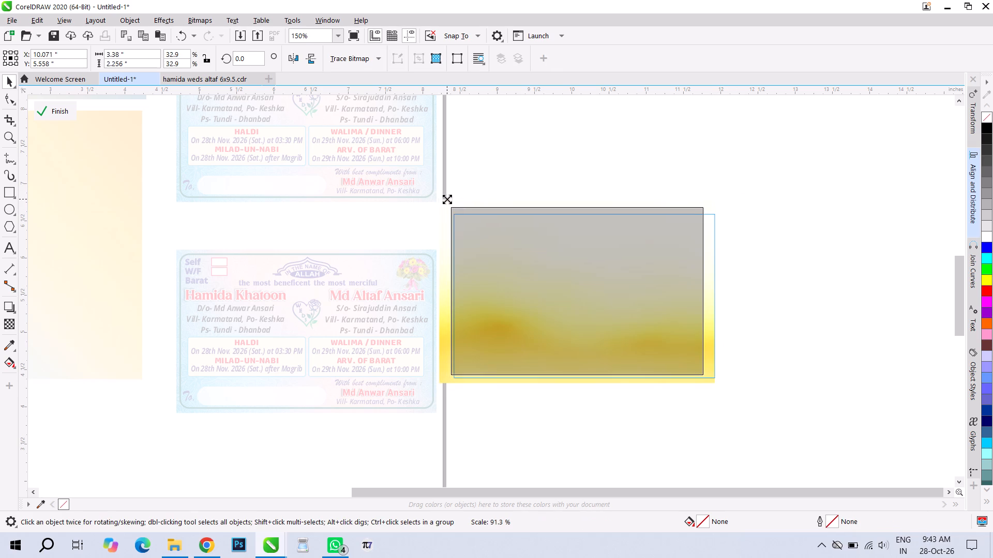
left_click_drag(447, 199, 449, 199)
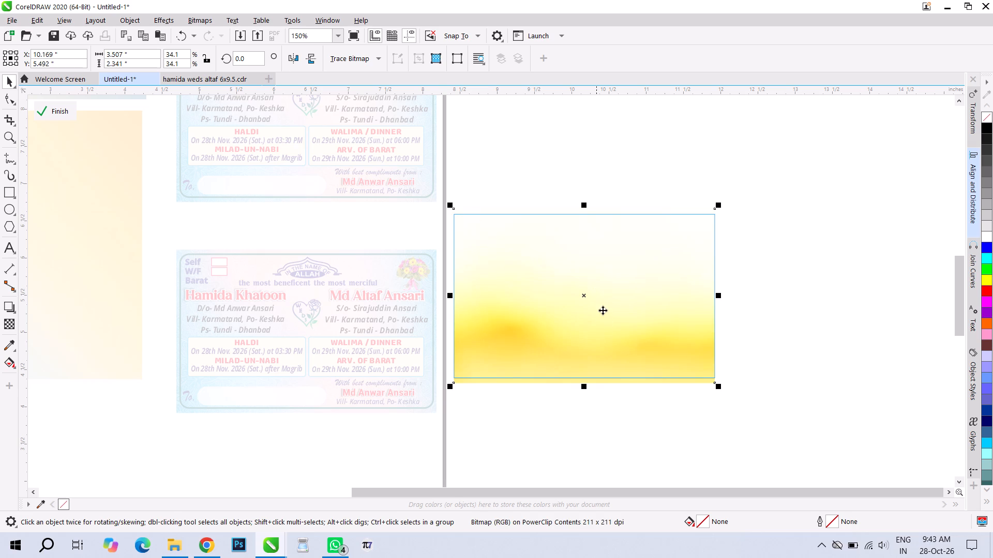
left_click_drag(608, 338, 608, 334)
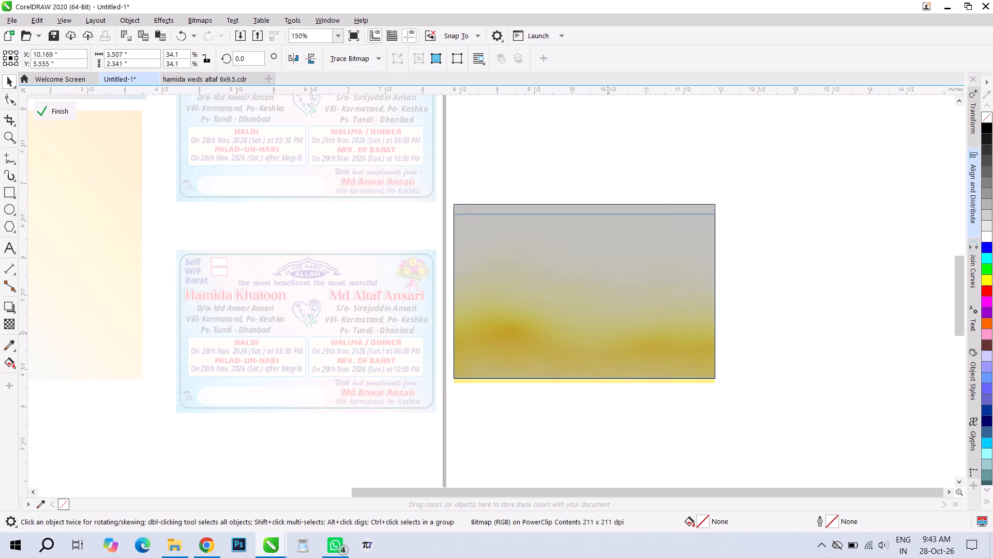
left_click_drag(608, 334, 608, 333)
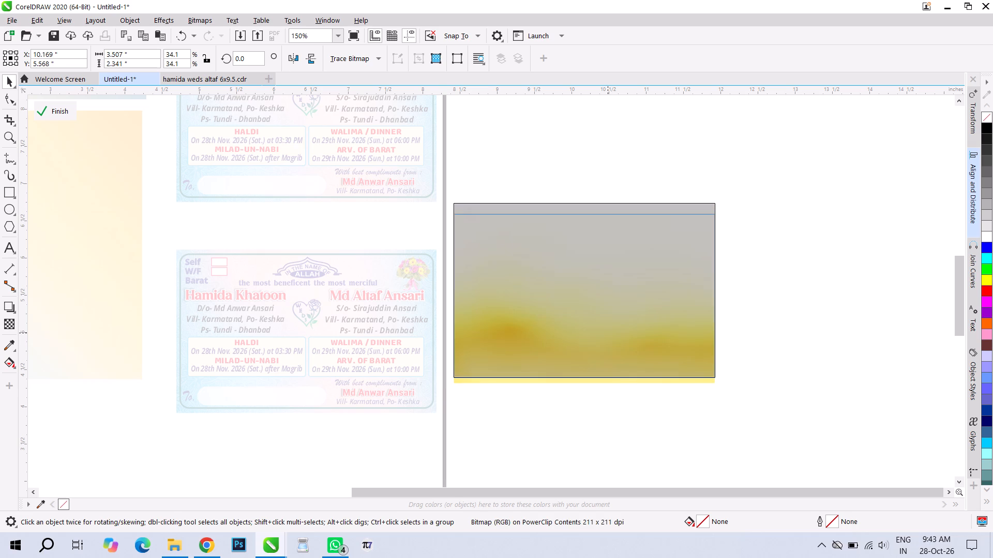
left_click_drag(608, 333, 608, 334)
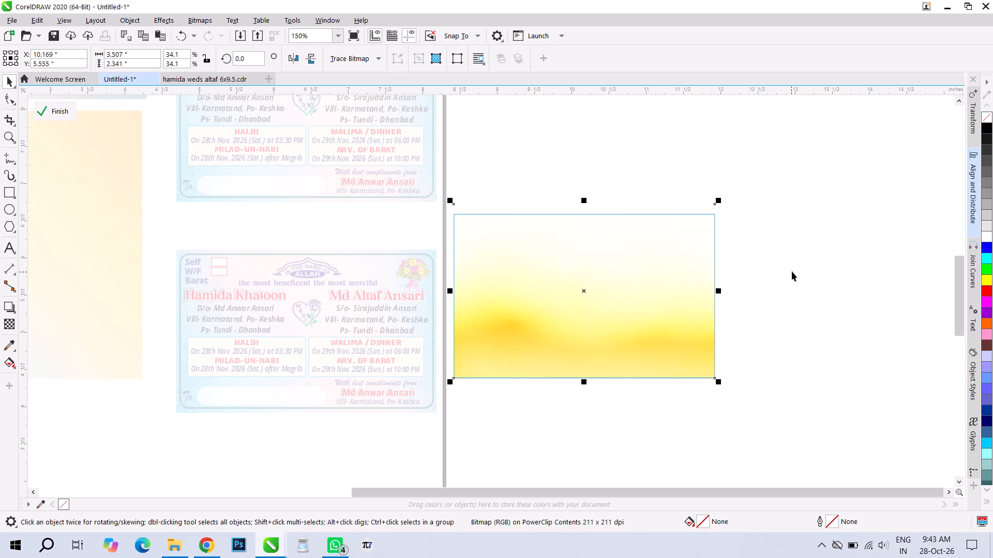
left_click(794, 270, "ctrl")
Remove the red outline from the yellow-white PowerClip frame.
scroll(713, 331, "up", 2)
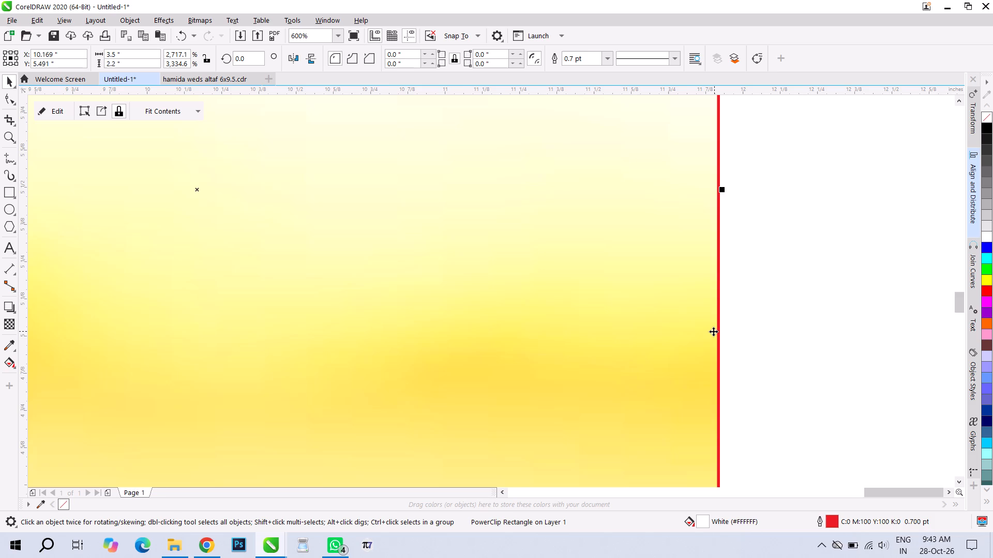
scroll(713, 331, "down", 2)
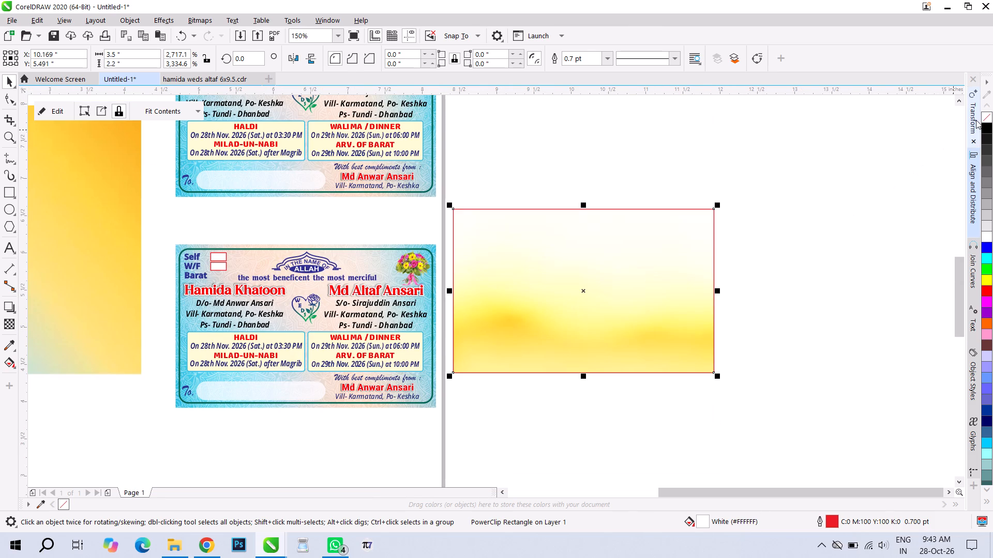
right_click(985, 114)
Group the middle card's text, artwork and border, leaving out its background bitmap.
scroll(691, 332, "down", 1)
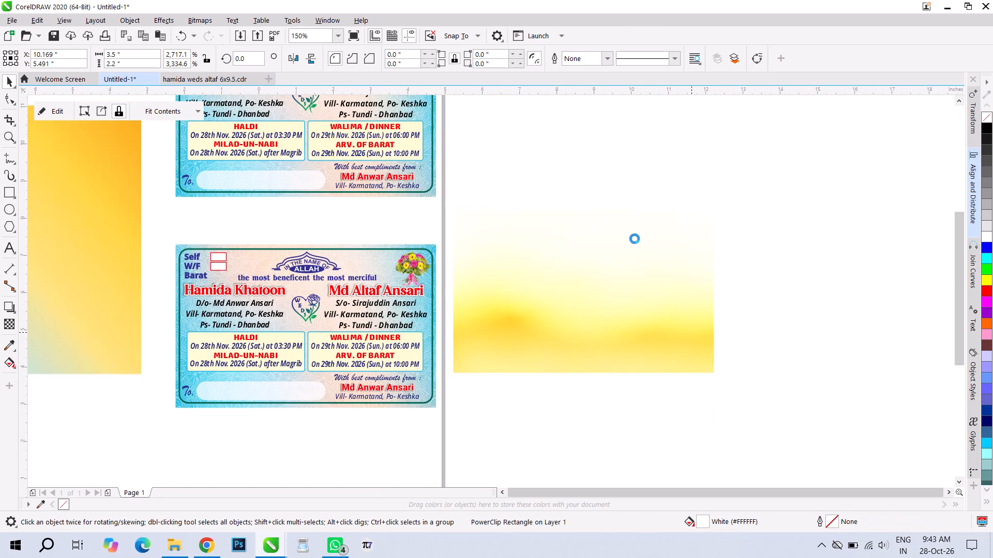
scroll(633, 236, "up", 1)
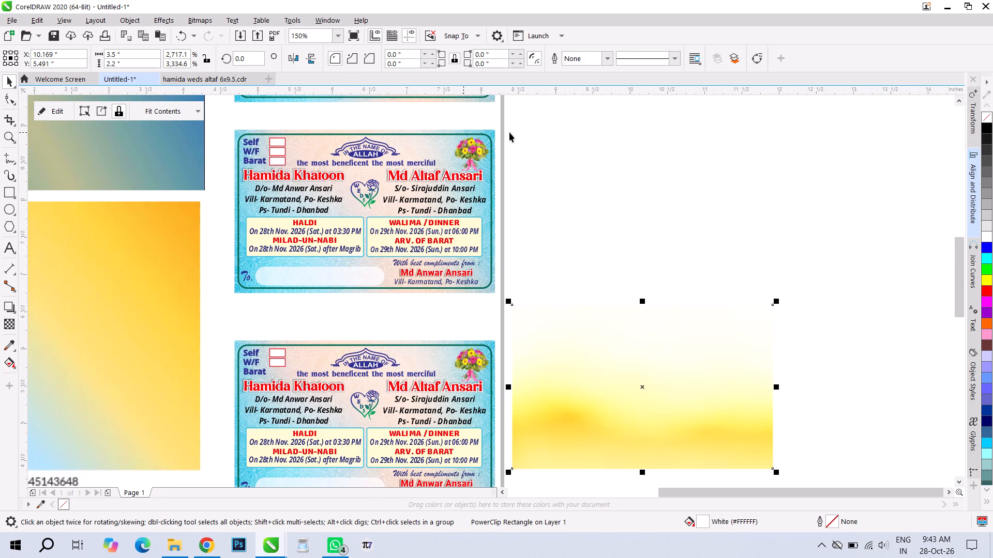
left_click_drag(513, 132, 225, 296)
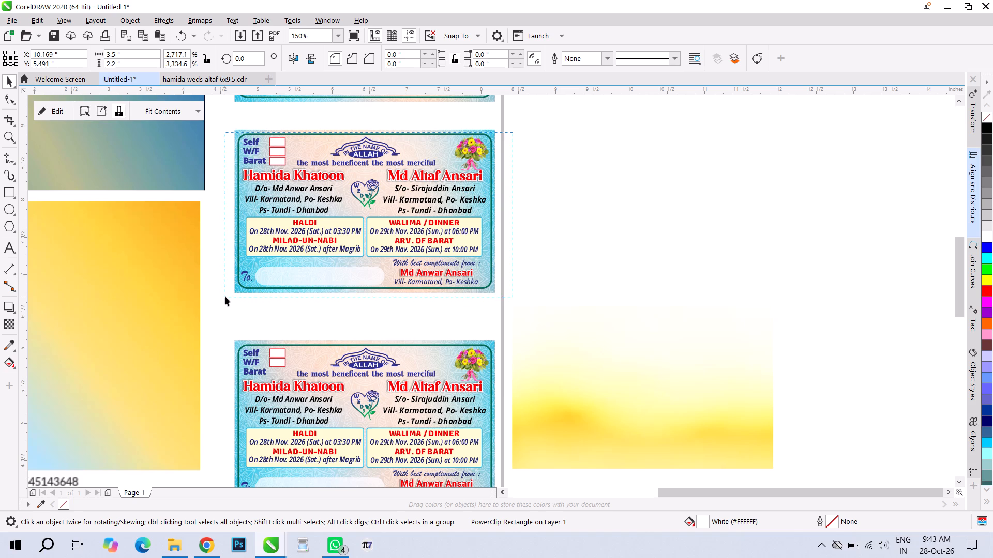
left_click_drag(225, 296, 225, 296)
key("ctrl+g")
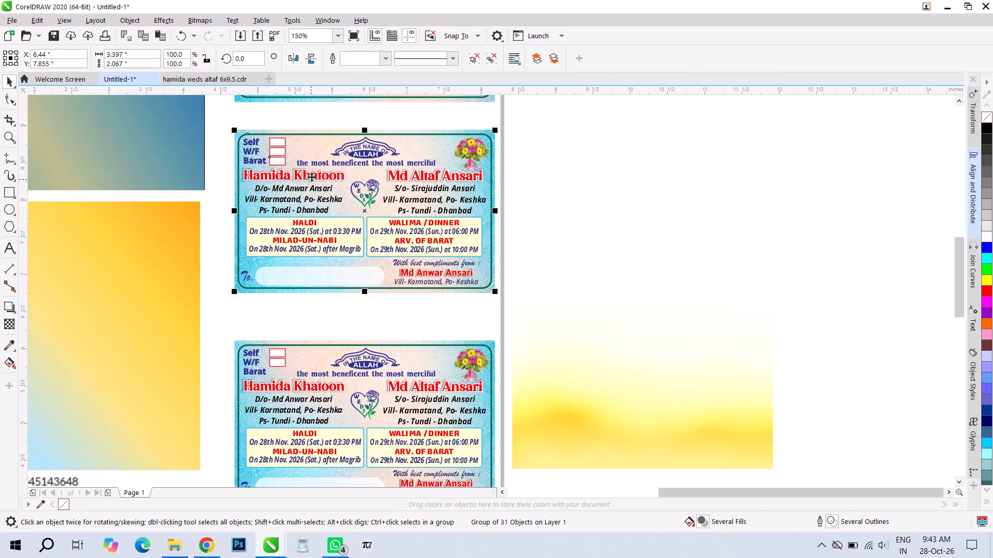
Move the grouped card content off the page, bring it to the front, and centre it on the yellow-white background.
left_click_drag(311, 176, 598, 355)
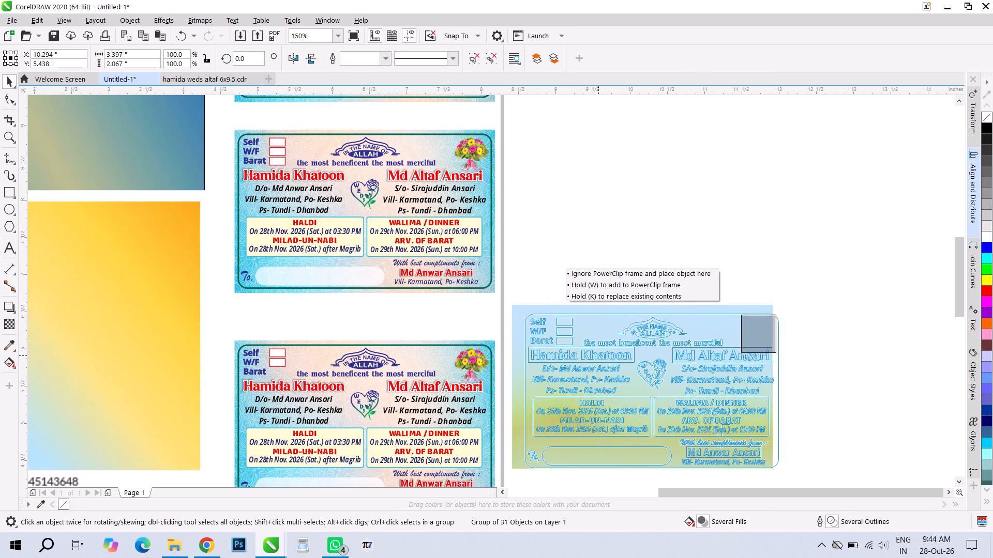
left_click_drag(598, 355, 592, 258)
key("shift+Page_Up")
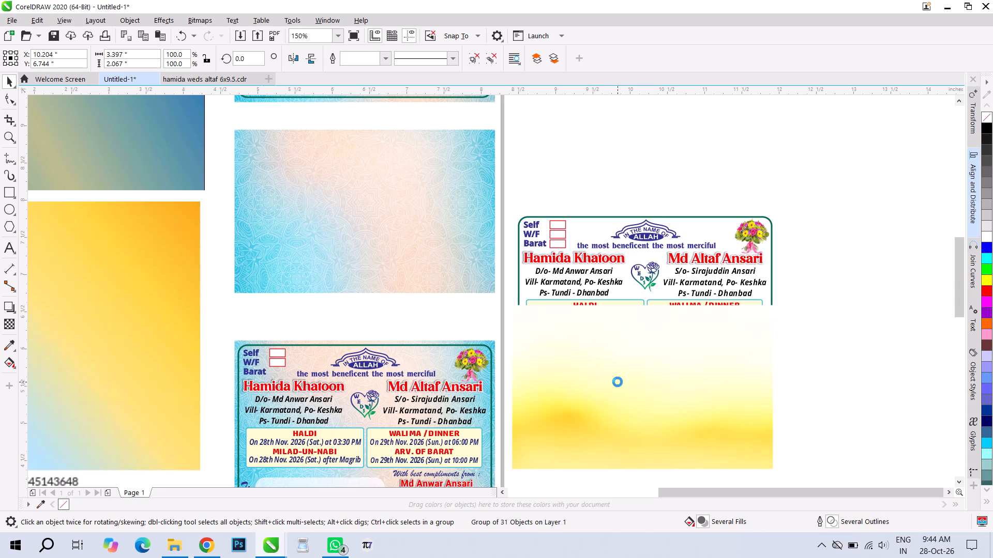
left_click(615, 402, "shift")
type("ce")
scroll(580, 223, "down", 1)
scroll(681, 320, "up", 1)
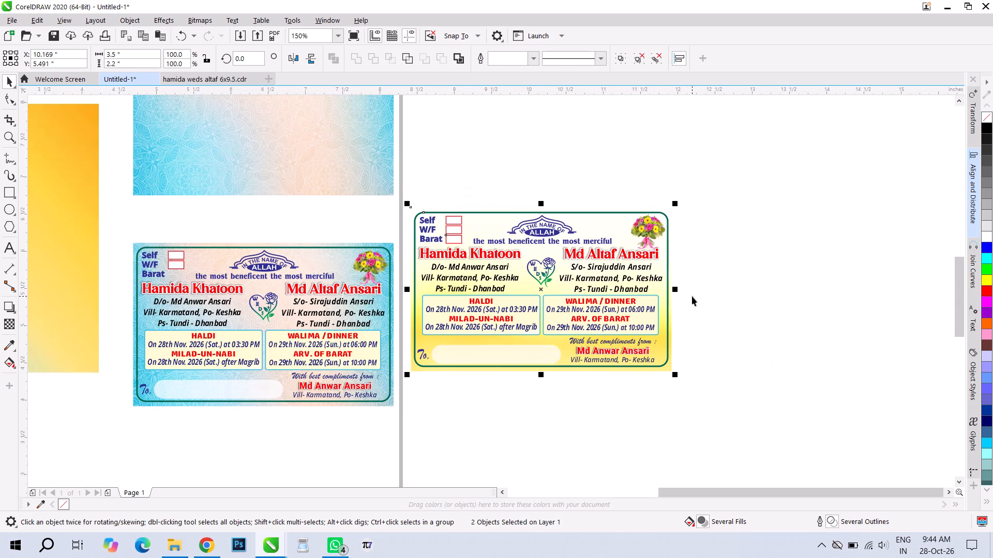
left_click(713, 291)
Mirror the yellow-white PowerClip background both vertically and horizontally behind the card content.
left_click(672, 365)
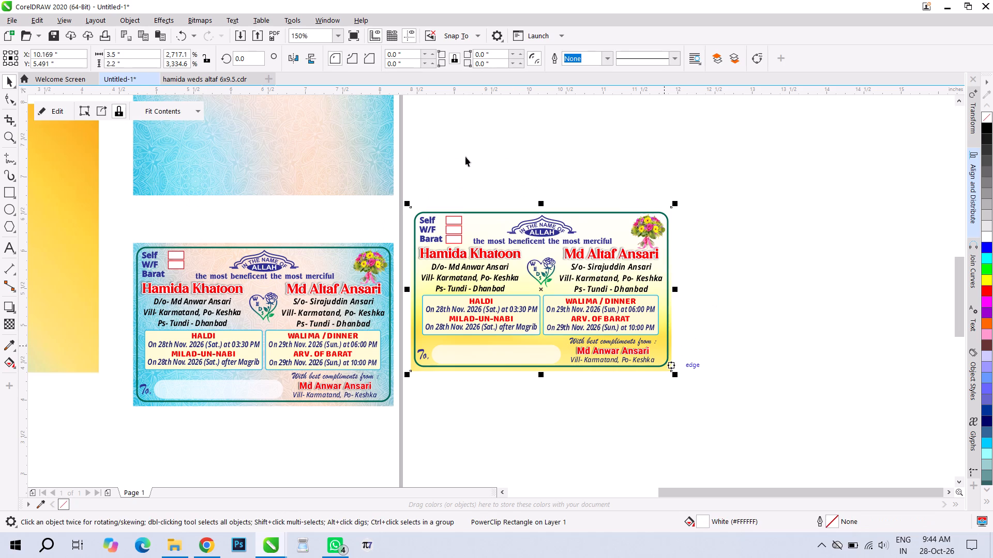
left_click(308, 60)
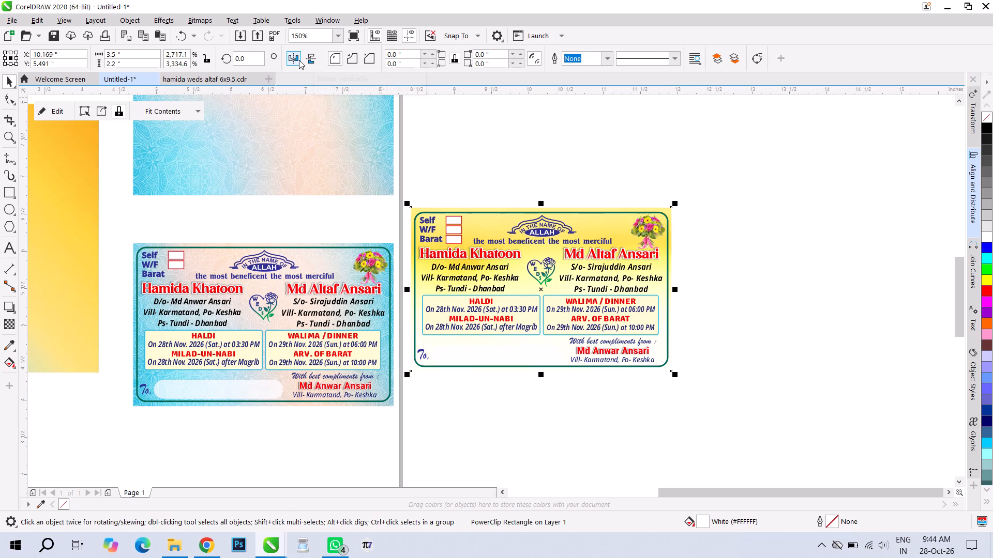
left_click(299, 60)
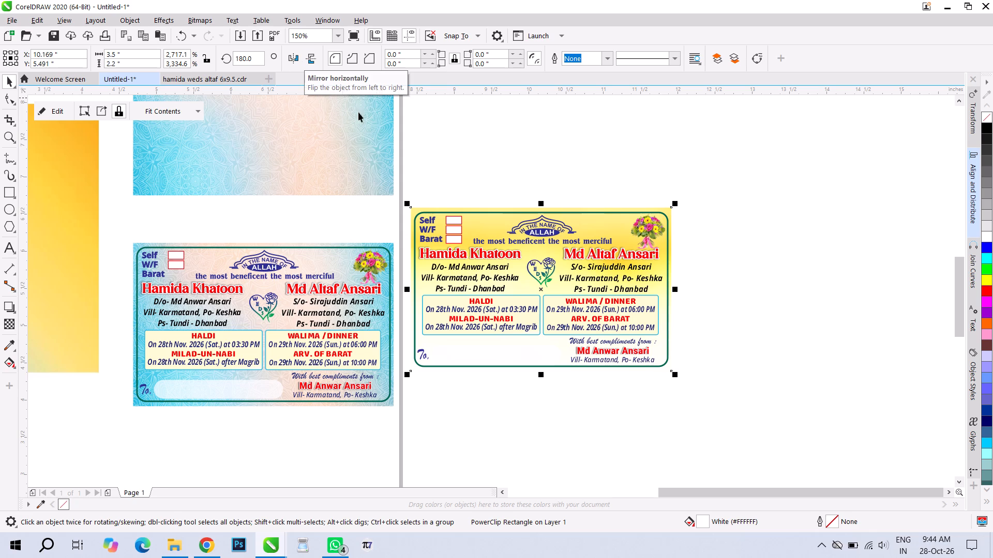
Move the yellow-white card and its background together higher up, beside the page.
scroll(651, 278, "down", 1)
left_click_drag(690, 224, 528, 336)
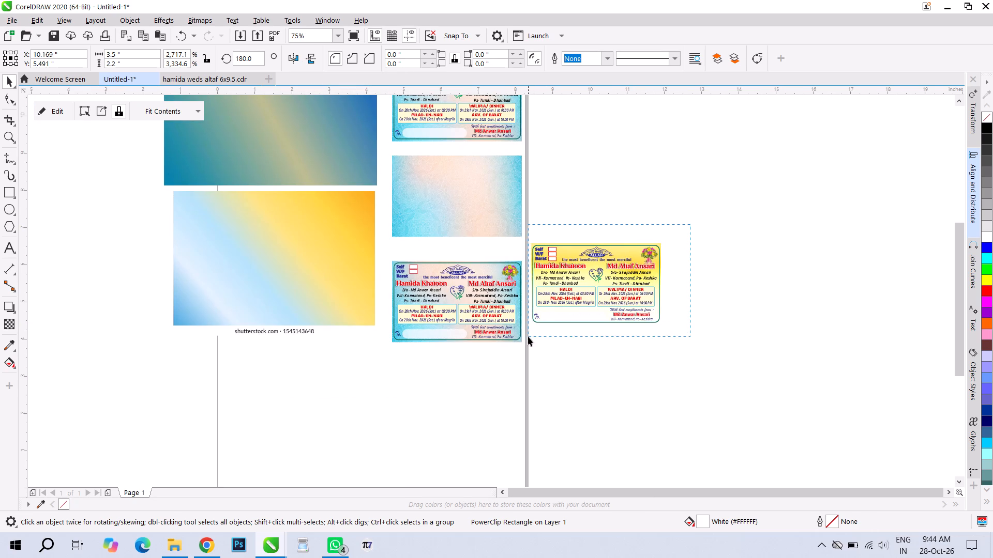
left_click_drag(528, 336, 528, 337)
left_click_drag(558, 290, 570, 179)
left_click(603, 270)
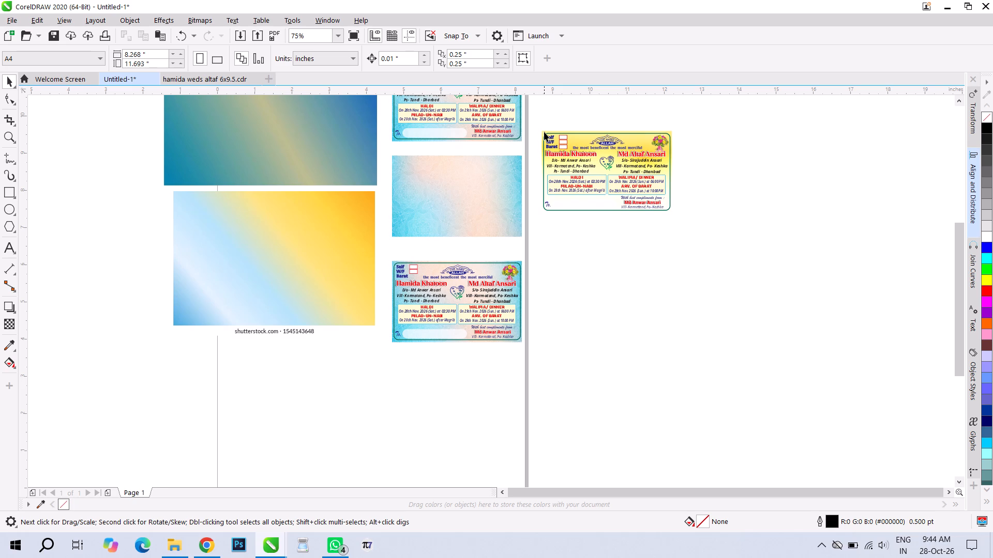
Duplicate the yellow-white PowerClip frame directly below its card, and extract and delete the copy's background bitmap.
left_click_drag(543, 130, 544, 242)
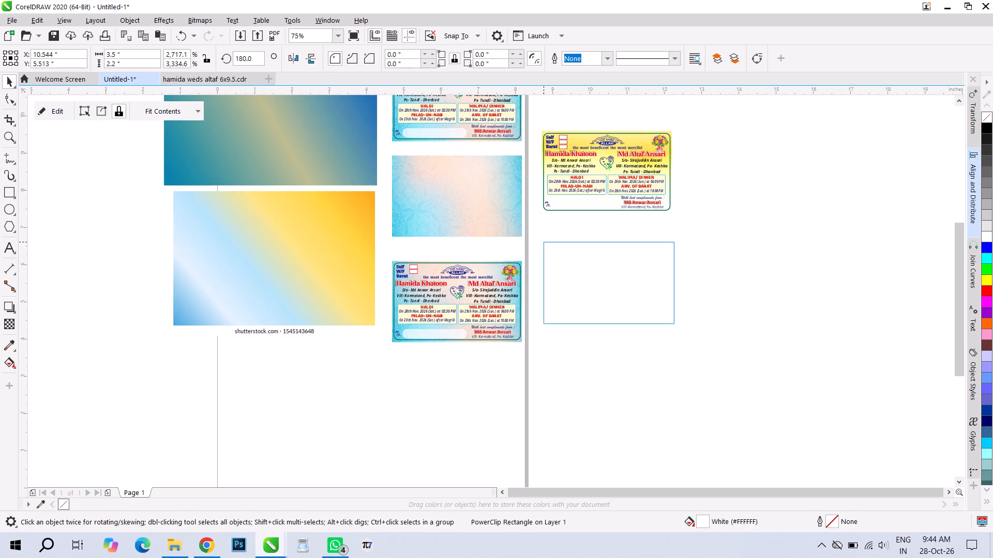
left_click_drag(544, 242, 543, 242)
right_click(543, 242)
left_click(613, 386)
right_click(611, 288)
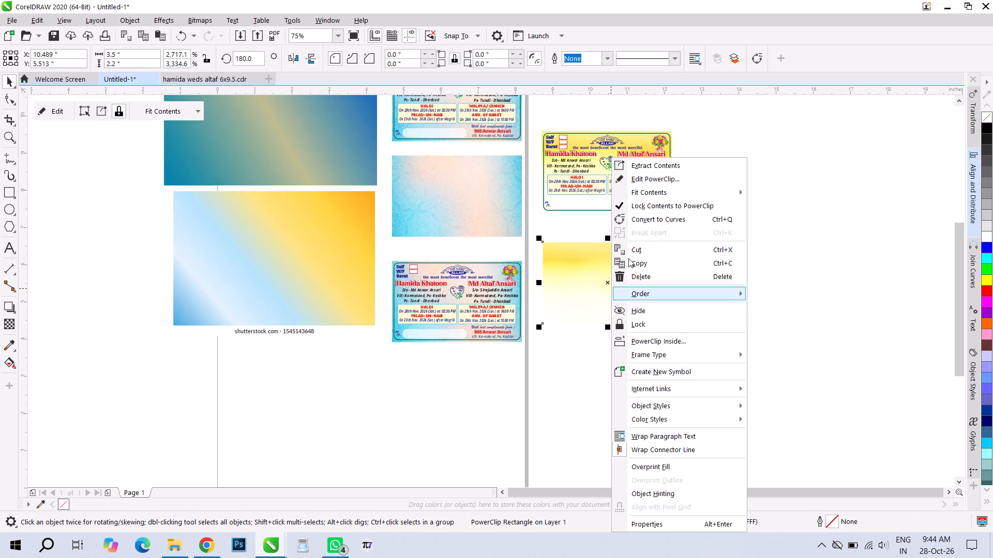
left_click(644, 163)
key("Delete")
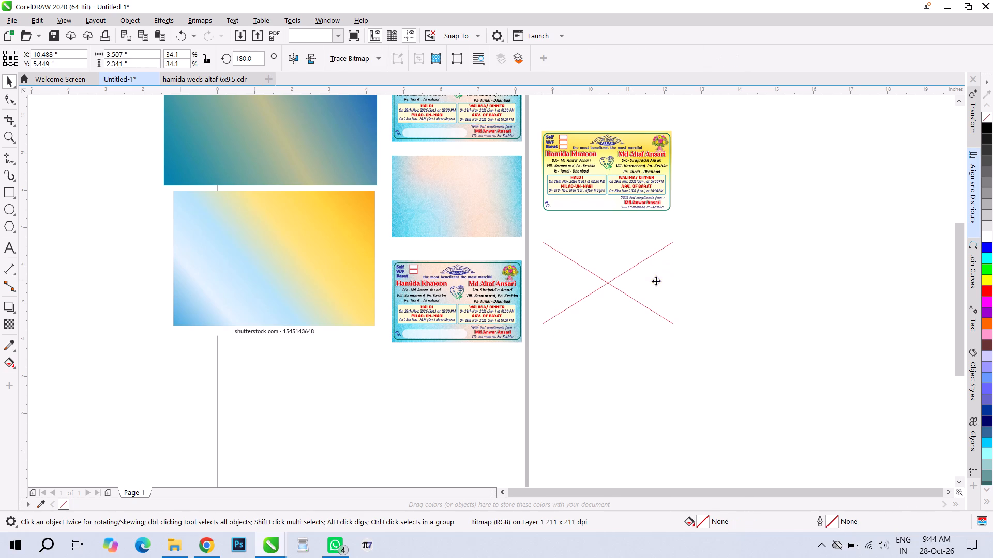
Place the blue-yellow gradient image inside the empty PowerClip frame and shift it so the blue-to-yellow blend fills the frame.
left_click(268, 267)
left_click_drag(264, 235, 613, 271)
left_click(613, 271, "ctrl")
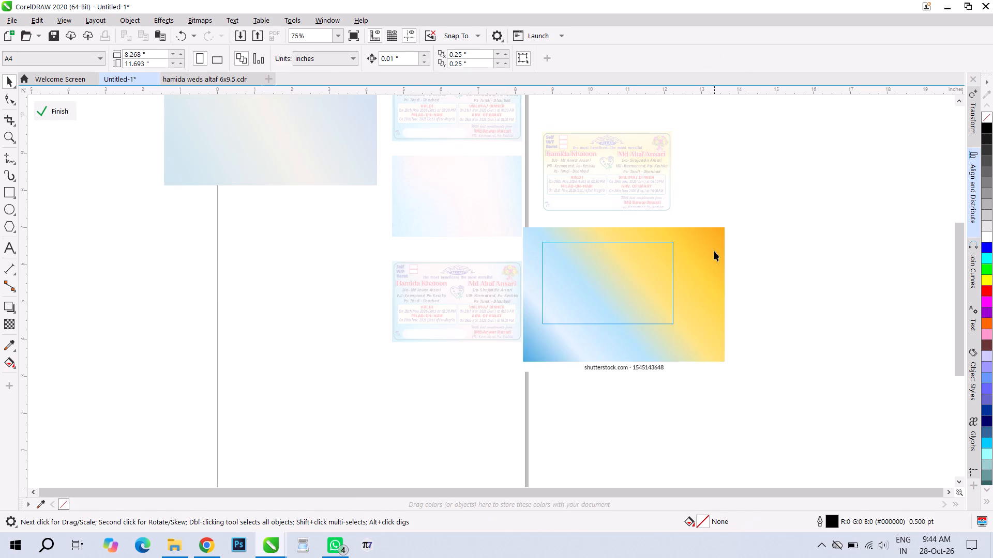
left_click(710, 241)
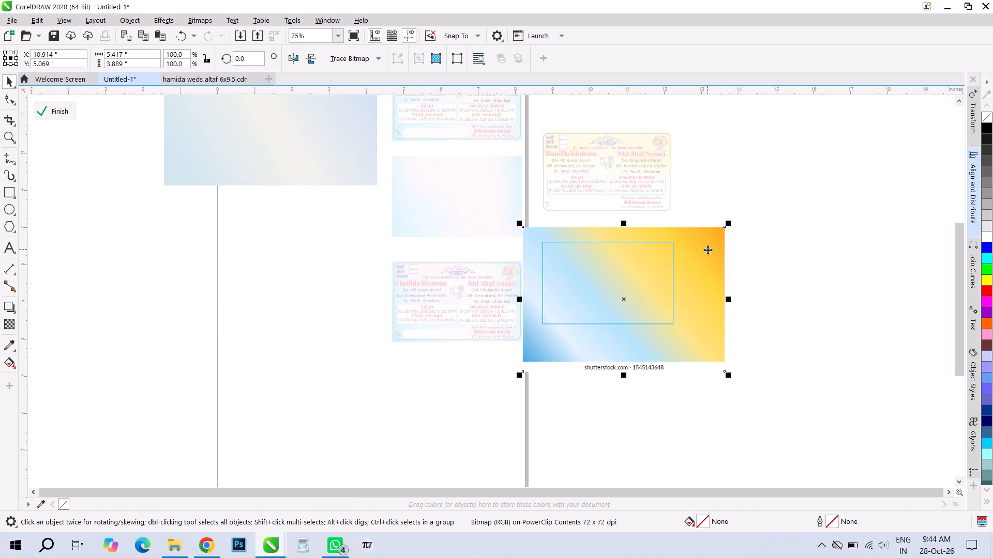
left_click_drag(710, 257, 722, 247)
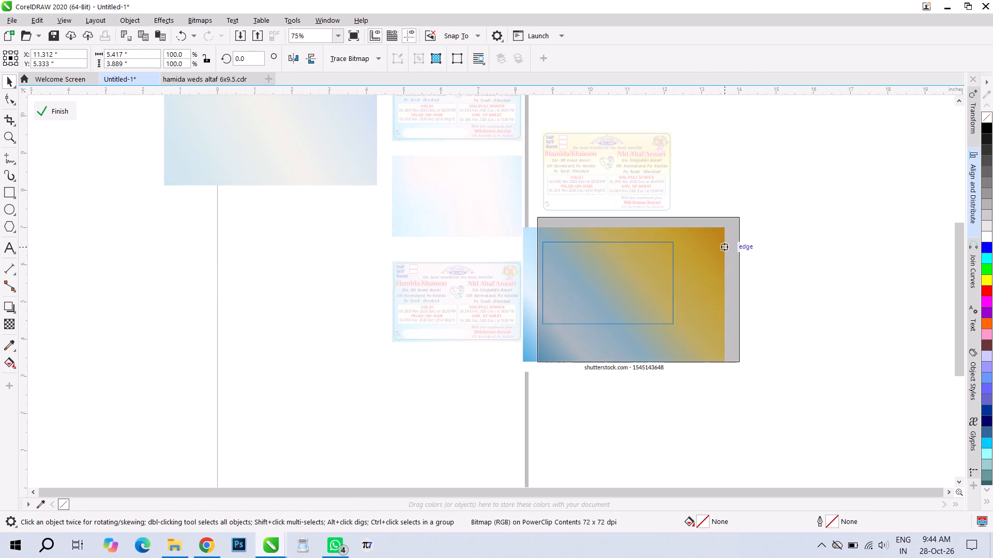
left_click_drag(722, 247, 722, 245)
left_click(713, 260)
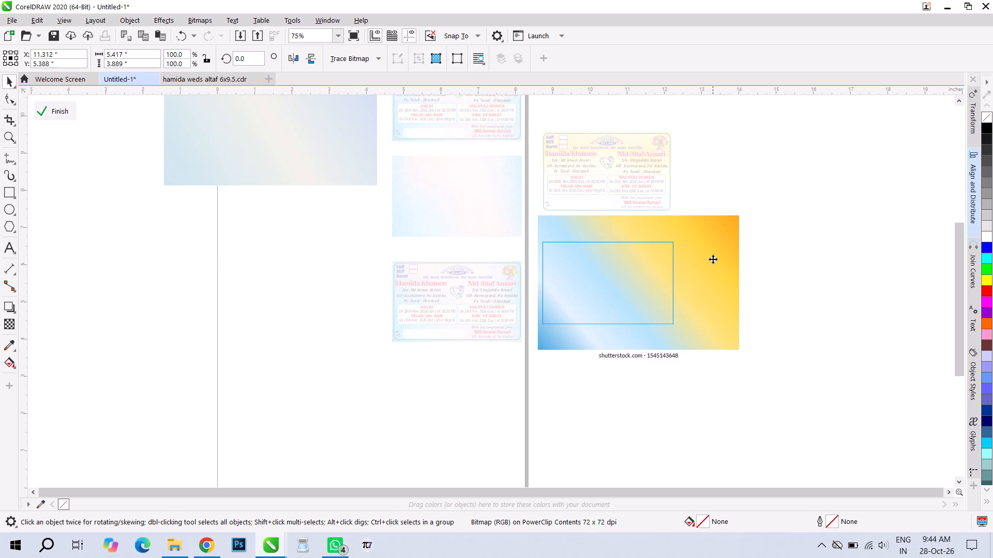
left_click(786, 242, "ctrl")
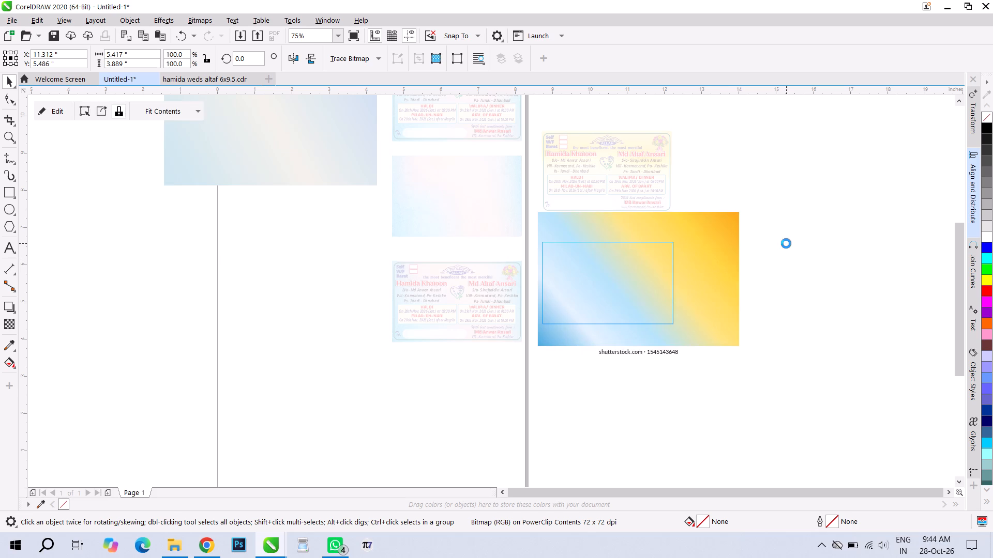
Duplicate the grouped card content from the yellow-white card onto the blue-yellow background and centre it there.
left_click(662, 144)
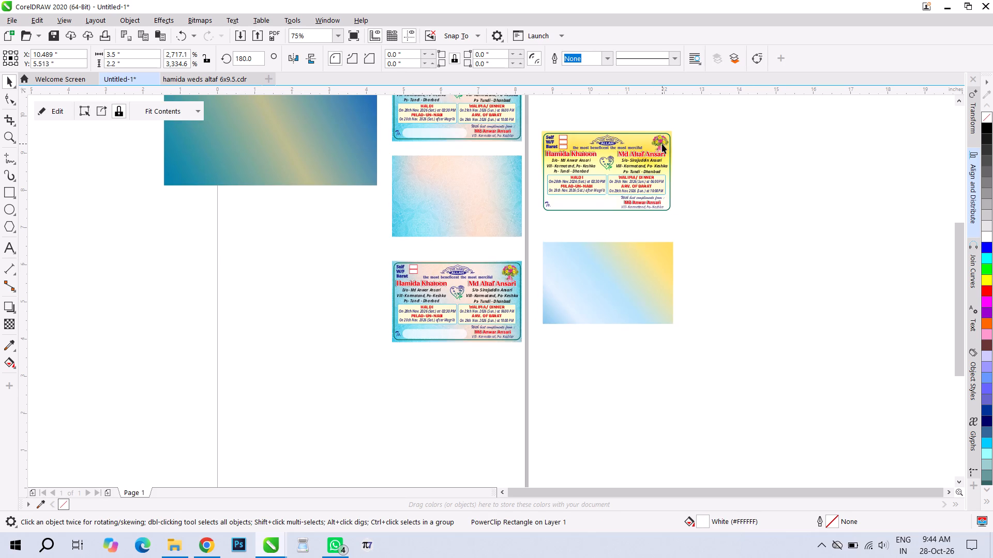
left_click_drag(664, 141, 653, 240)
right_click(653, 240, "shift")
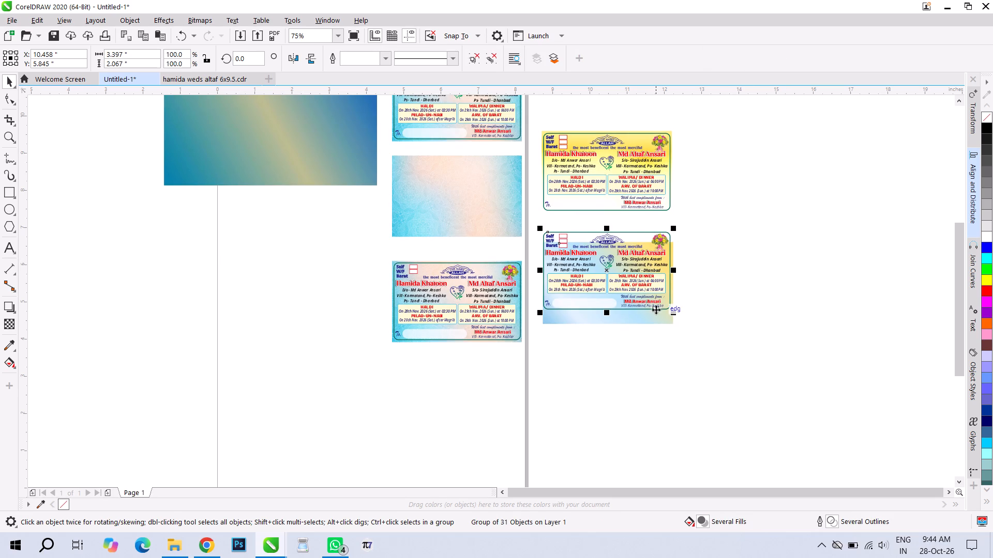
left_click(656, 323, "shift")
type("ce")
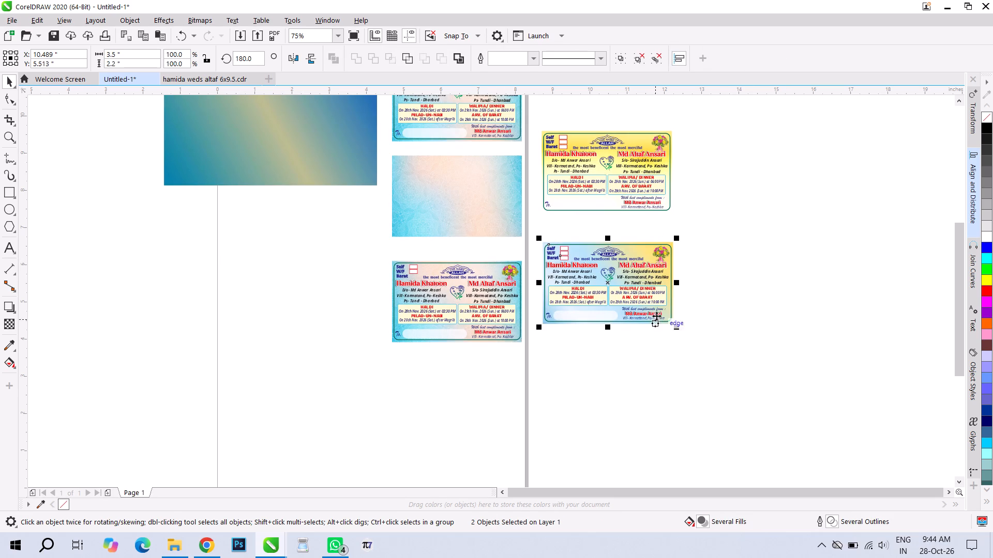
left_click(736, 262)
Duplicate the blue-yellow PowerClip frame onto the page's blank area, and extract and delete the copy's bitmap.
scroll(631, 290, "up", 2)
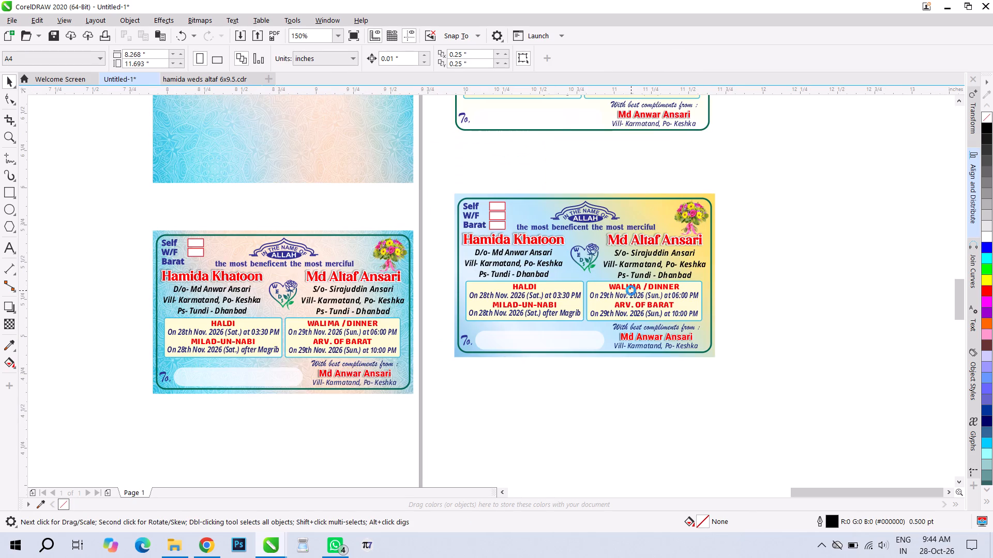
scroll(631, 290, "down", 1)
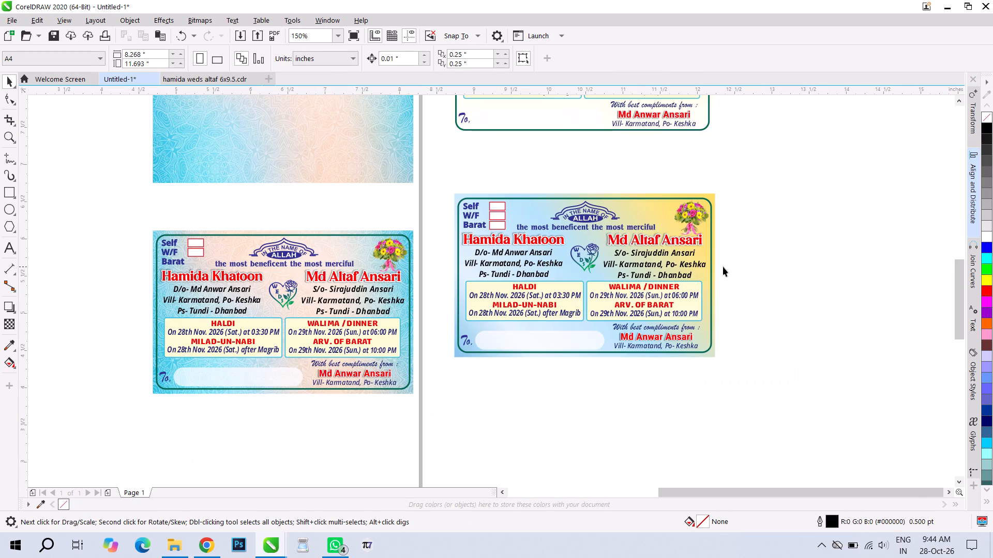
scroll(723, 267, "down", 1)
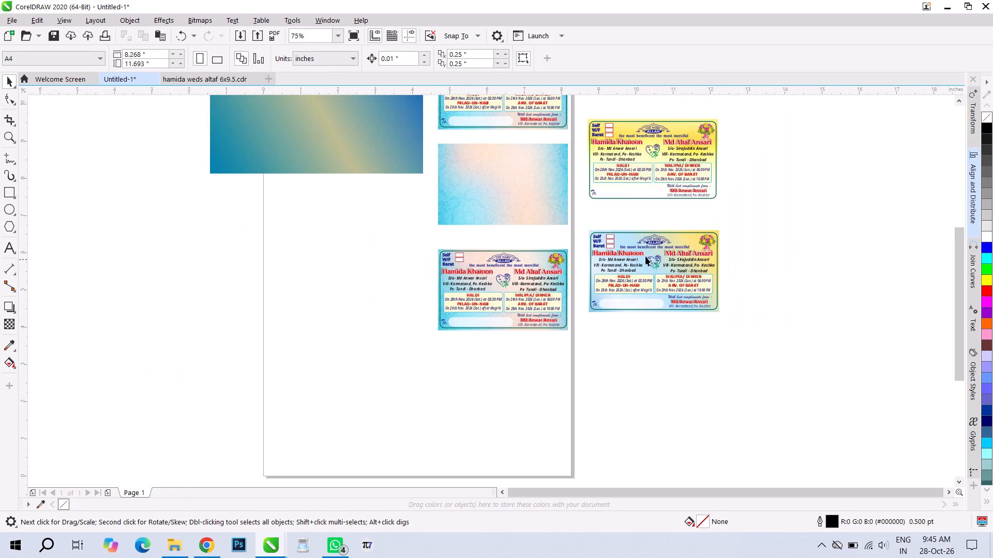
left_click_drag(590, 230, 289, 215)
right_click(289, 215)
right_click(317, 242)
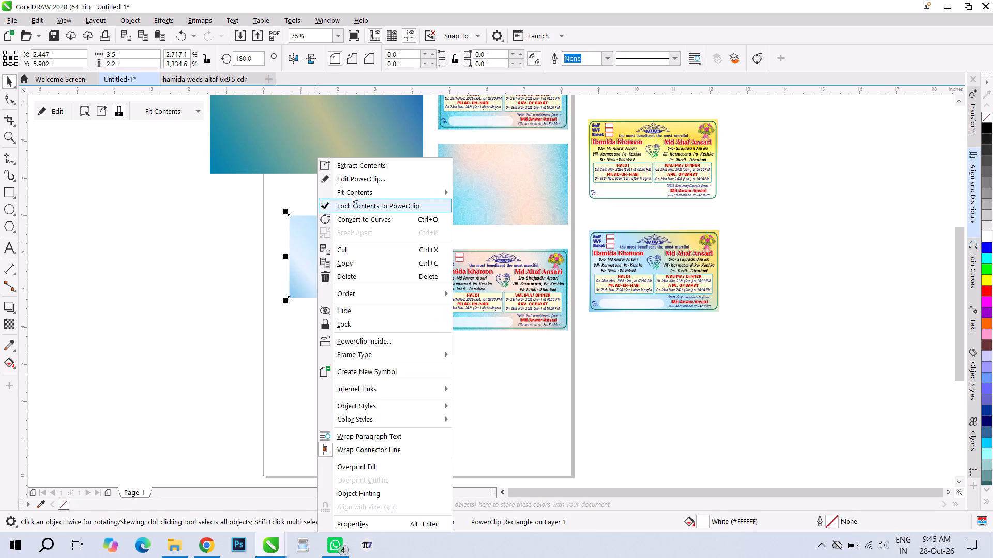
left_click(363, 169)
key("Delete")
Place the teal-blue gradient image inside the emptied PowerClip frame and reposition it within the frame.
left_click_drag(322, 131, 349, 254)
left_click(384, 254, "ctrl")
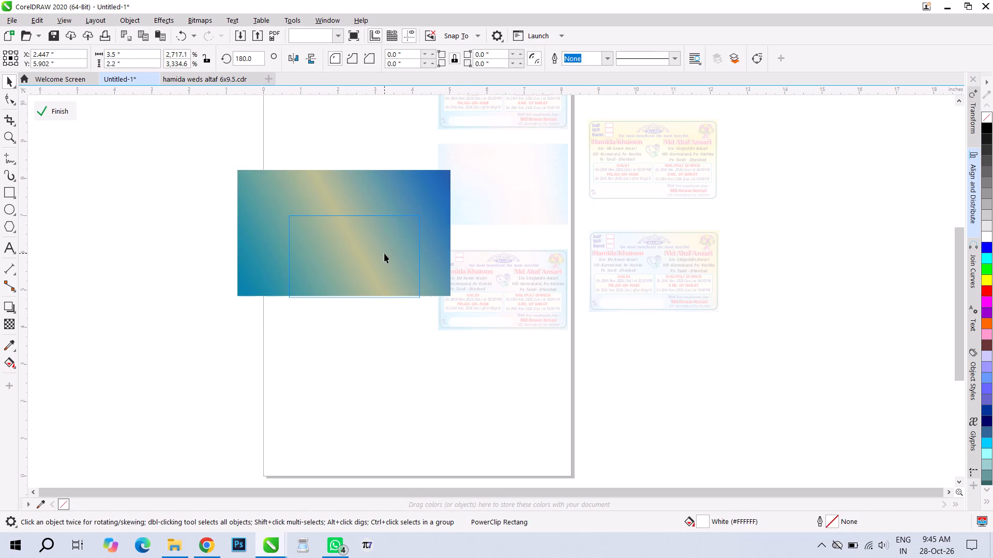
left_click_drag(422, 183, 435, 200)
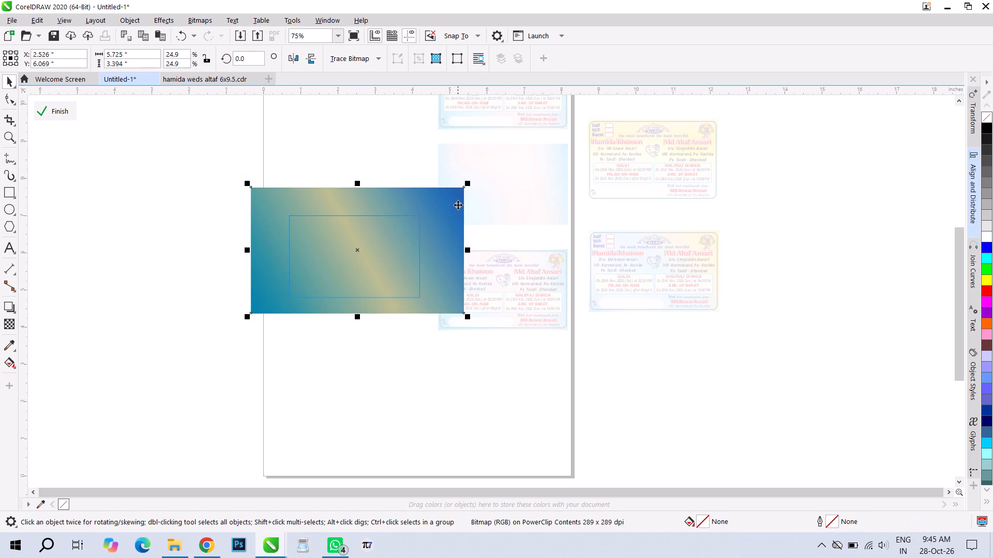
left_click(397, 161, "ctrl")
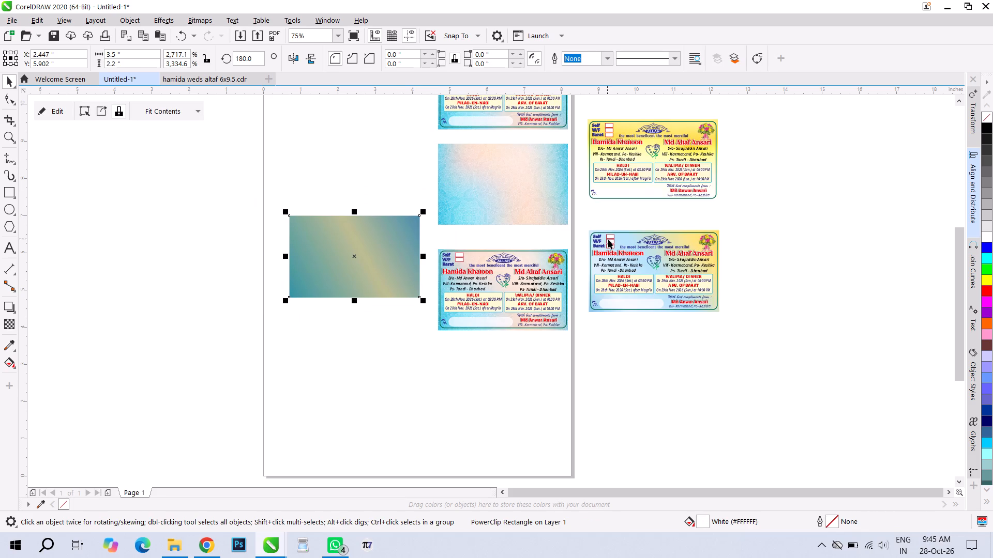
Duplicate the grouped card content from the blue-yellow card onto the teal-blue background and centre it there.
left_click_drag(609, 240, 314, 230)
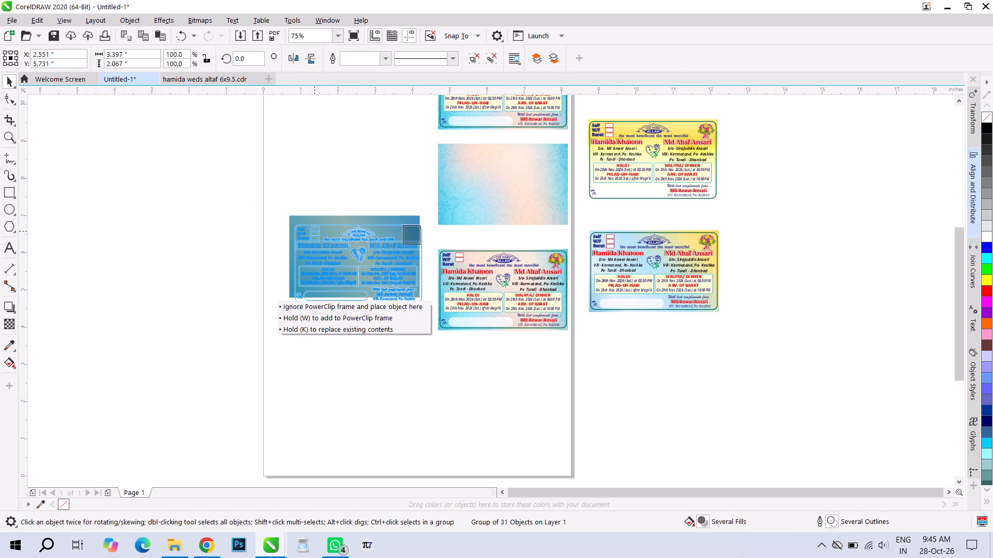
left_click_drag(314, 230, 313, 227)
right_click(313, 227)
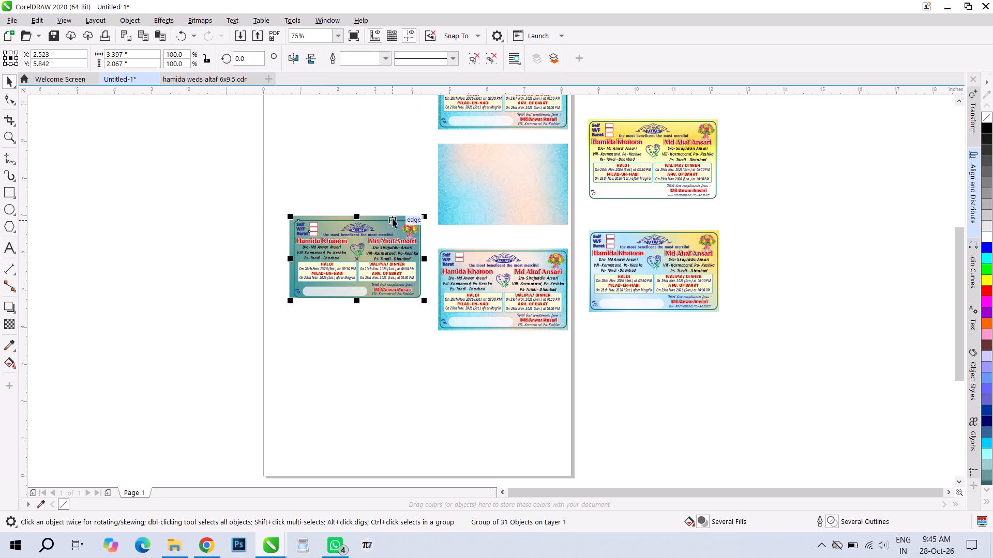
left_click(393, 217, "shift")
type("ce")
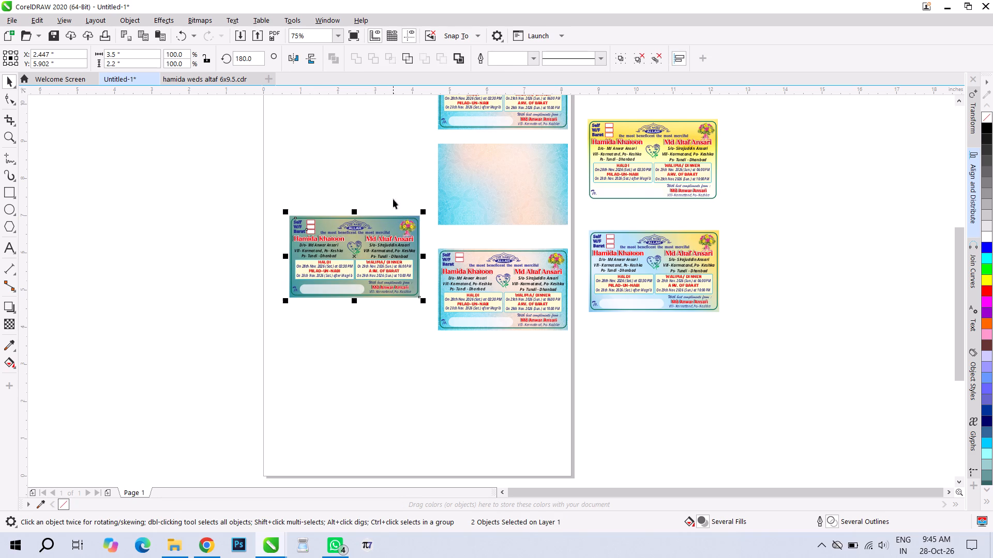
left_click(394, 192)
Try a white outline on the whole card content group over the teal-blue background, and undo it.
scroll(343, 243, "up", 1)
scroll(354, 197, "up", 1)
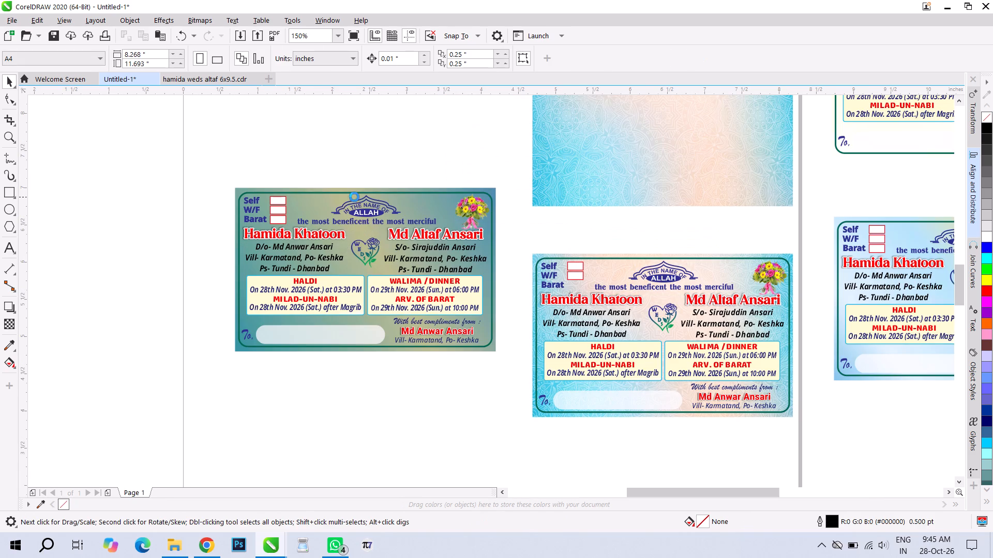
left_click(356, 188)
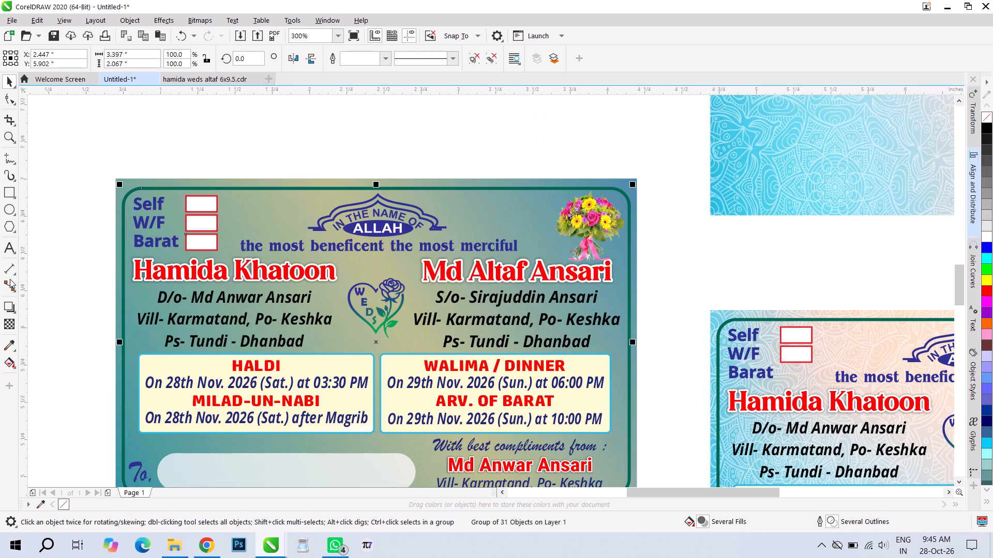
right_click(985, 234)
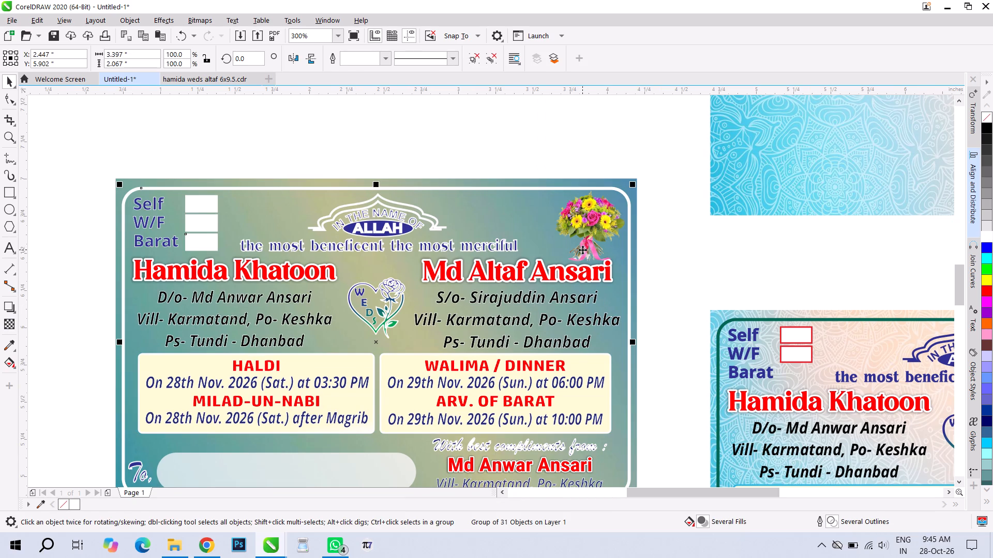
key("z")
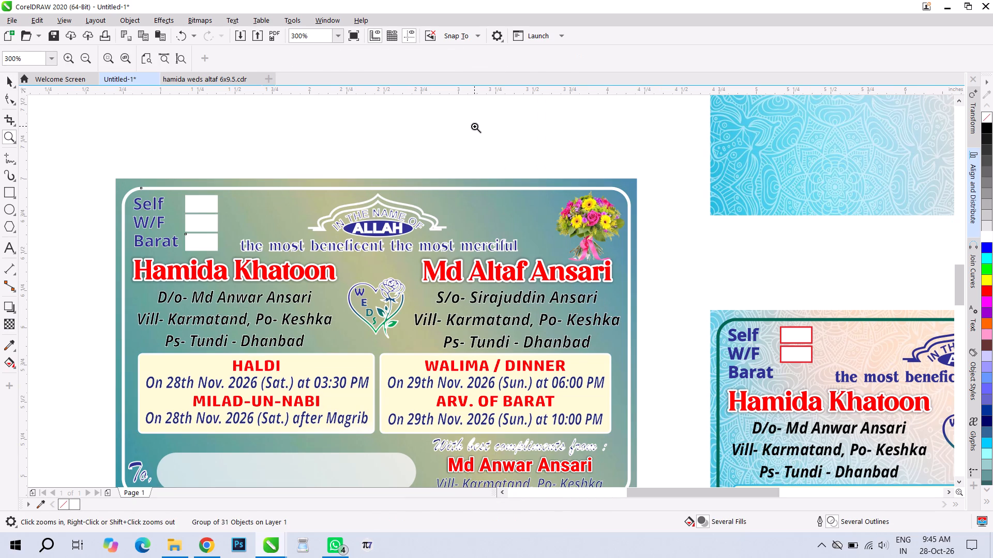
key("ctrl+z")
Ungroup the card content on the teal-blue card.
left_click(474, 132)
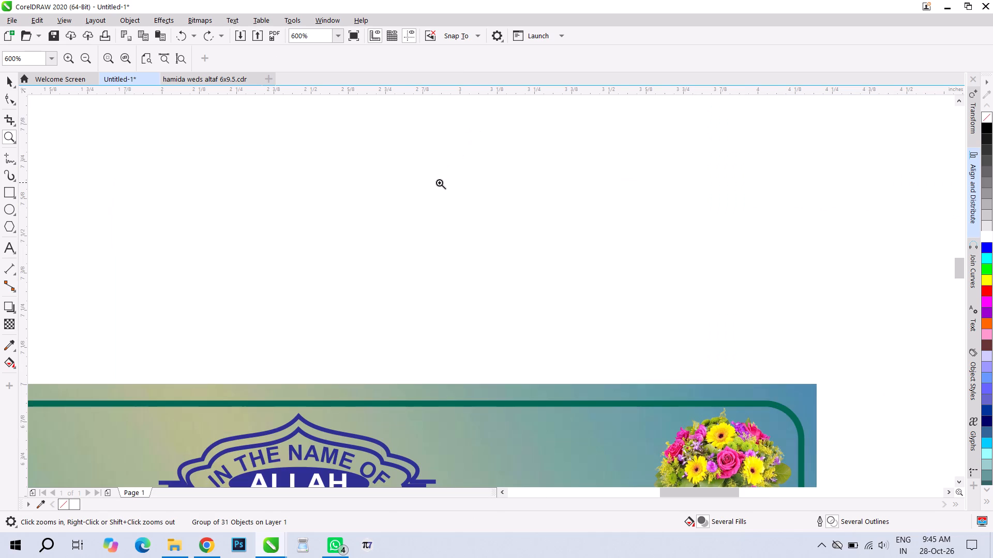
scroll(439, 182, "down", 4)
left_click_drag(269, 222, 504, 371)
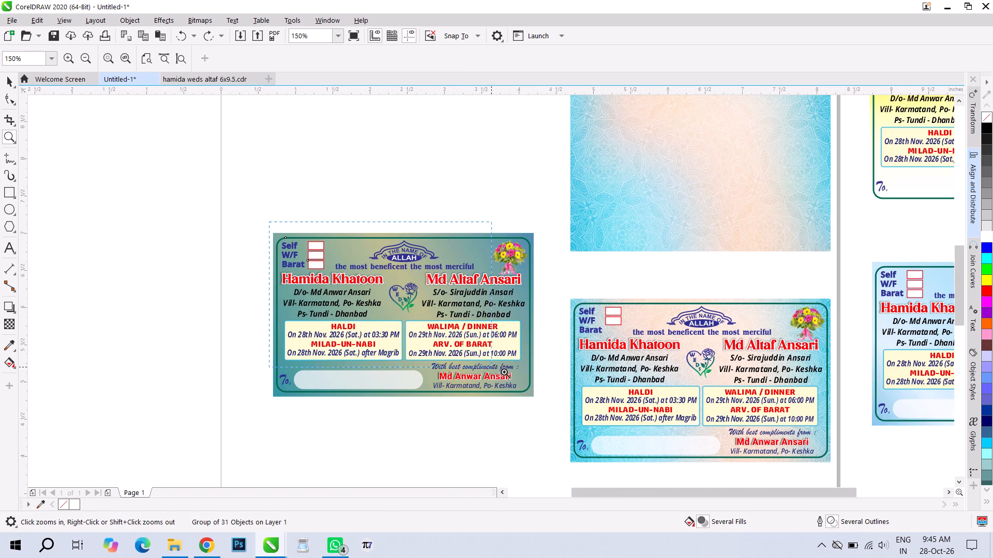
left_click_drag(504, 371, 540, 405)
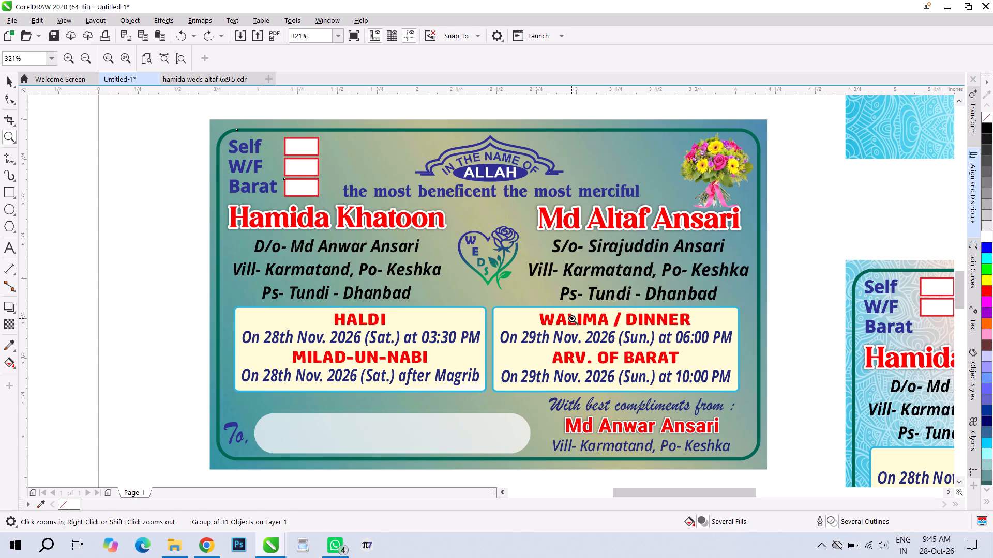
key("ctrl+space")
left_click(469, 61)
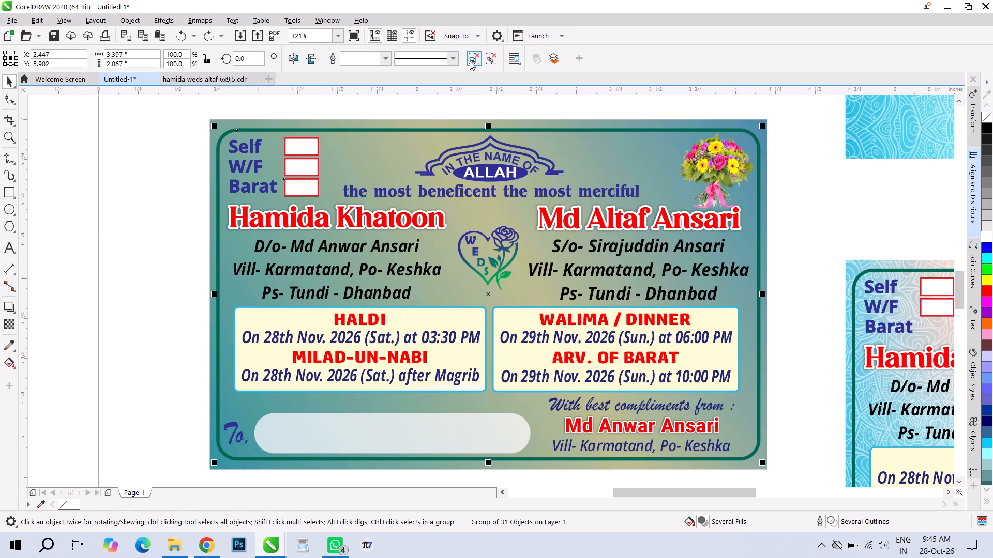
left_click(464, 112)
Set the outline colour of the teal-blue card's rounded border to white.
left_click(473, 131)
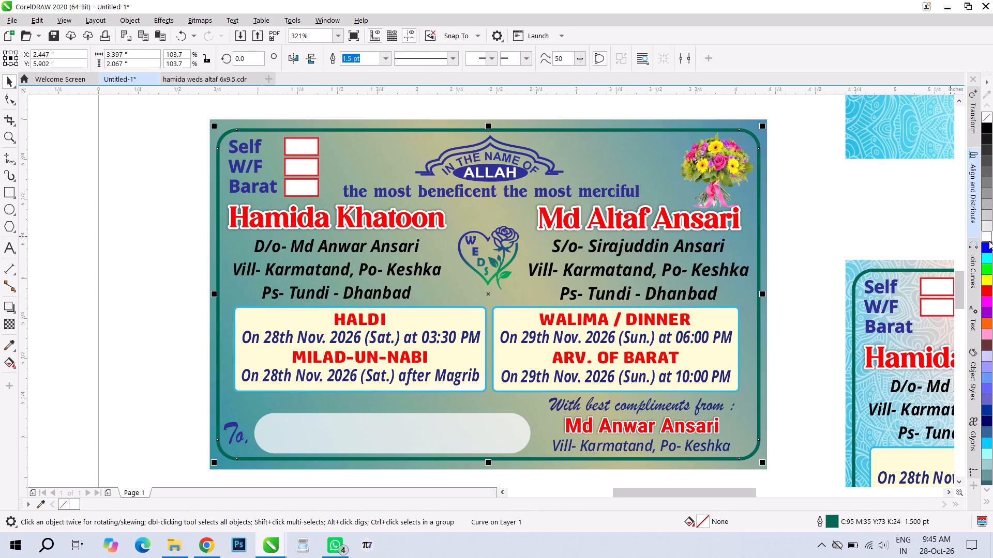
right_click(988, 238)
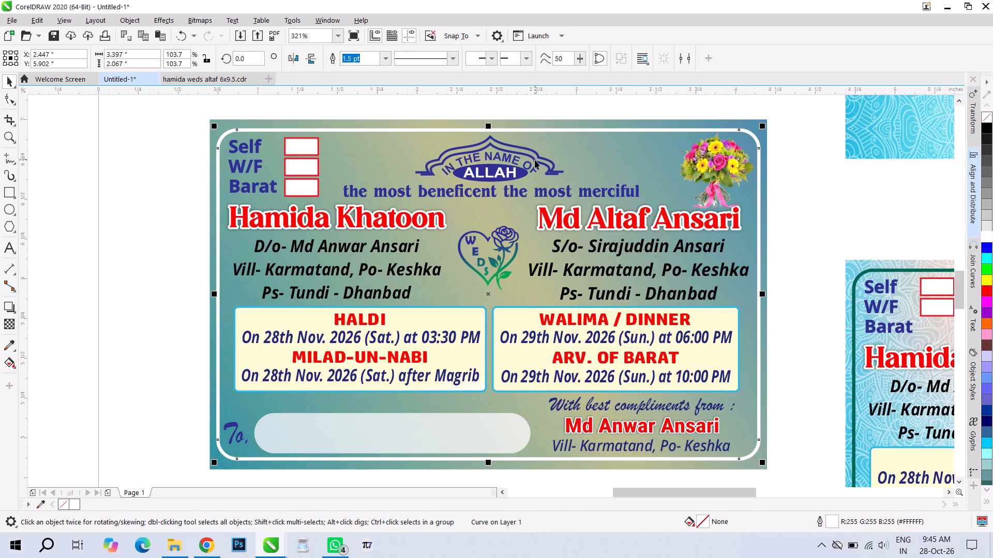
Fill the "In the name of Allah" heading group on the teal-blue card with yellow (#FFFF00).
left_click(535, 160)
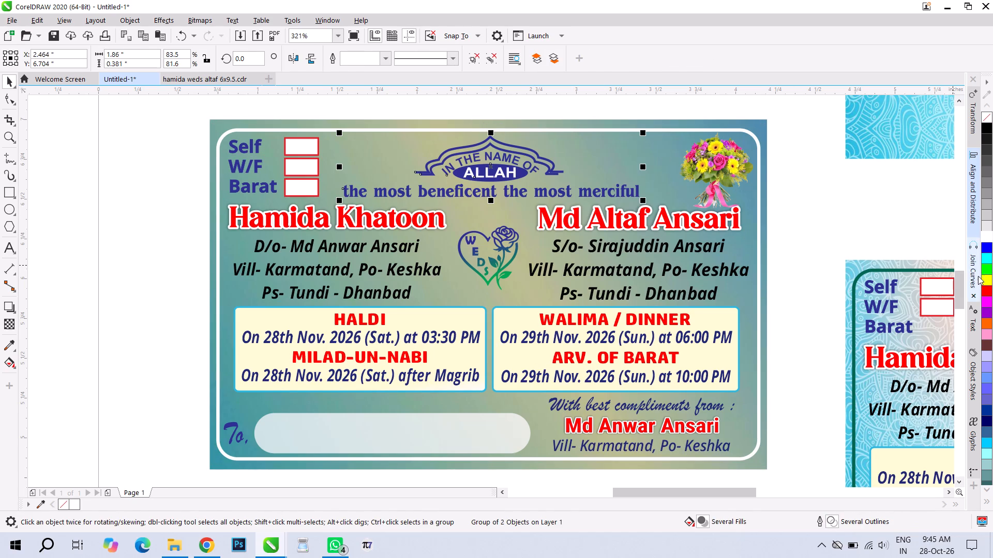
left_click(986, 281)
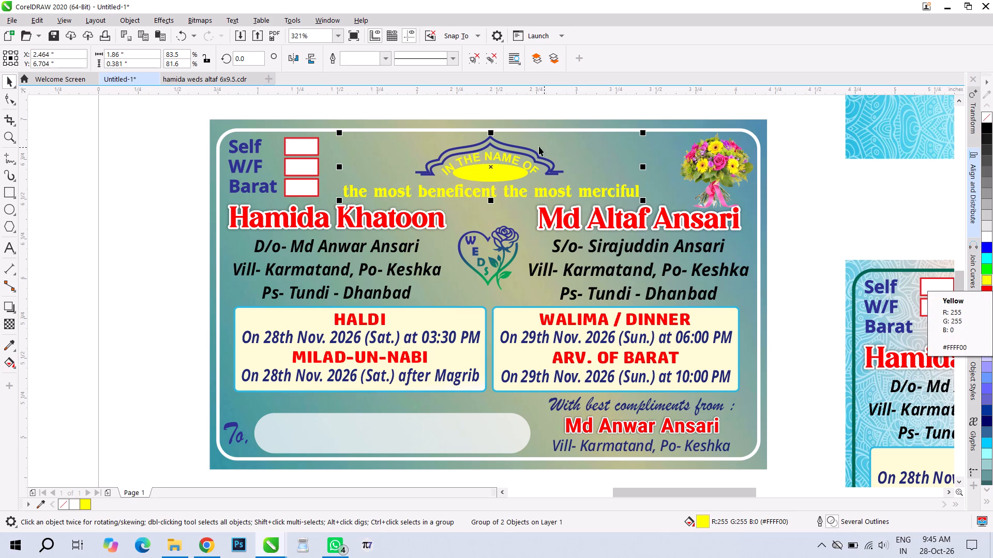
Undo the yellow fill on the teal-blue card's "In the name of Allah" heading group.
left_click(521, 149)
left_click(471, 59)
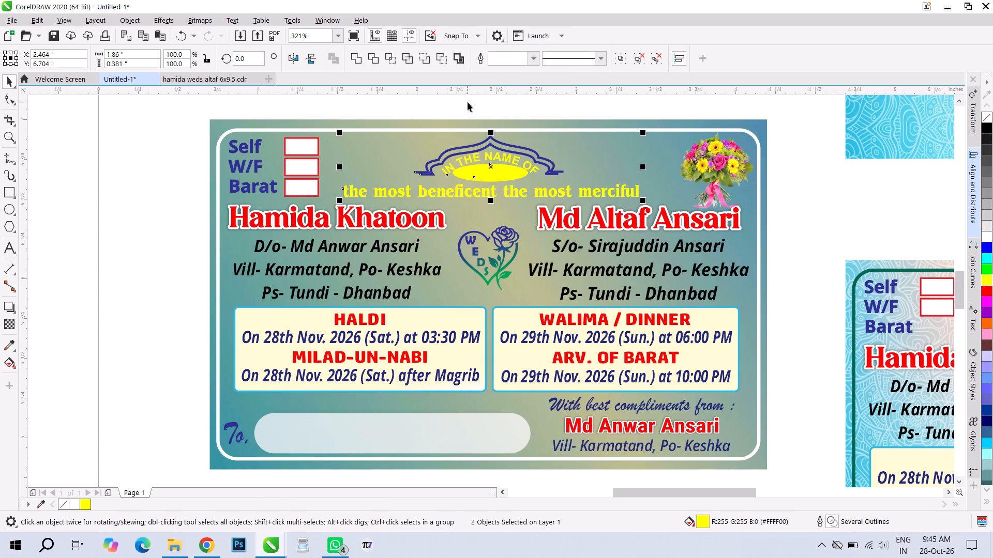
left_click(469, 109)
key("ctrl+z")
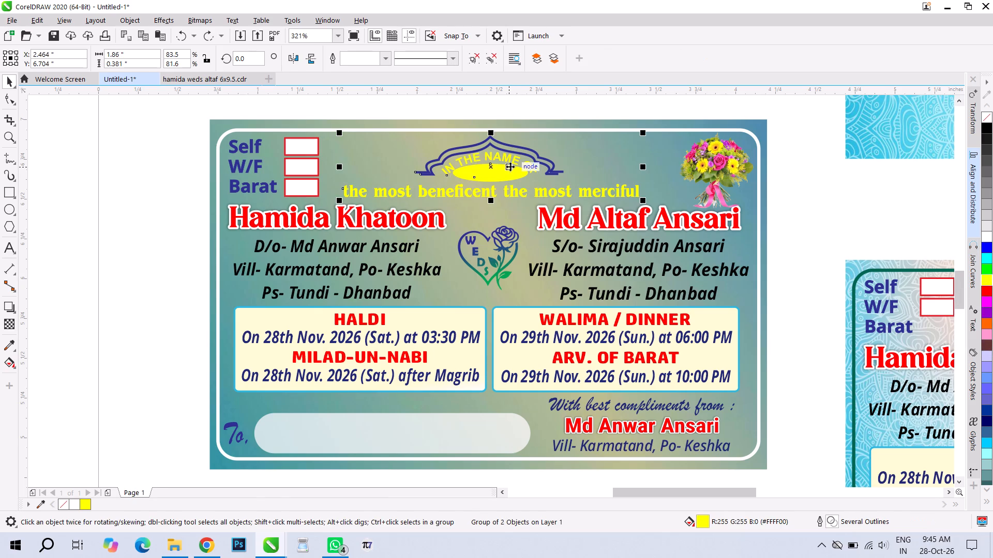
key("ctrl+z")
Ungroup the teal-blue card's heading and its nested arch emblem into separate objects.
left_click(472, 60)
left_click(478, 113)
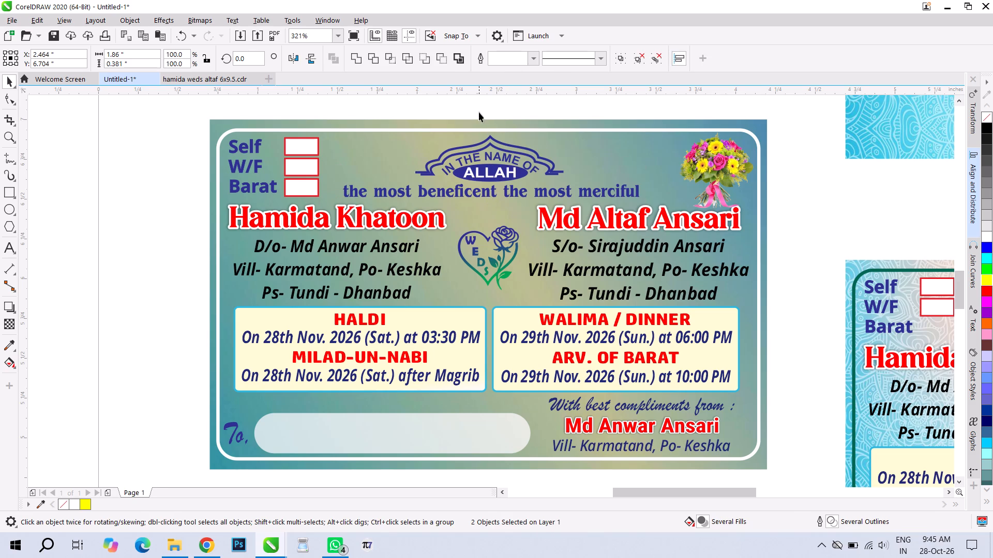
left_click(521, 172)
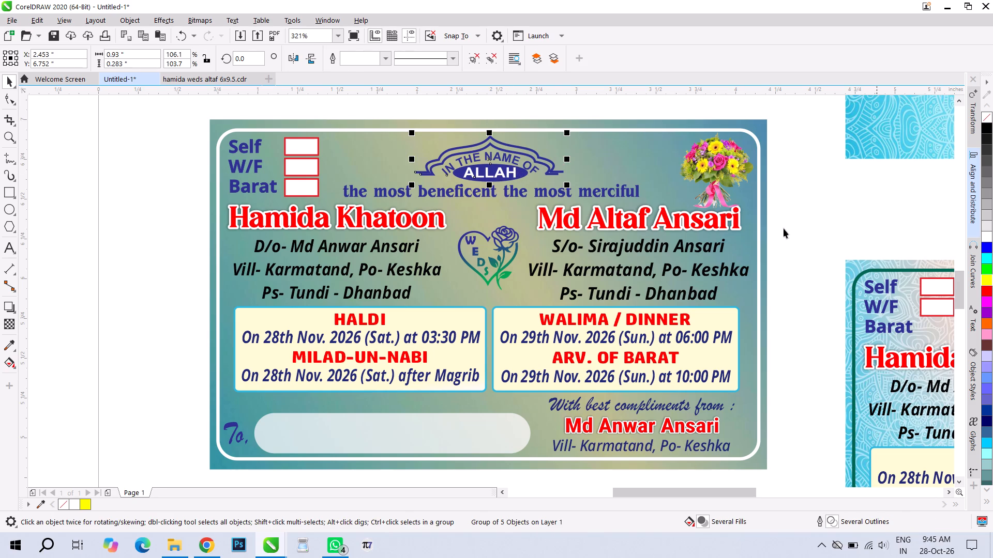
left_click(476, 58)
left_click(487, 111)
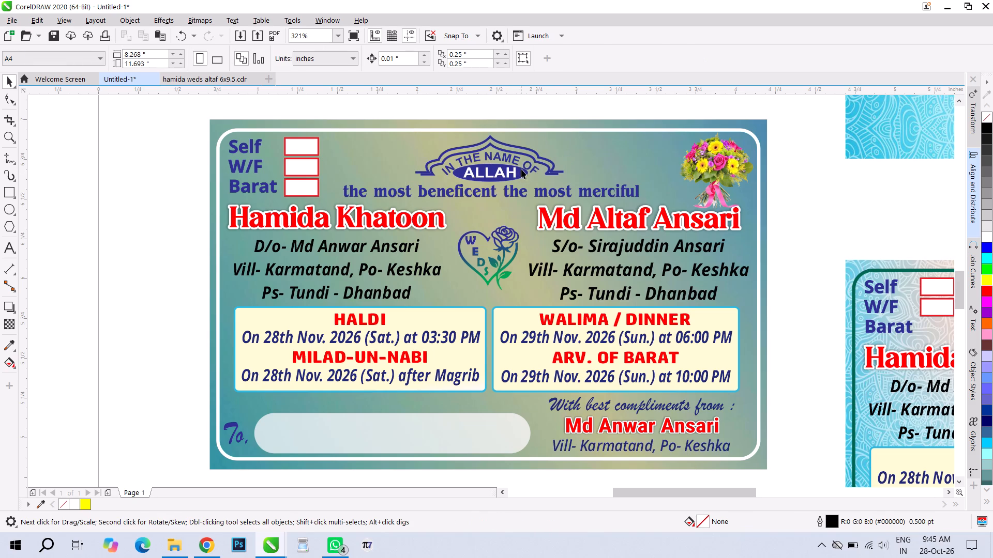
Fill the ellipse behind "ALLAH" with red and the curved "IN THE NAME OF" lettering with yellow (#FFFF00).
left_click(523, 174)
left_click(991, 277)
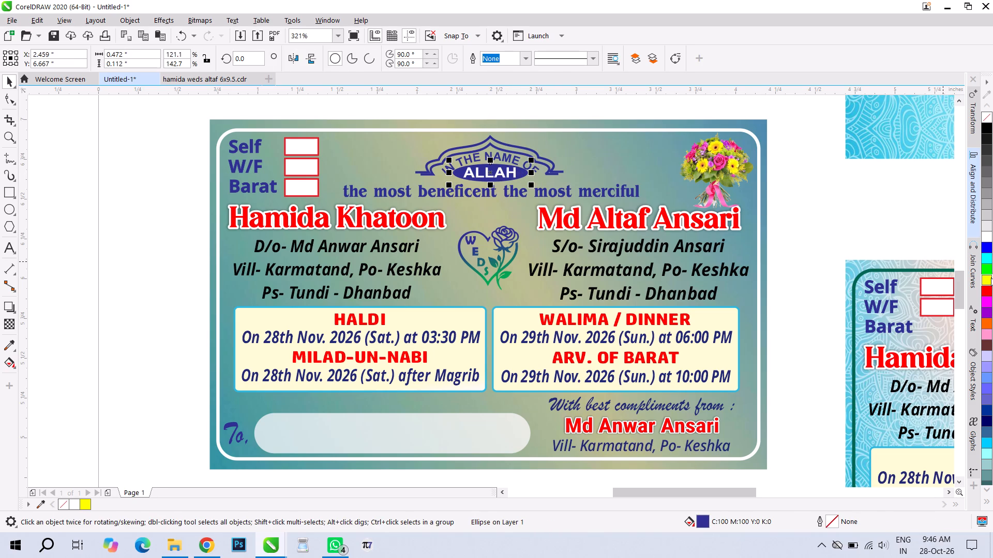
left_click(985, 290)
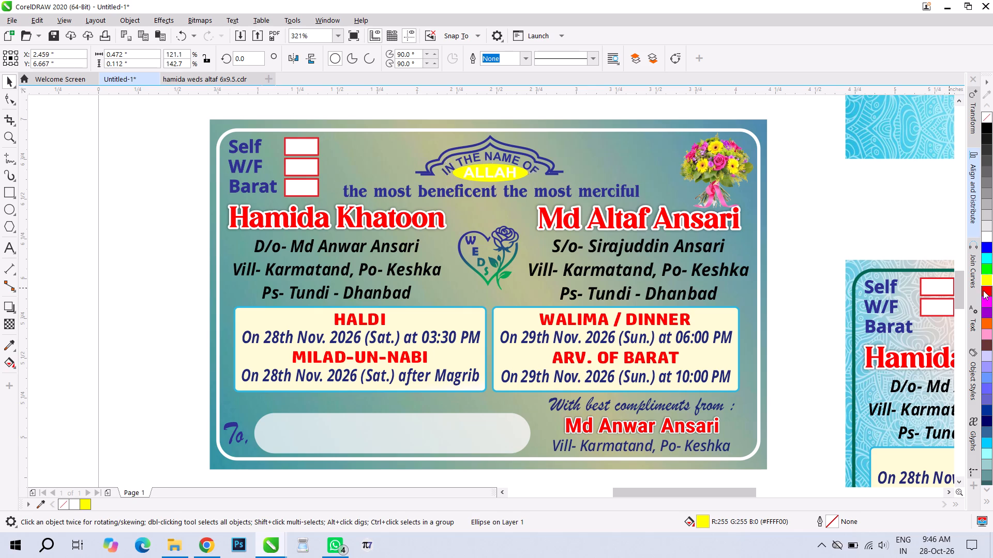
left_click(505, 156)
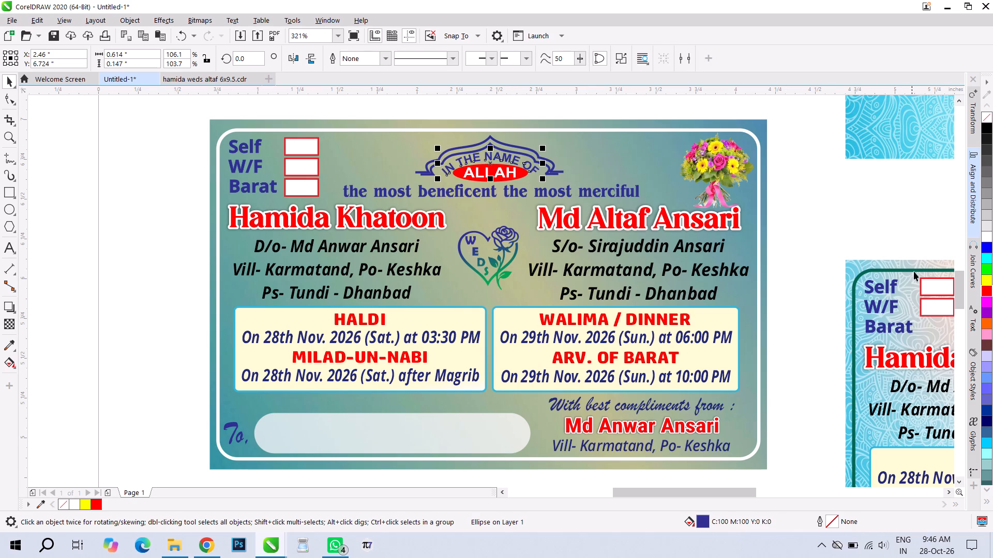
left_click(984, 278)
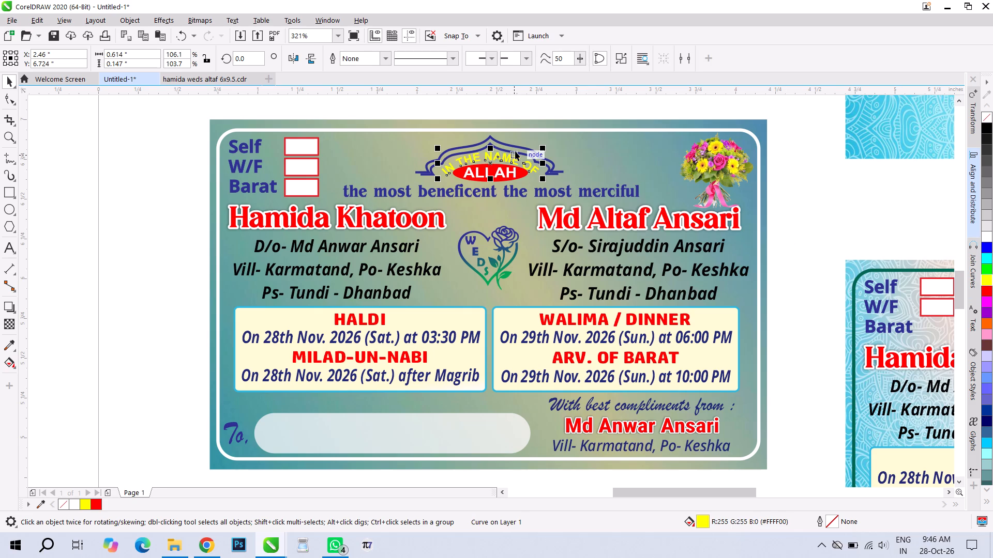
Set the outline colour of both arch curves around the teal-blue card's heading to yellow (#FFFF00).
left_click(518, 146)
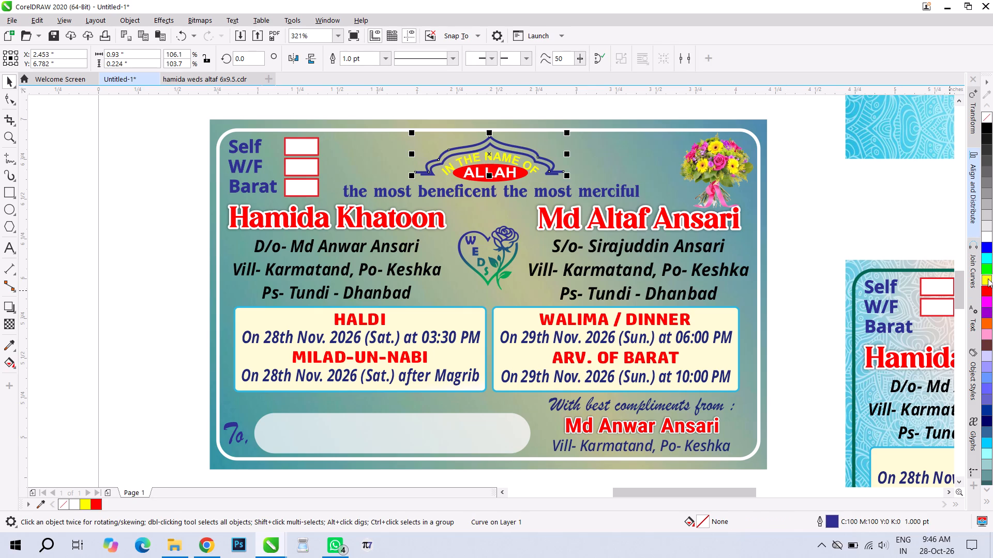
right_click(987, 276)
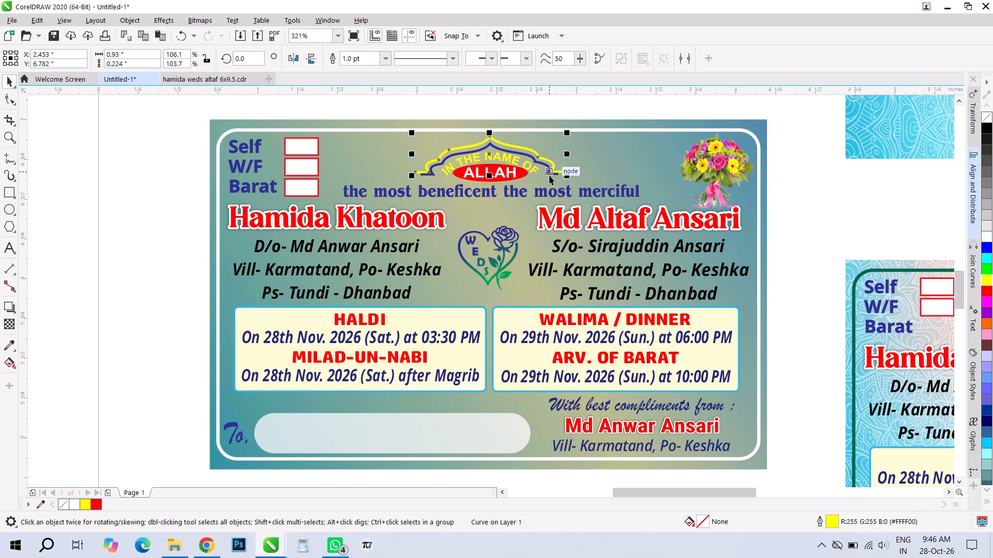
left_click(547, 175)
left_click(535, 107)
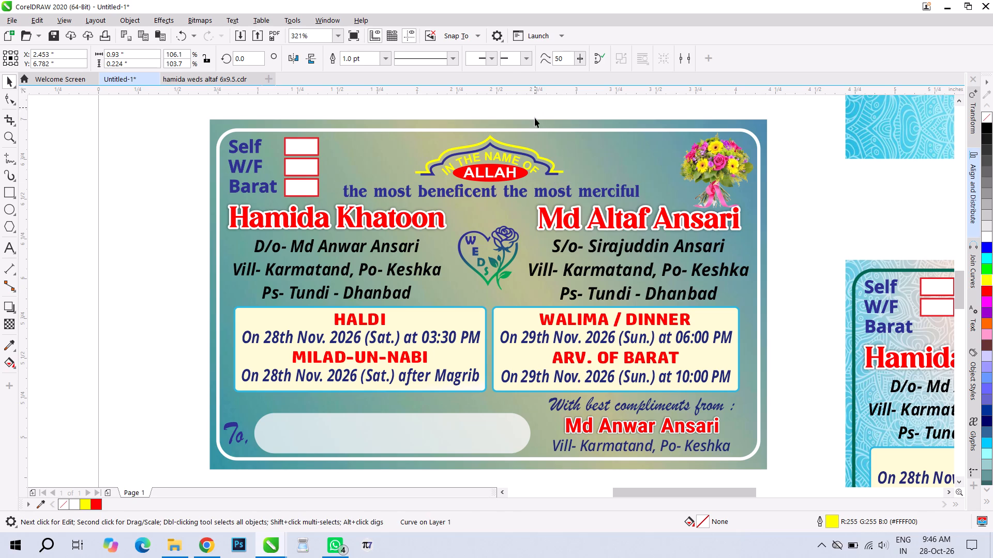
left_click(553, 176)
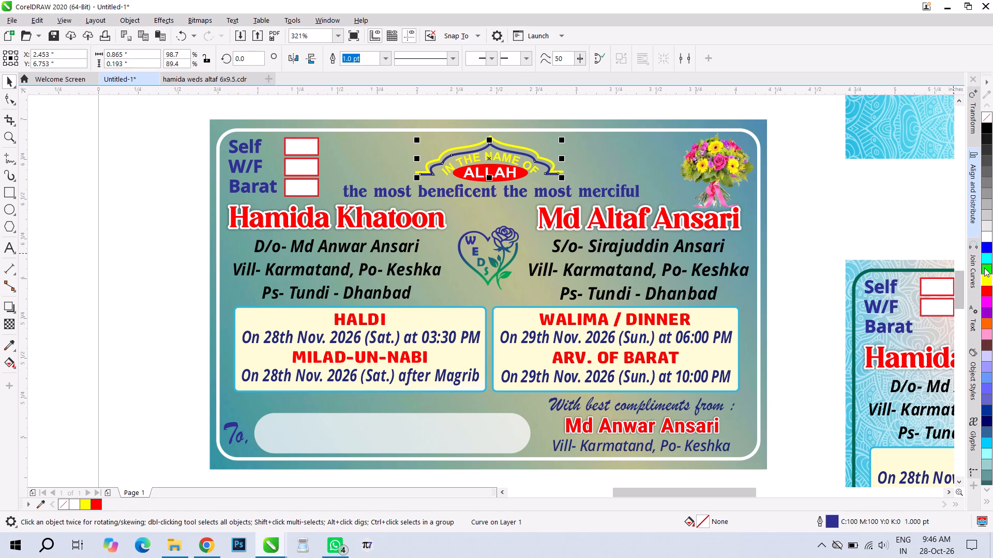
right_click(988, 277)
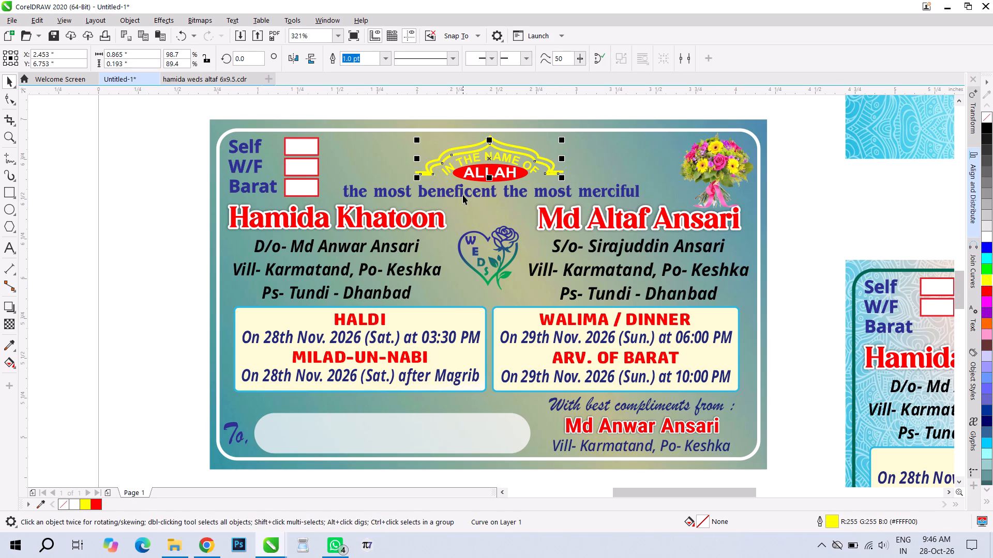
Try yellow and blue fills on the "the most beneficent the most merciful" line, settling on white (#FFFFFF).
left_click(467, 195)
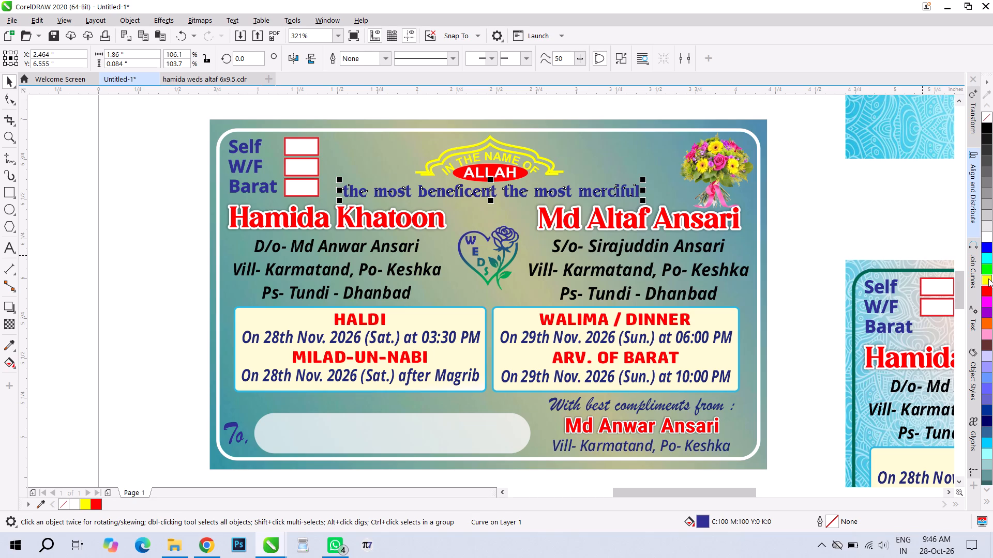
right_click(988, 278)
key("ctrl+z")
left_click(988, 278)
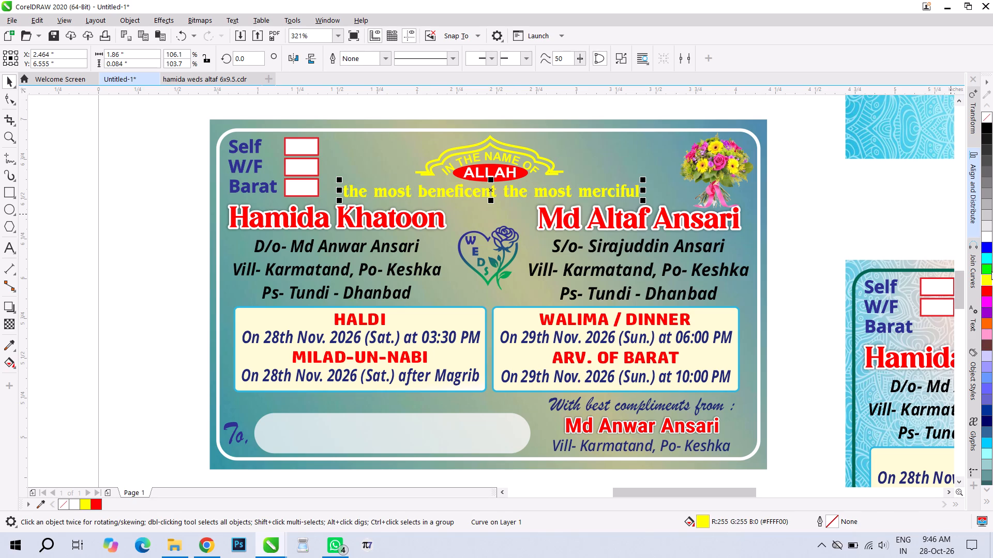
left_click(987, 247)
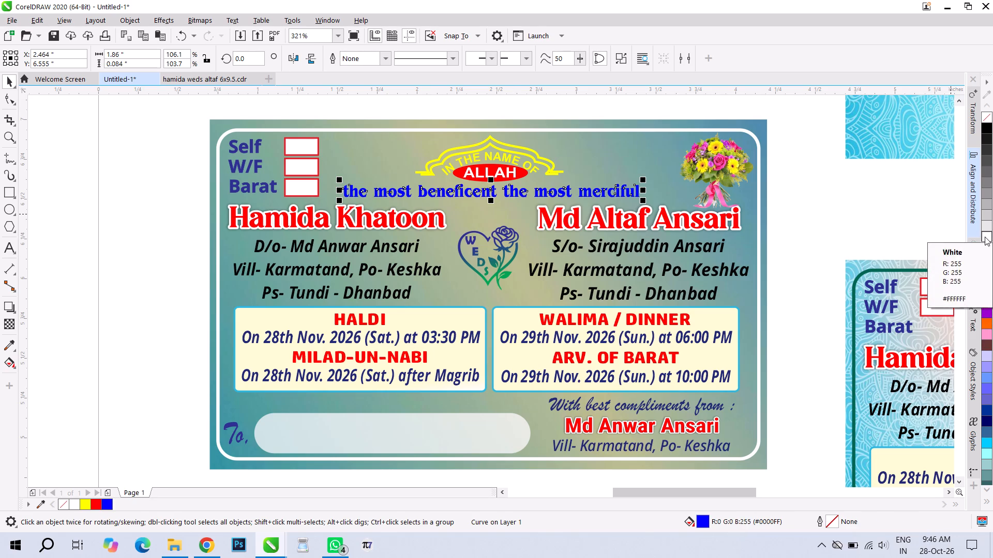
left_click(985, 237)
Delete the whole teal-blue card, including its background and all card content.
scroll(519, 223, "down", 2)
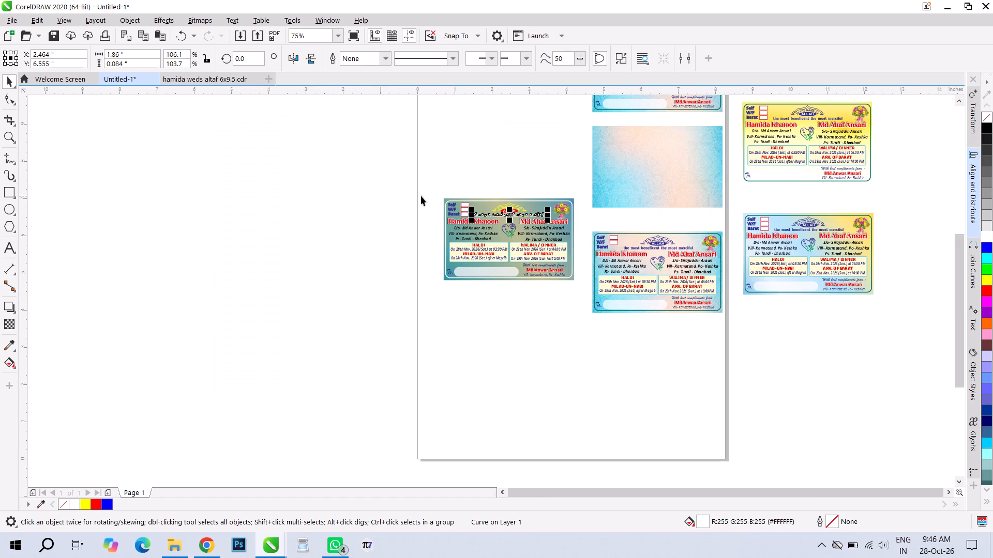
scroll(574, 224, "up", 1)
left_click_drag(272, 157, 560, 356)
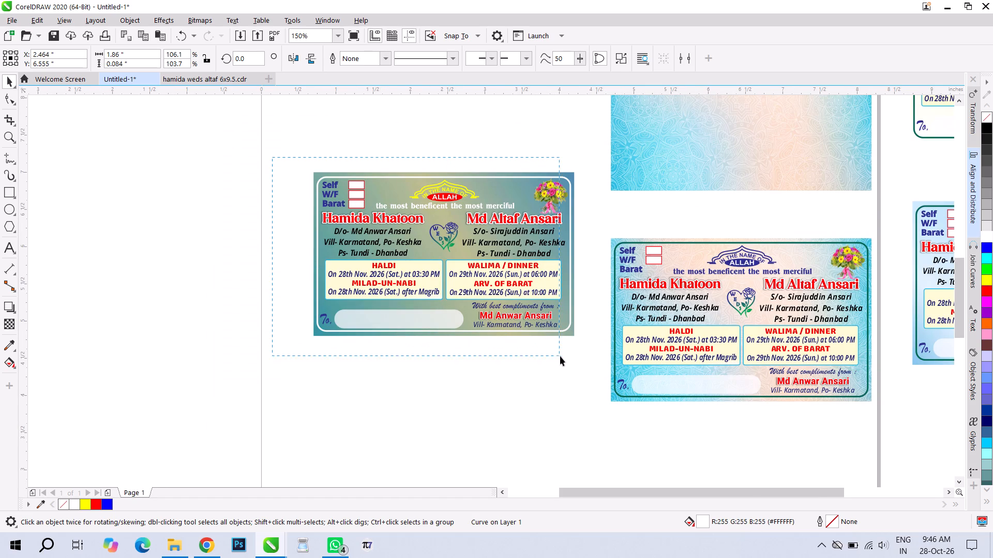
left_click_drag(560, 356, 590, 380)
key("Delete")
Examine the yellow card's content, including its "To," lettering, beside the other card variants.
scroll(466, 330, "down", 1)
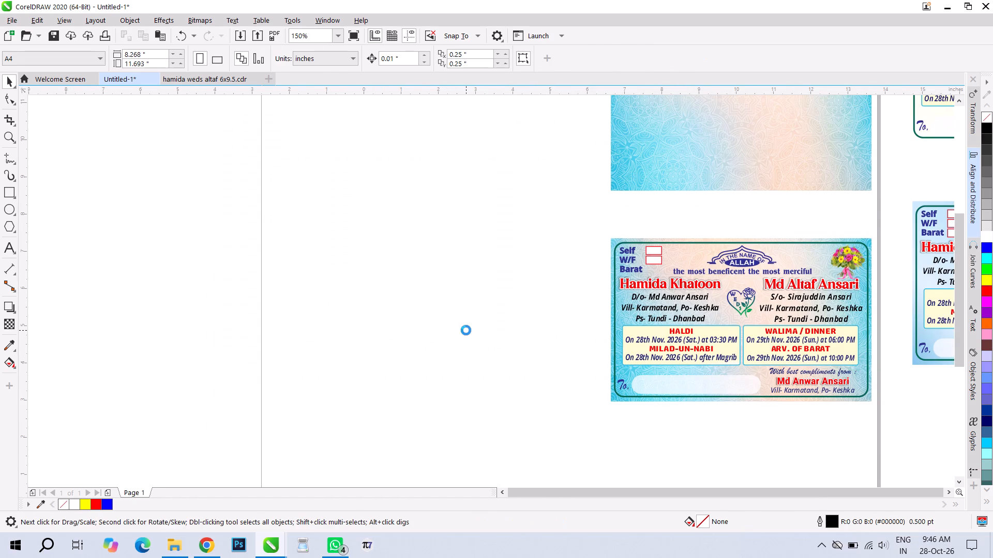
scroll(749, 160, "up", 1)
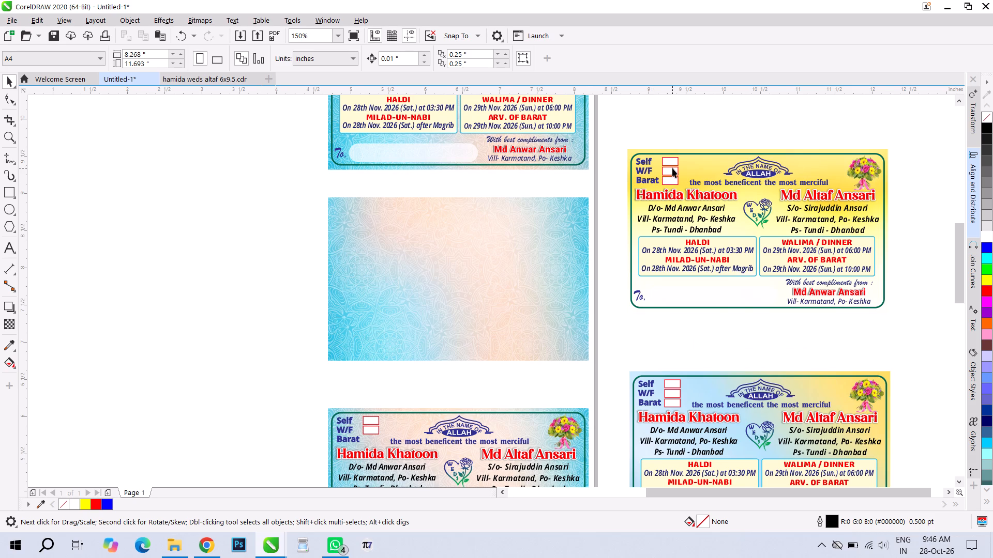
scroll(720, 289, "up", 1)
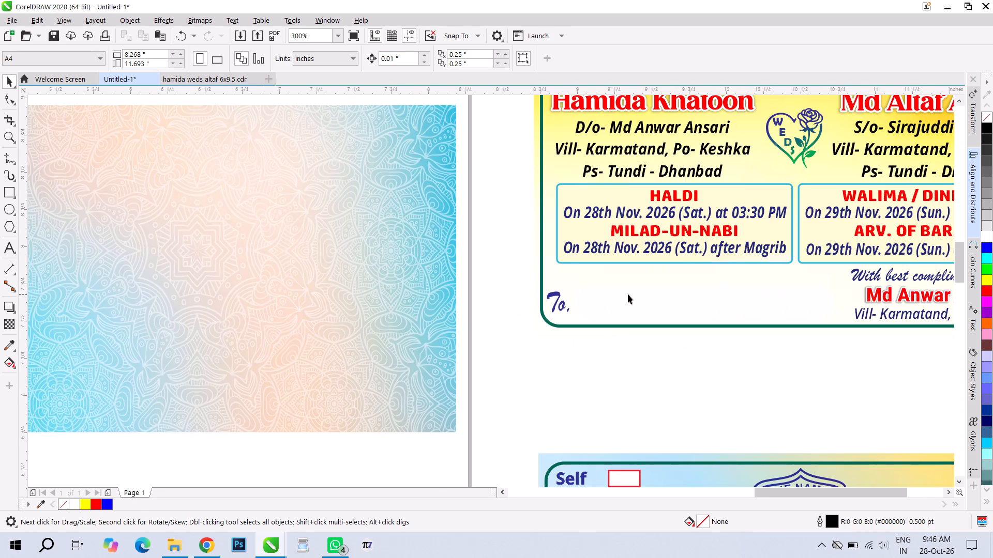
scroll(628, 294, "down", 1)
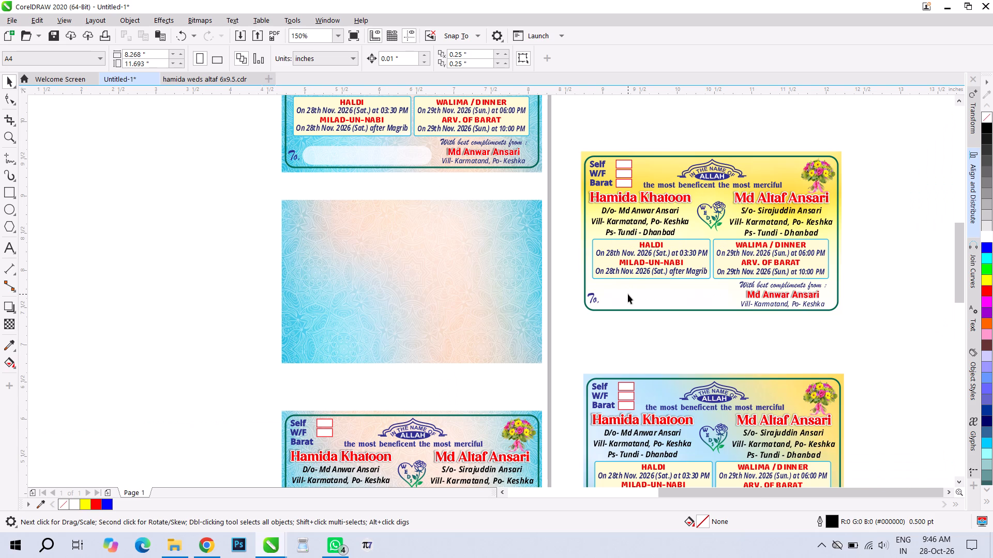
left_click(593, 296)
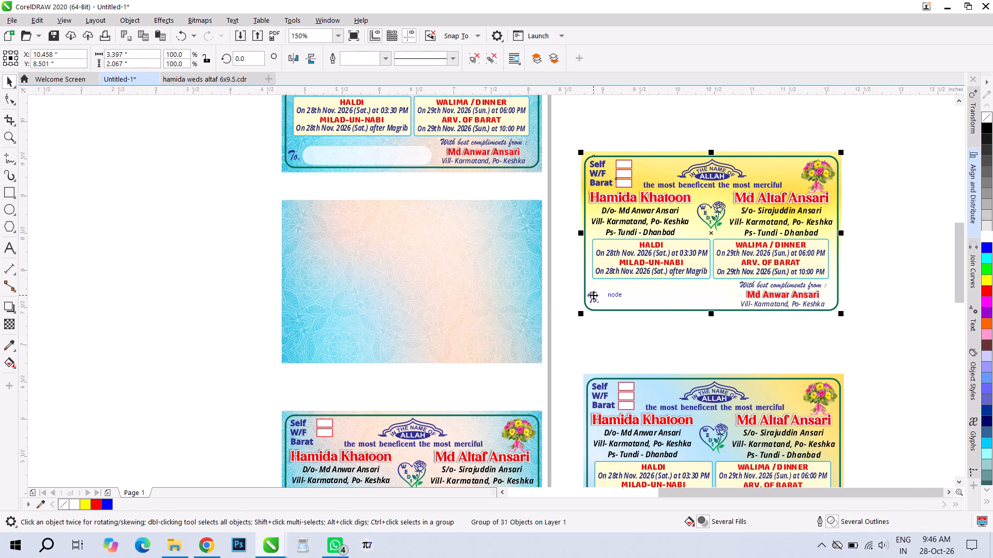
left_click(593, 295, "ctrl")
left_click(594, 298)
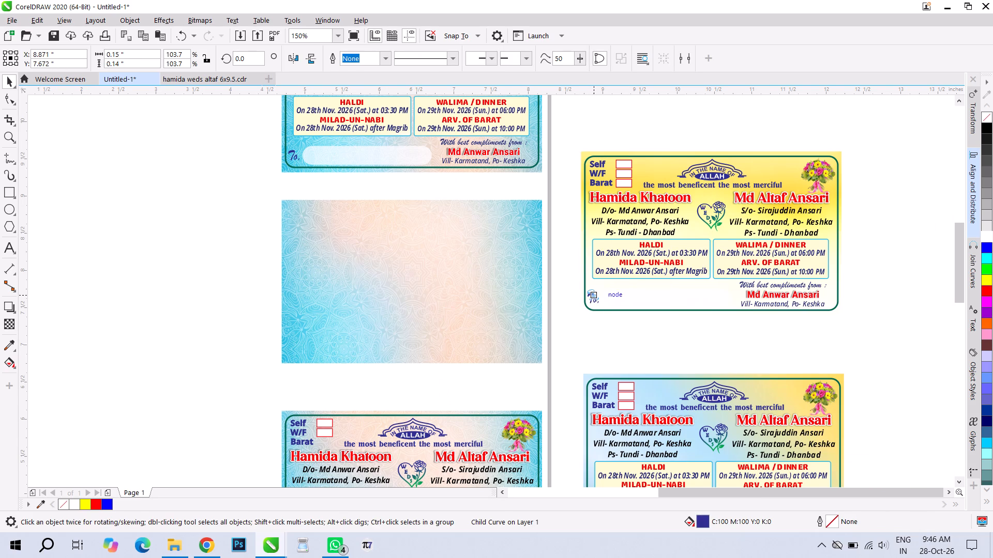
left_click(614, 332)
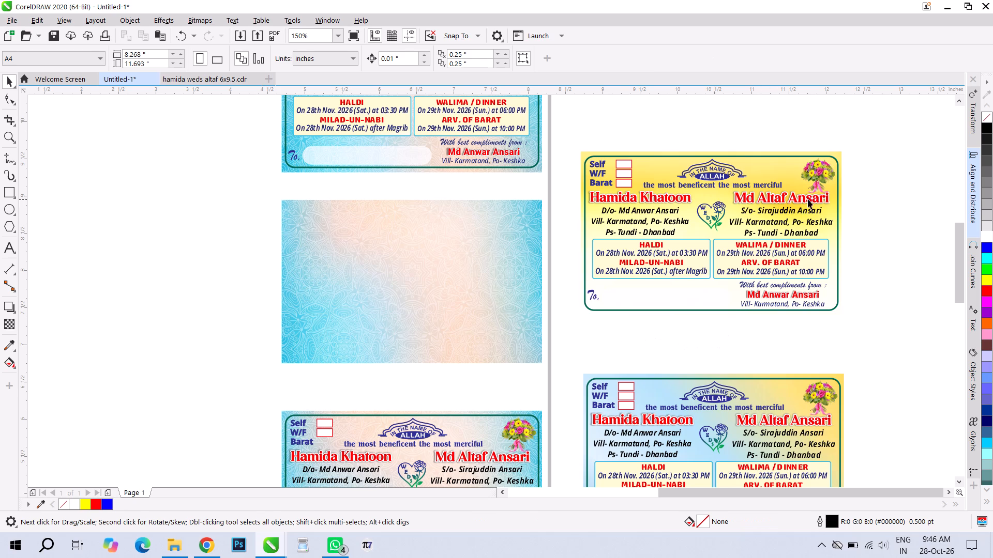
scroll(753, 170, "up", 1)
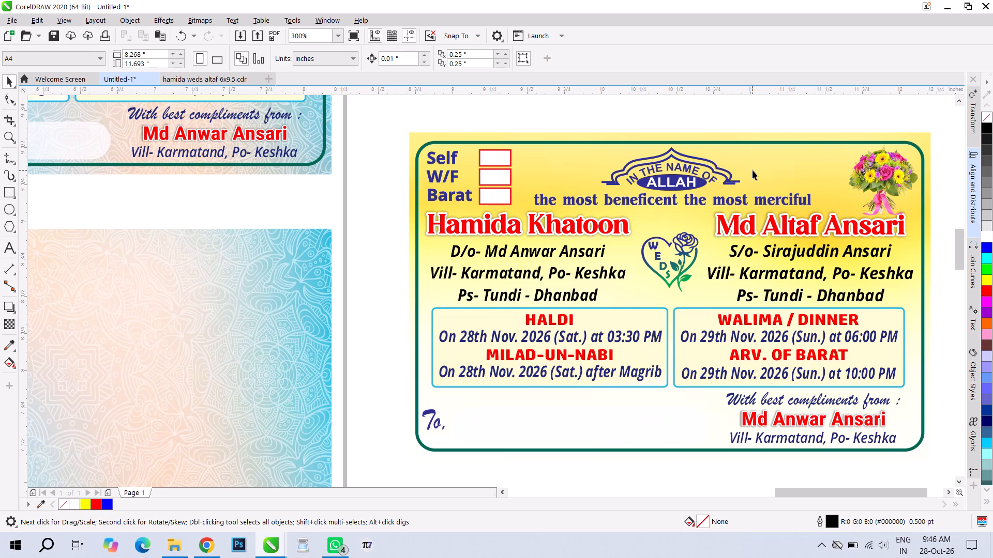
scroll(671, 159, "down", 1)
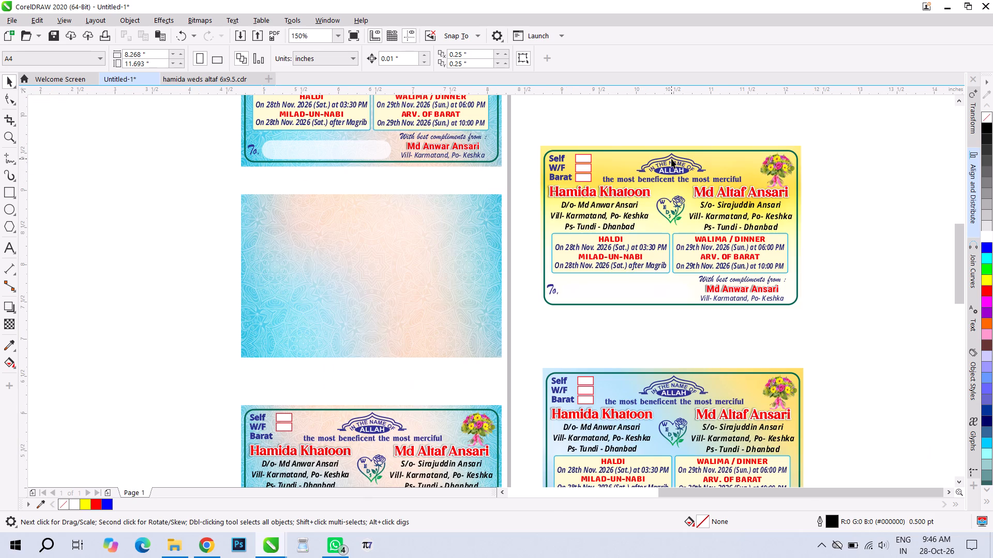
Ungroup the card content on the yellow card.
double_click(624, 191)
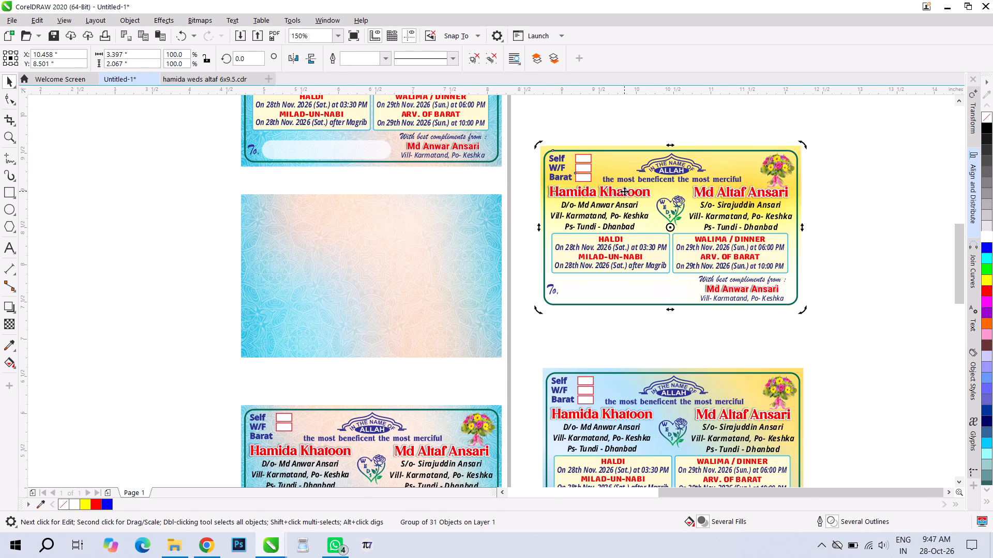
left_click(475, 60)
left_click(615, 123)
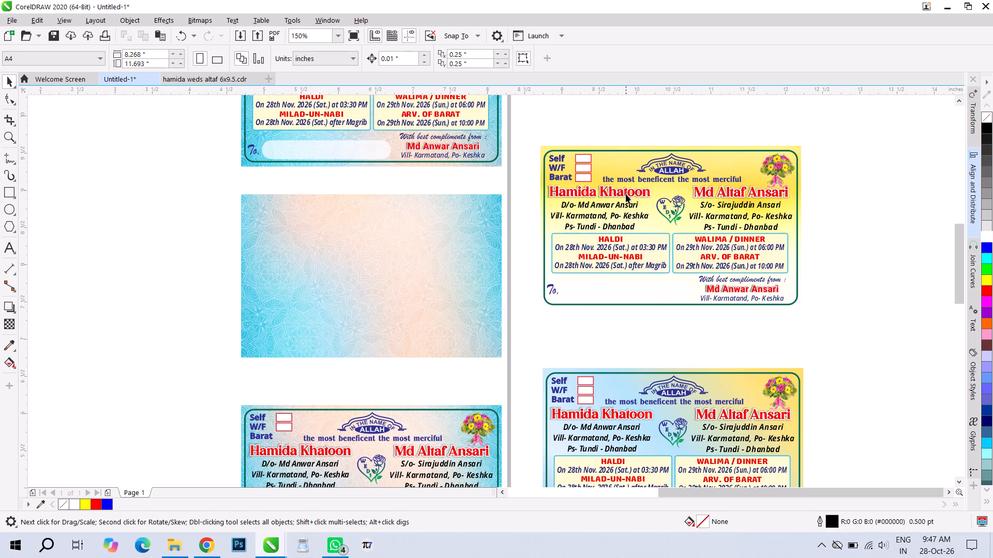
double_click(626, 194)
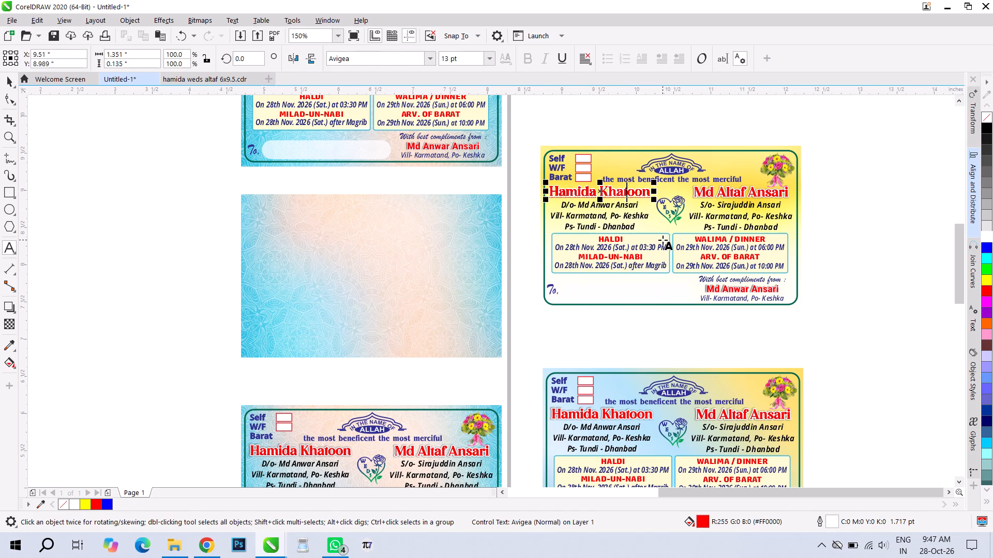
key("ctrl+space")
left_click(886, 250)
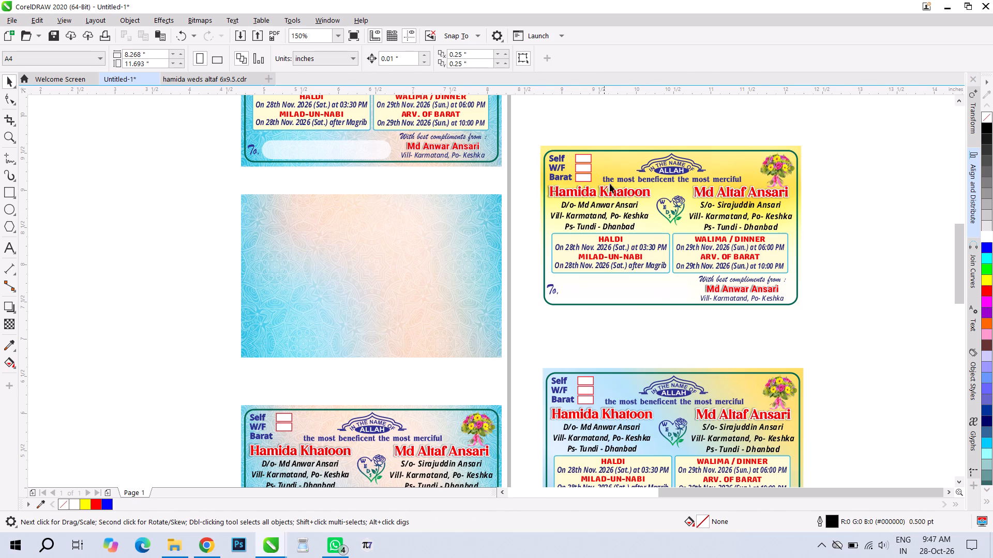
Delete the blank blue-and-peach patterned background lying between the two finished blue-and-peach cards.
scroll(644, 229, "down", 1)
left_click(538, 238)
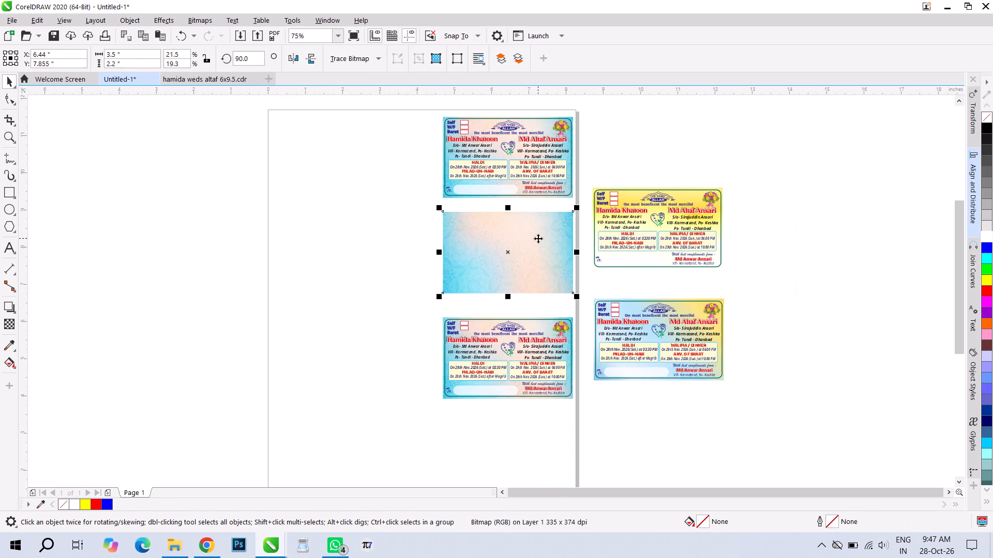
key("Delete")
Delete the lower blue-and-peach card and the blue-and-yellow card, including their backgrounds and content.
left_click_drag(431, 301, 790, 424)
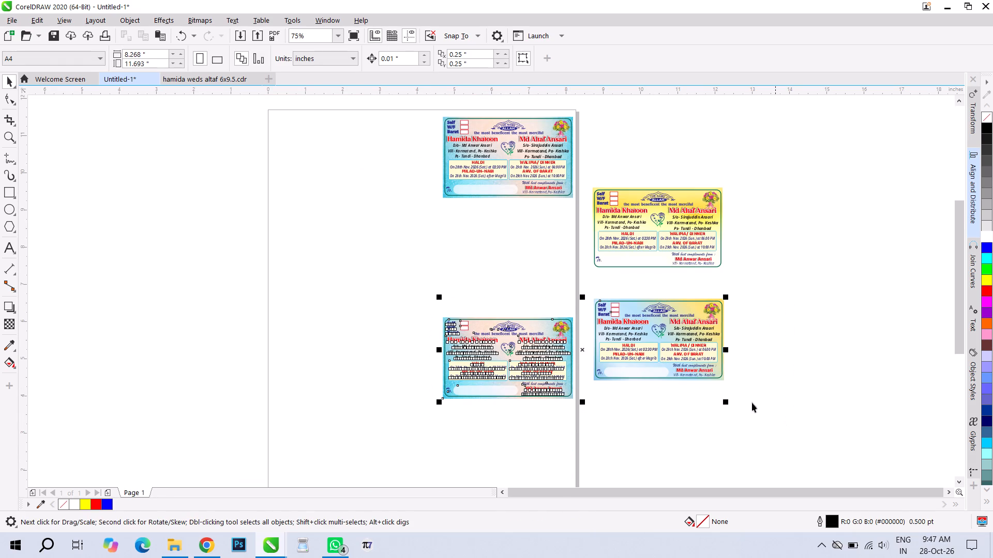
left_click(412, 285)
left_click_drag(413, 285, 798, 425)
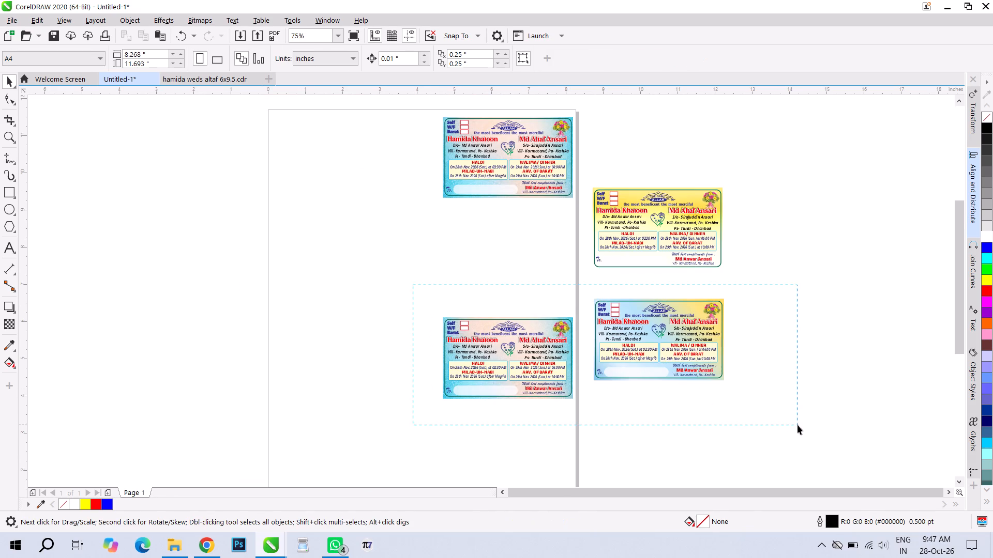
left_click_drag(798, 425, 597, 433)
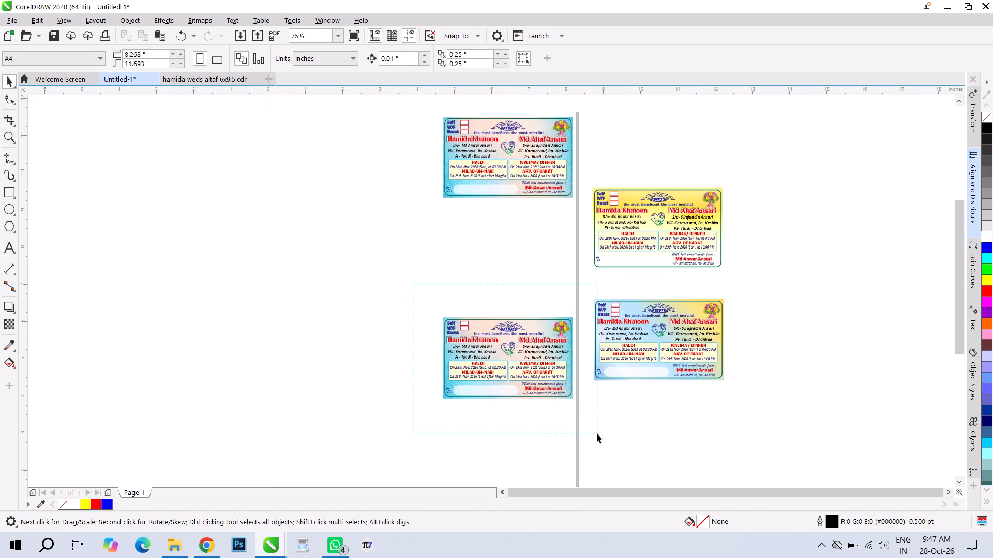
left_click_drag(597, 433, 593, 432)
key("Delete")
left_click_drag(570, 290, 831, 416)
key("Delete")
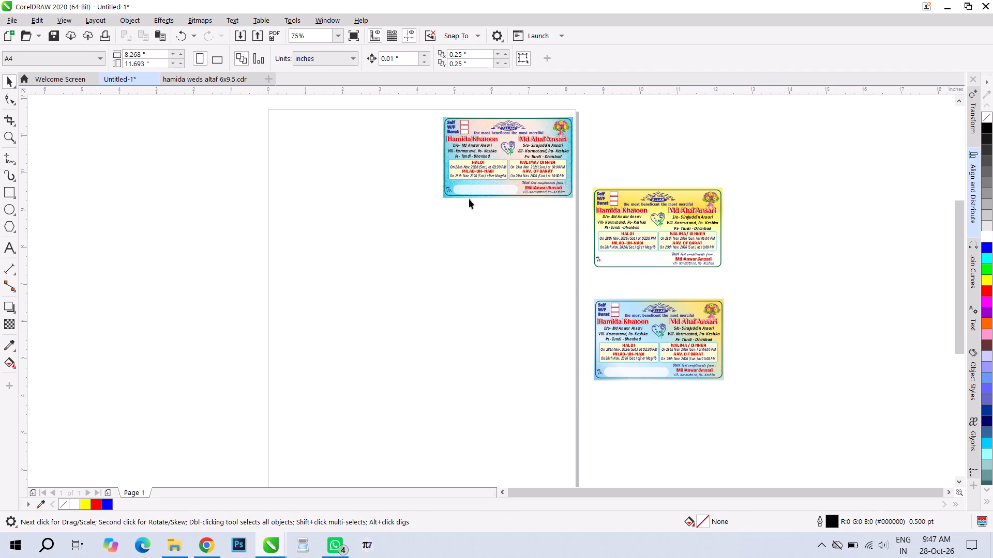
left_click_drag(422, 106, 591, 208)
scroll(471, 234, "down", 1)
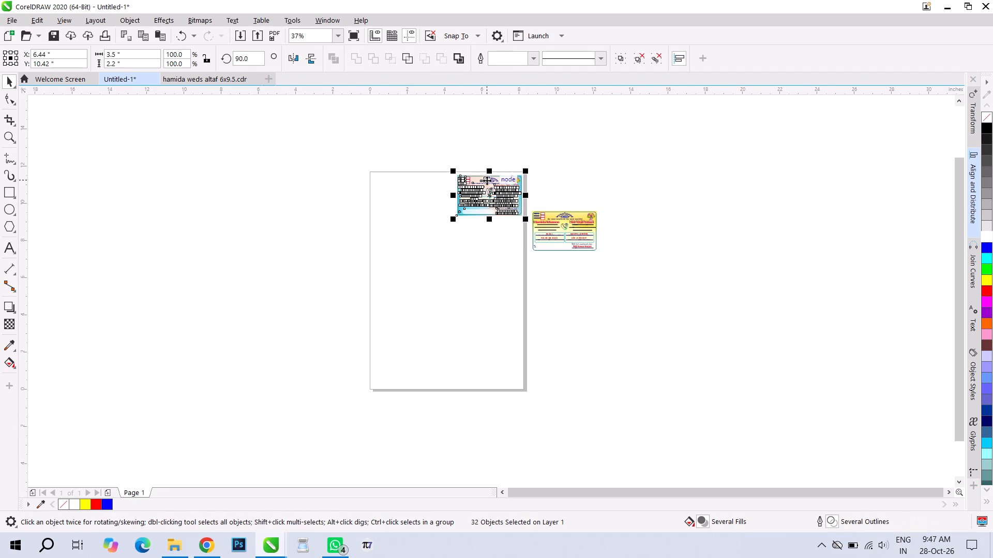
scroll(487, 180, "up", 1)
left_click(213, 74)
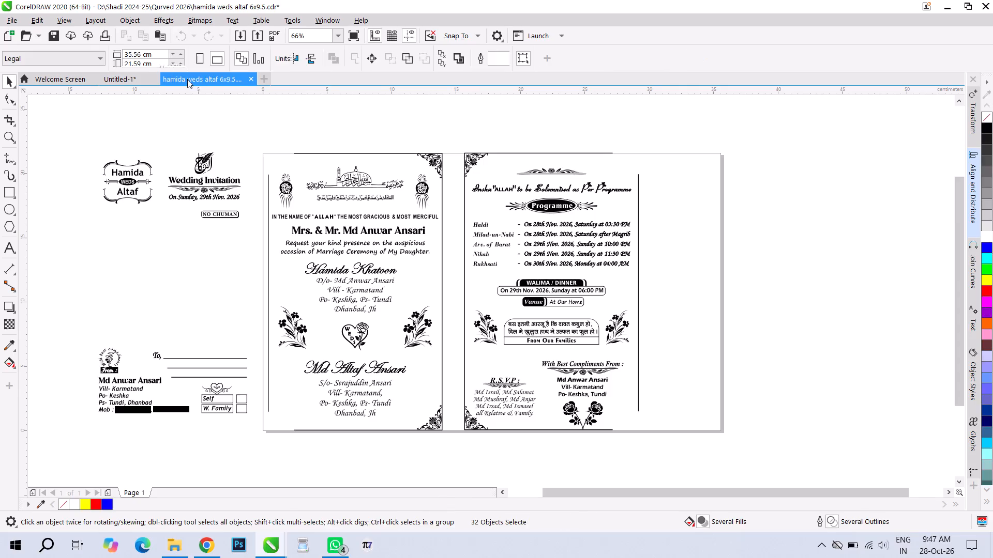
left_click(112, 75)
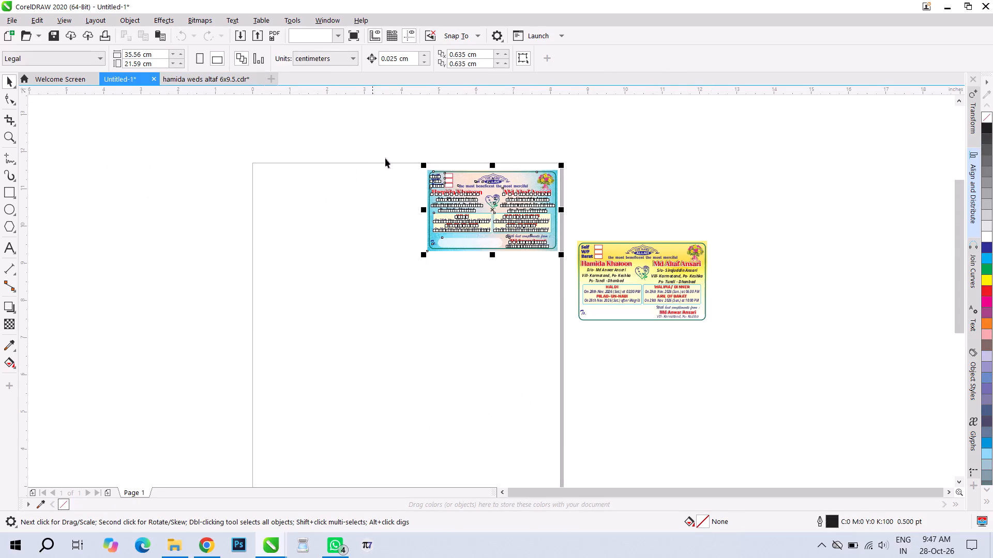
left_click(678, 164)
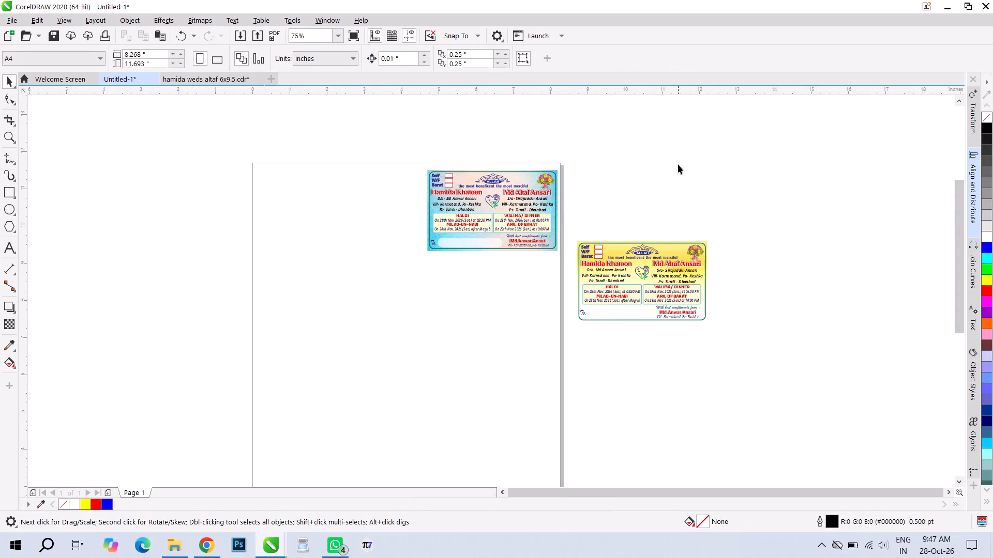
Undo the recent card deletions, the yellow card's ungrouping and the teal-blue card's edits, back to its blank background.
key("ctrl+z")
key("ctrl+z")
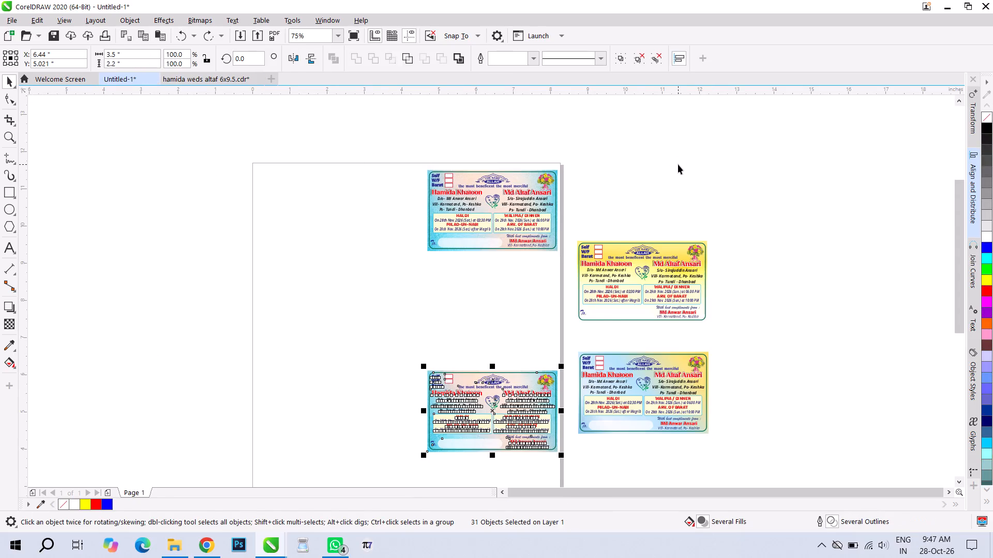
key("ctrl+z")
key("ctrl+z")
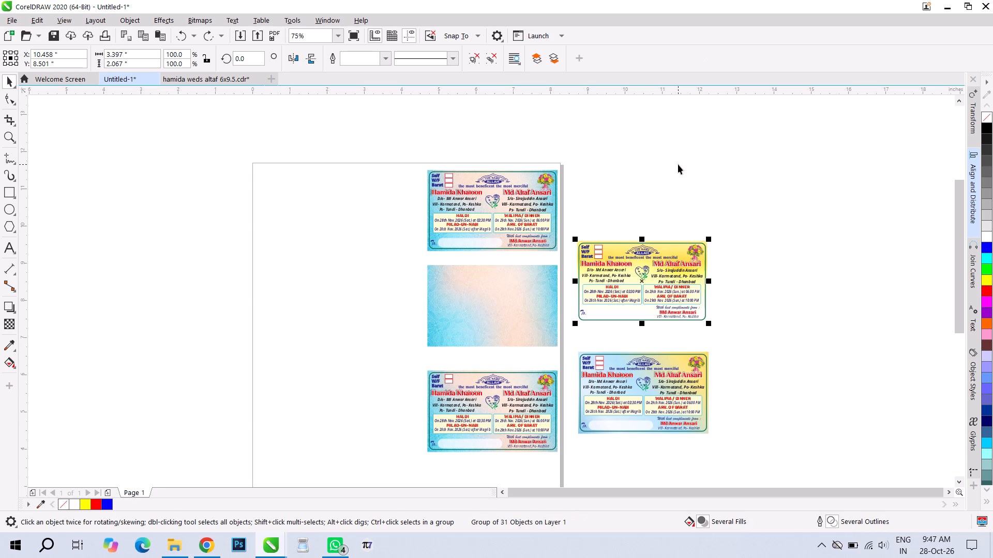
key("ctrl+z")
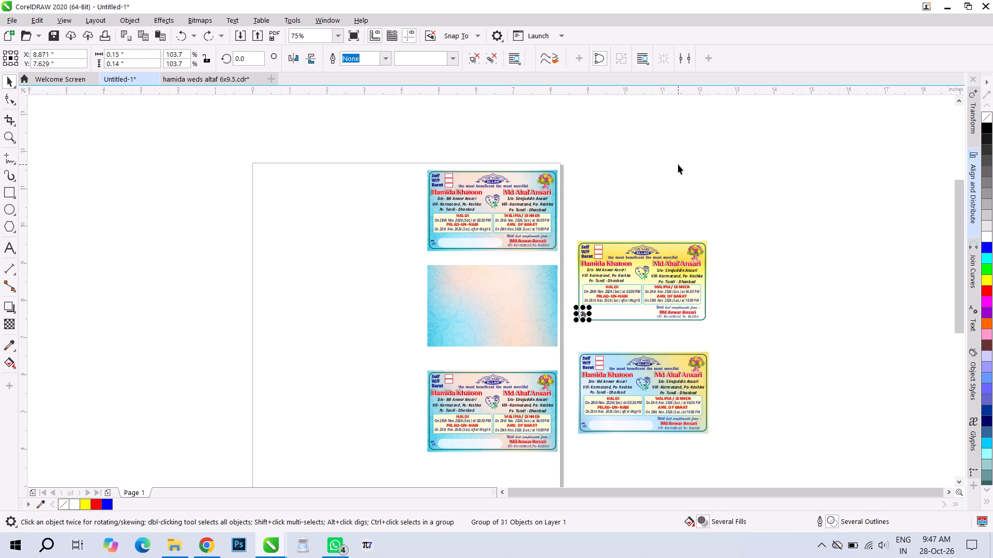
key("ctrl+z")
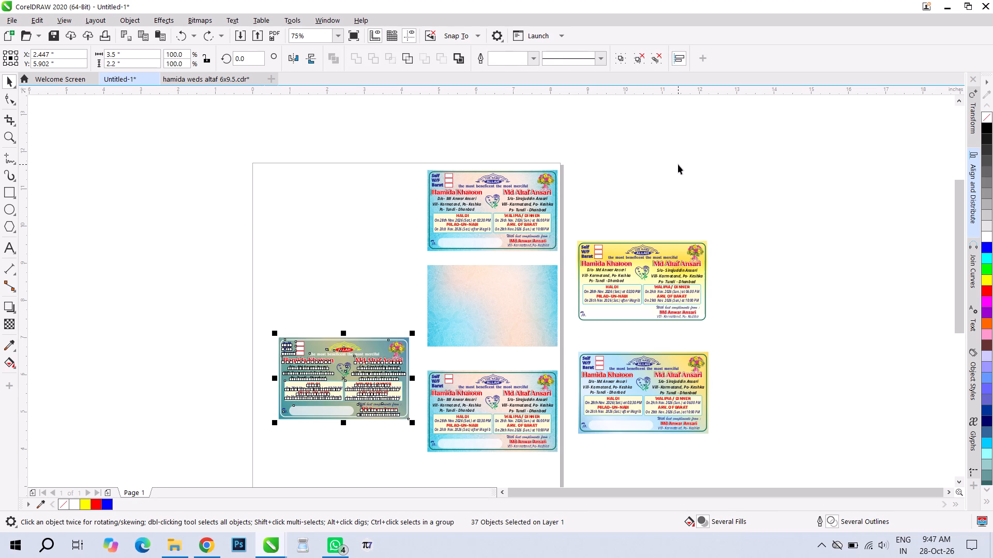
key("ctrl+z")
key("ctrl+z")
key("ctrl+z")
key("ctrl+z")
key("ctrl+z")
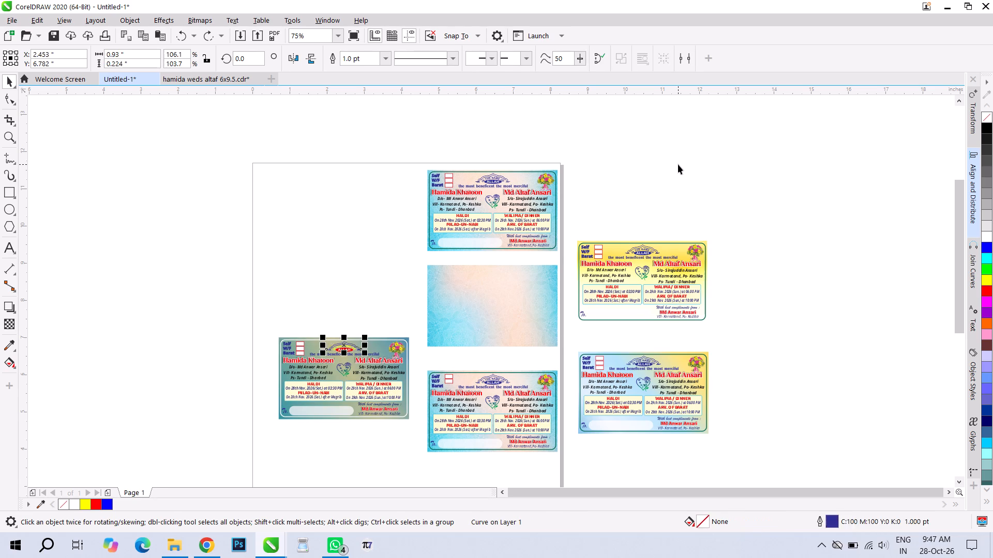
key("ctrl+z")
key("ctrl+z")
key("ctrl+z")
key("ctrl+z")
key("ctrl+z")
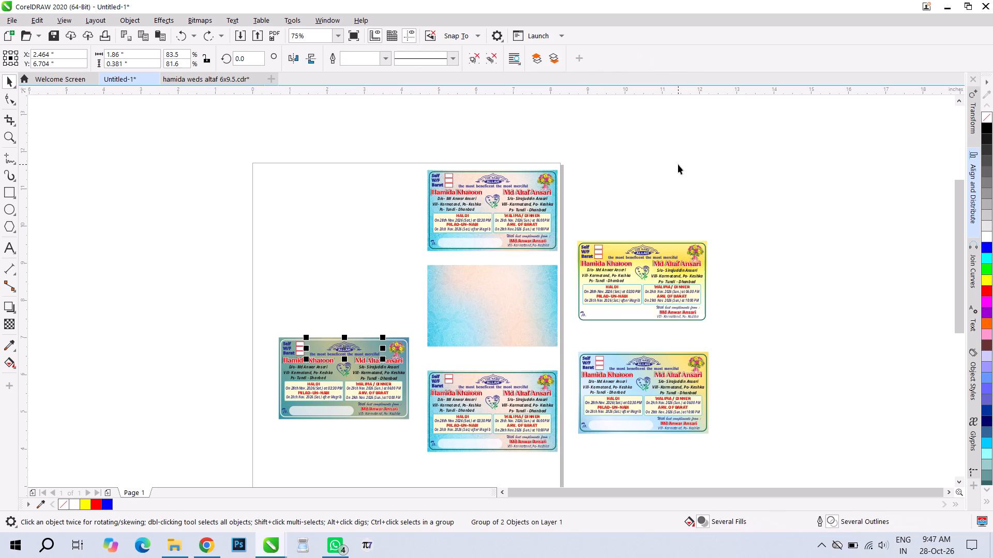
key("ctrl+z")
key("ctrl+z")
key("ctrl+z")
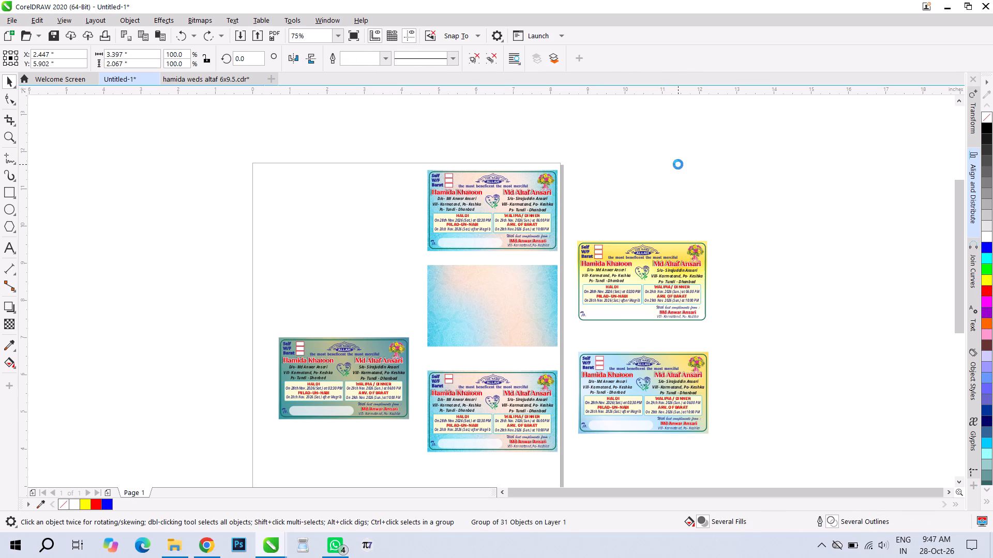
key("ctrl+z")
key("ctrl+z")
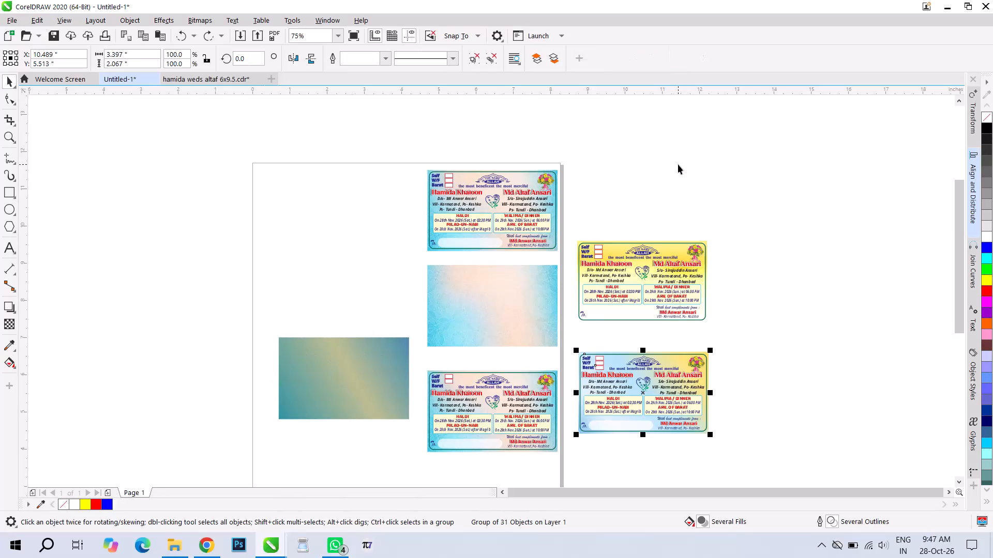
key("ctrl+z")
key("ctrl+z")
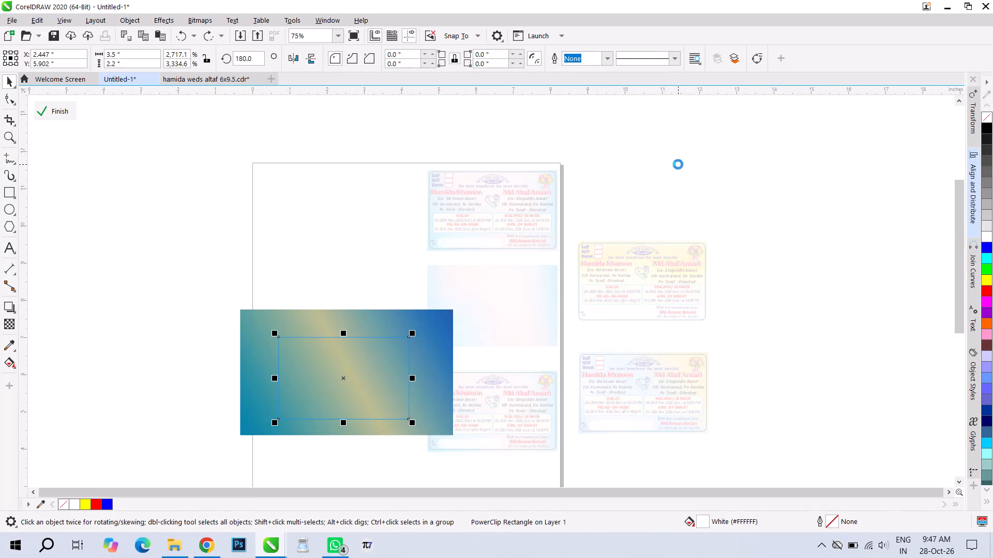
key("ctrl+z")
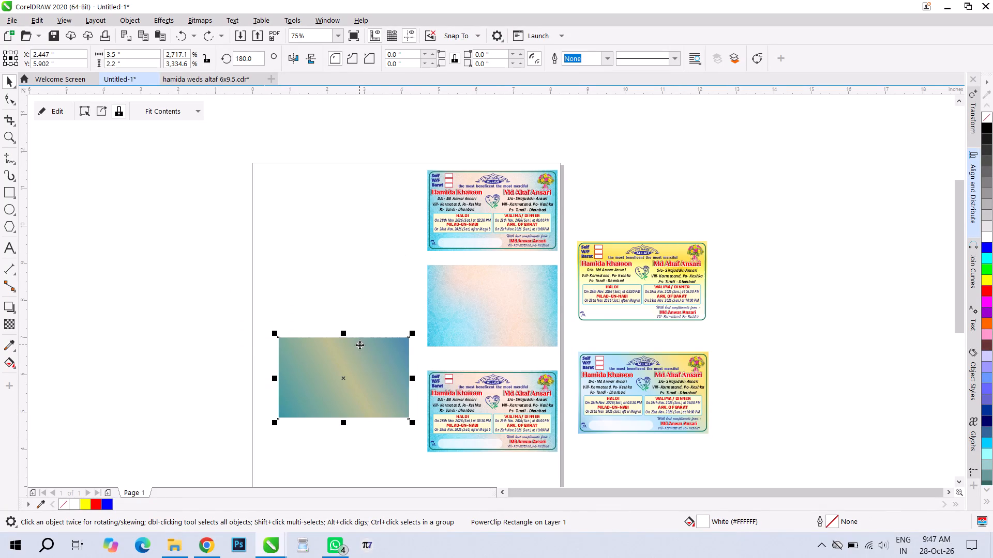
Delete the blank teal-blue background and the blank blue-and-peach patterned background.
key("Delete")
left_click(445, 283)
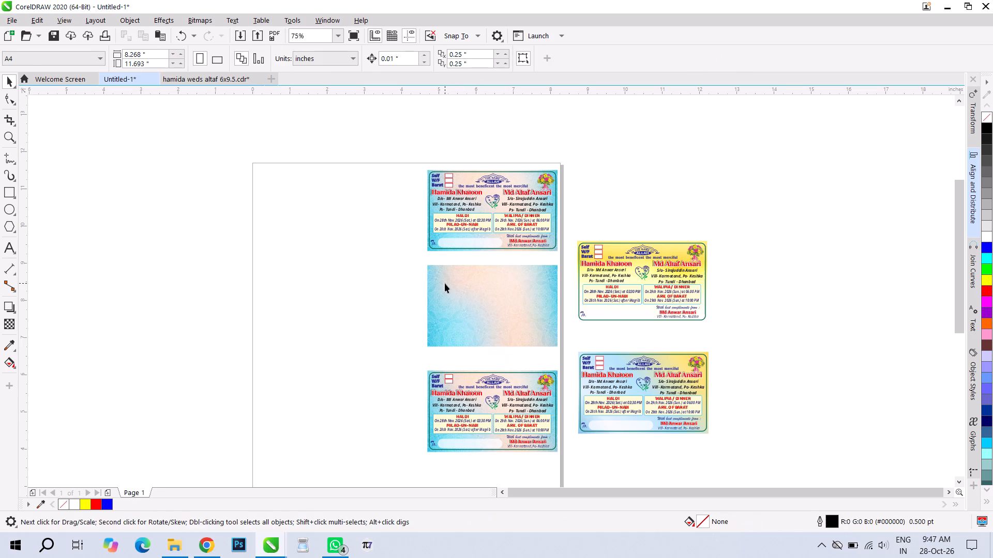
key("Delete")
Delete the lower blue-and-peach card and the blue-and-yellow card, including its background.
left_click_drag(402, 352, 741, 458)
key("Delete")
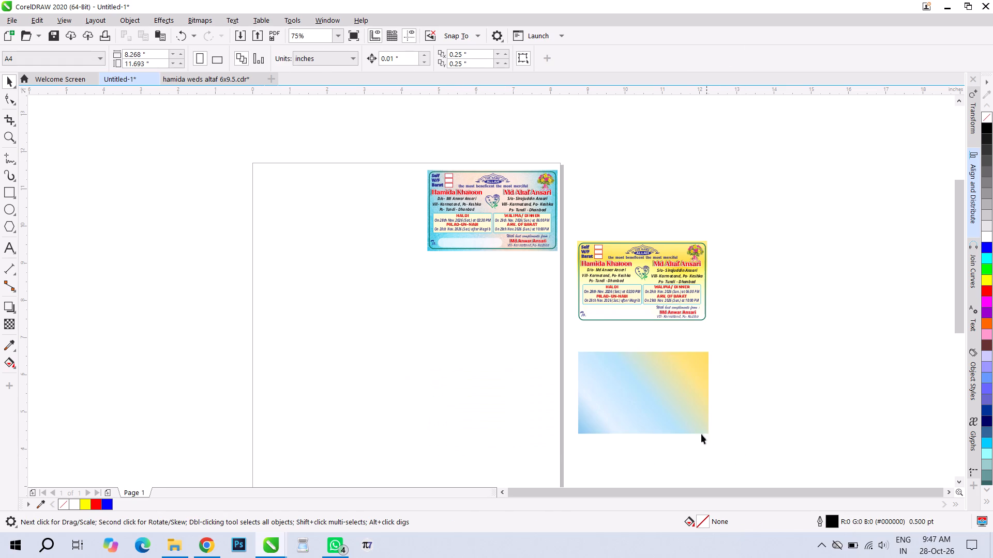
left_click(591, 384)
key("Delete")
key("Delete")
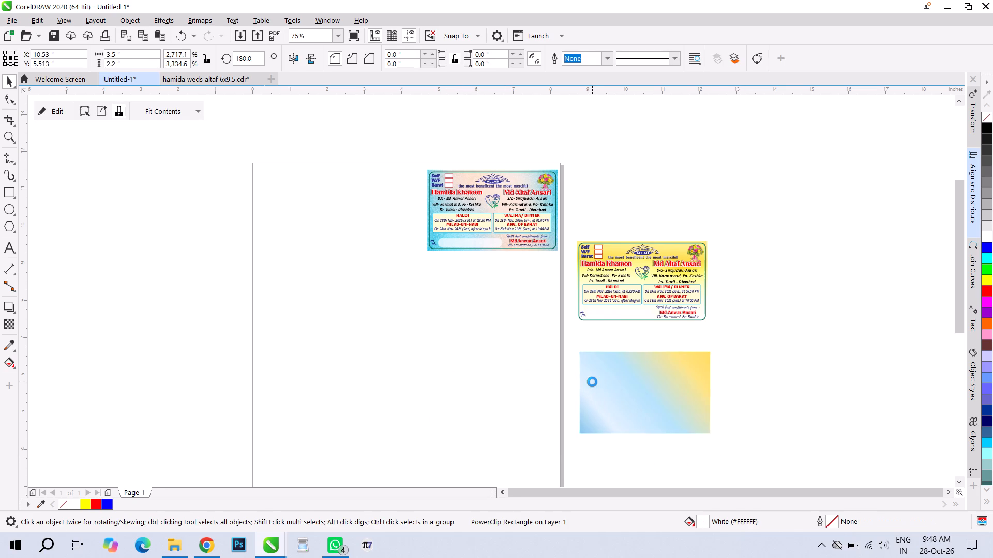
Ungroup the card content on the yellow card.
scroll(568, 194, "up", 1)
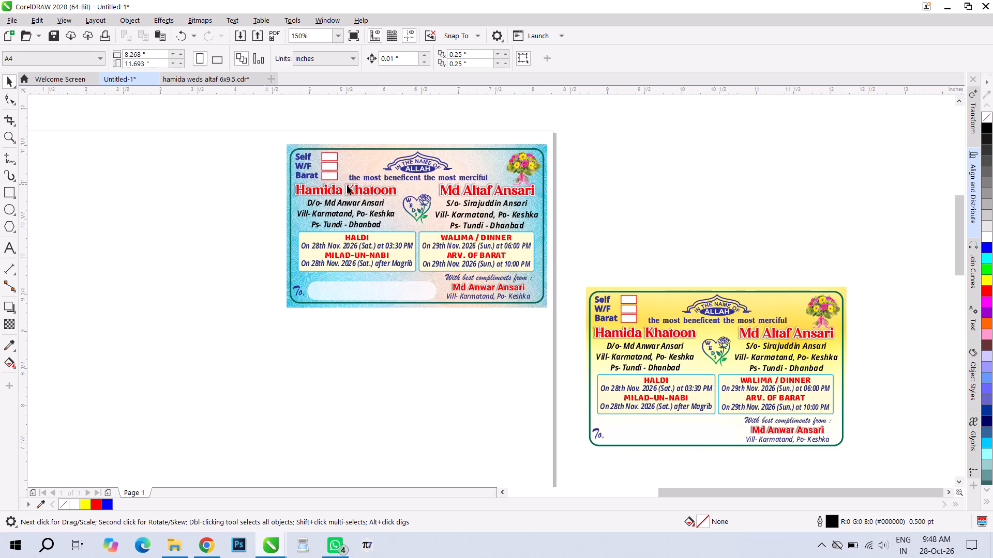
scroll(347, 185, "up", 1)
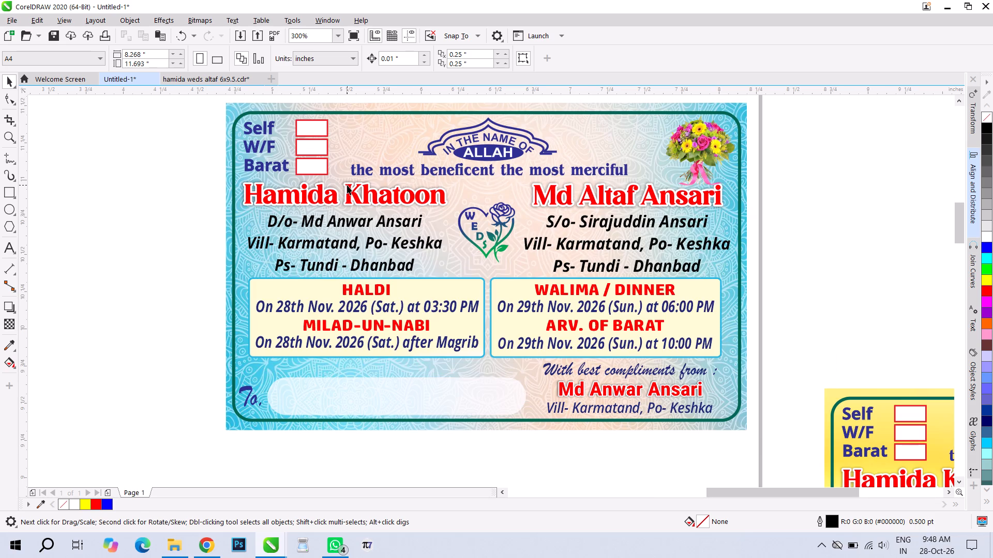
scroll(347, 185, "down", 1)
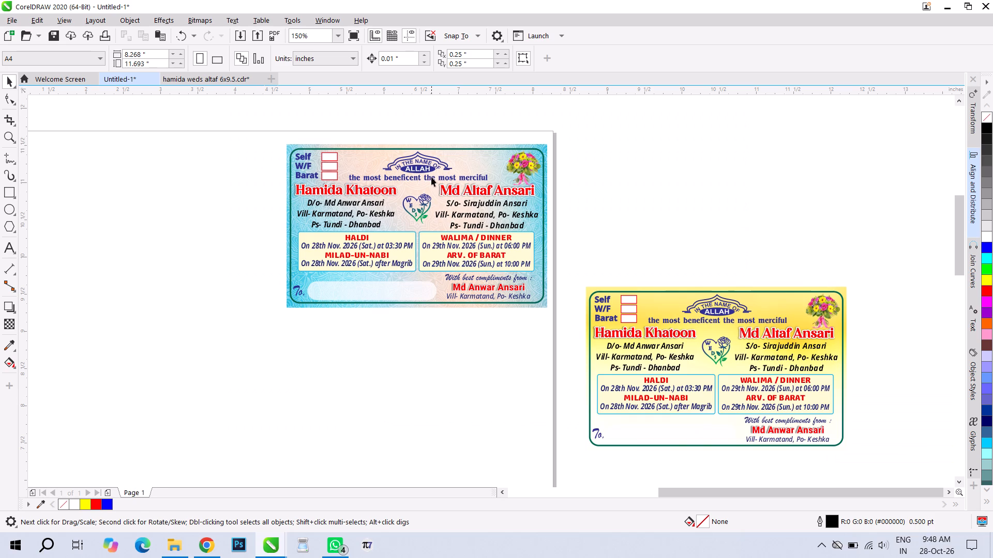
scroll(372, 175, "up", 1)
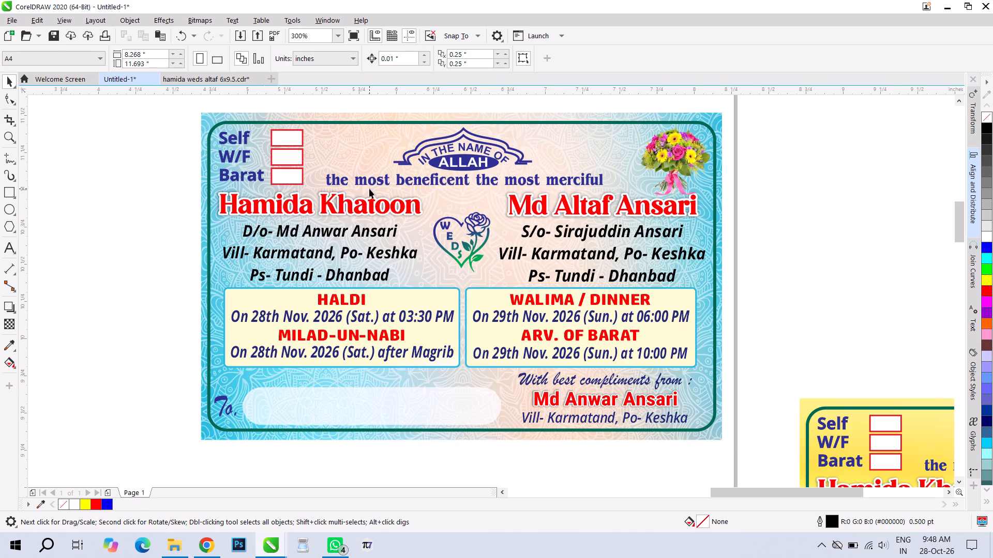
scroll(311, 156, "down", 1)
scroll(593, 312, "up", 1)
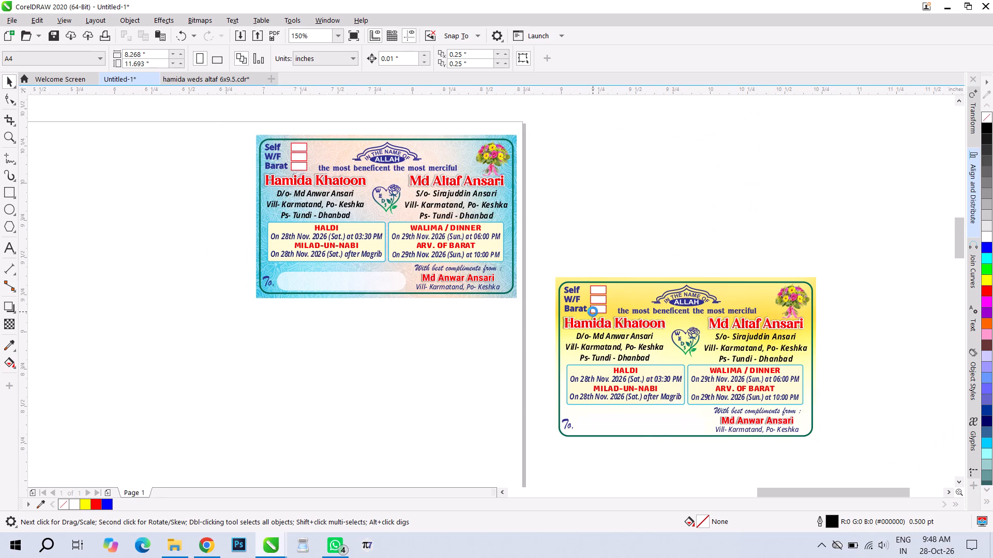
left_click(593, 312)
left_click(475, 66)
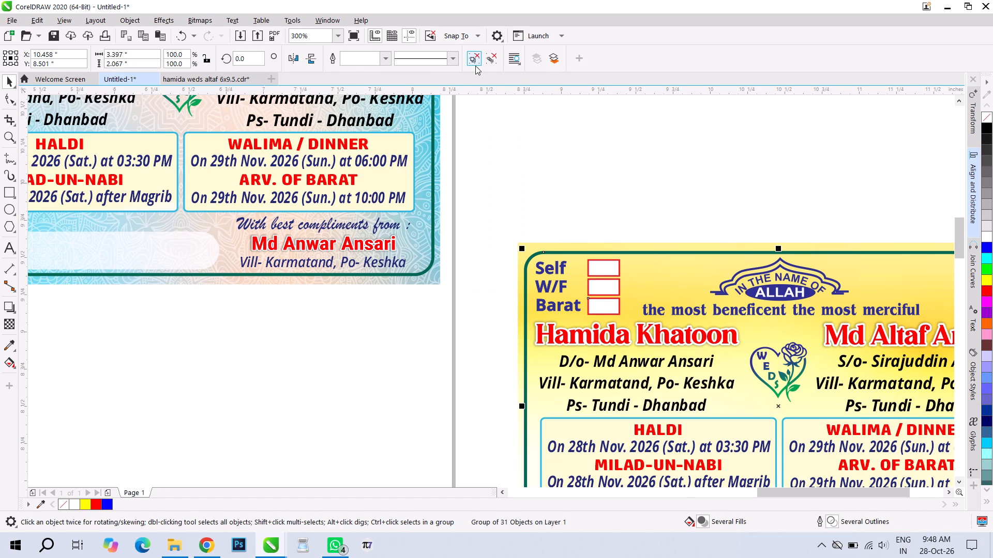
left_click(574, 147)
Delete the Barat checkbox and the word "Barat" from the yellow card's invitee labels.
left_click(597, 304)
key("Delete")
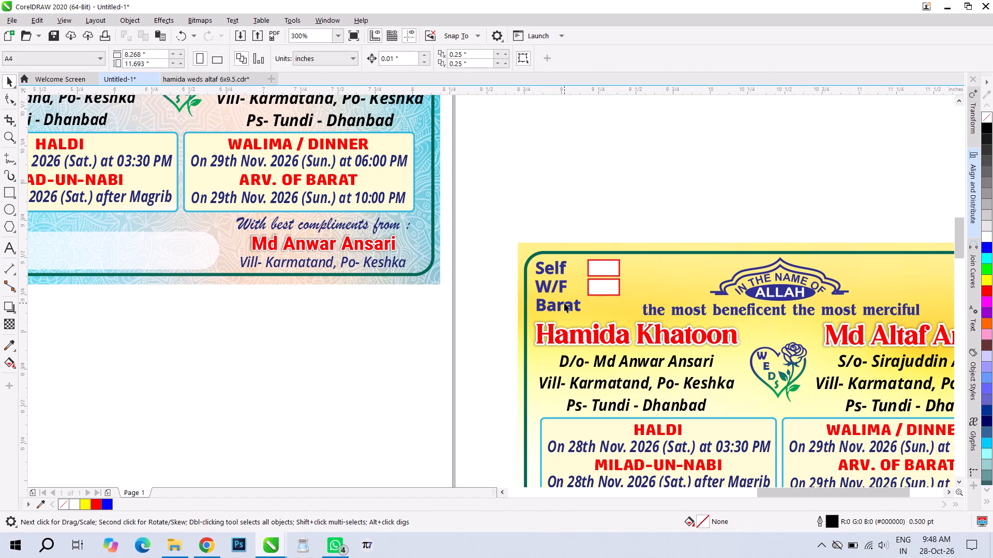
double_click(564, 302)
left_click_drag(538, 303, 605, 303)
key("Delete")
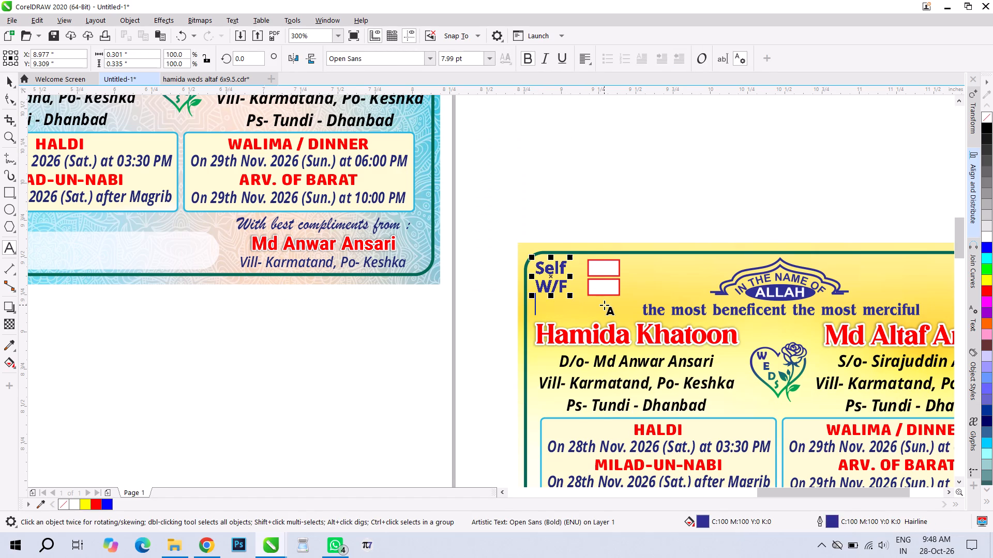
key("ctrl+space")
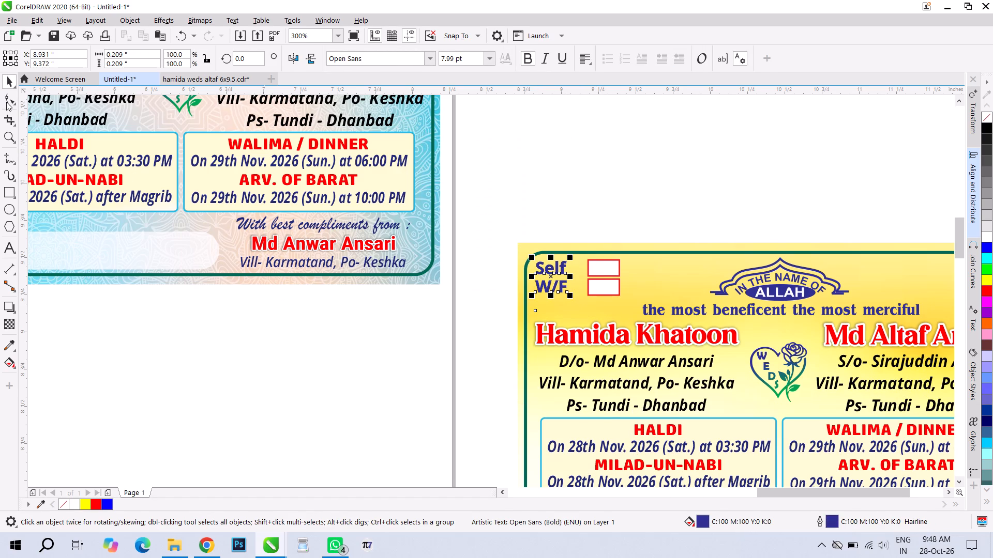
Widen the line spacing between the "Self" and "W/F" labels on the yellow card.
left_click(6, 102)
left_click(531, 298)
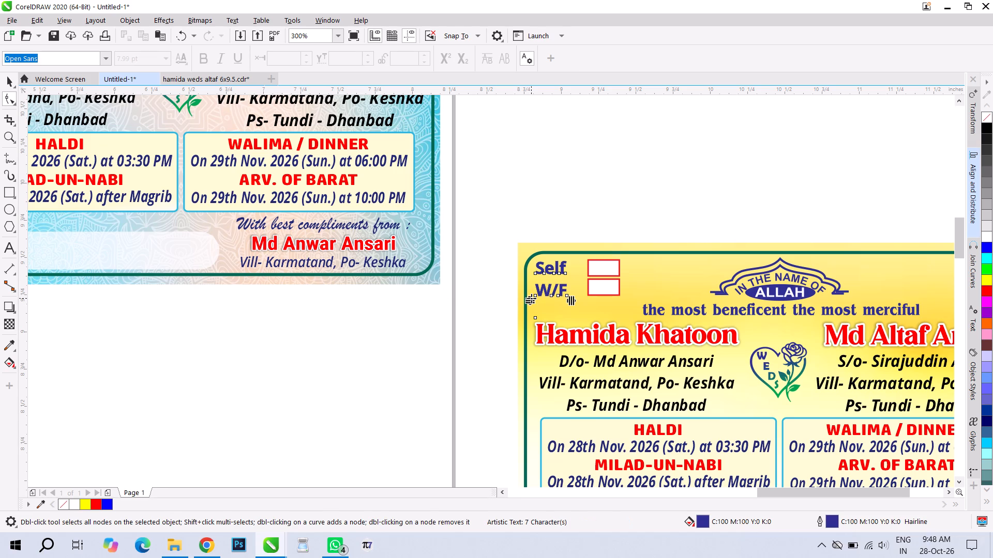
left_click(531, 299)
left_click(531, 305)
key("ctrl+space")
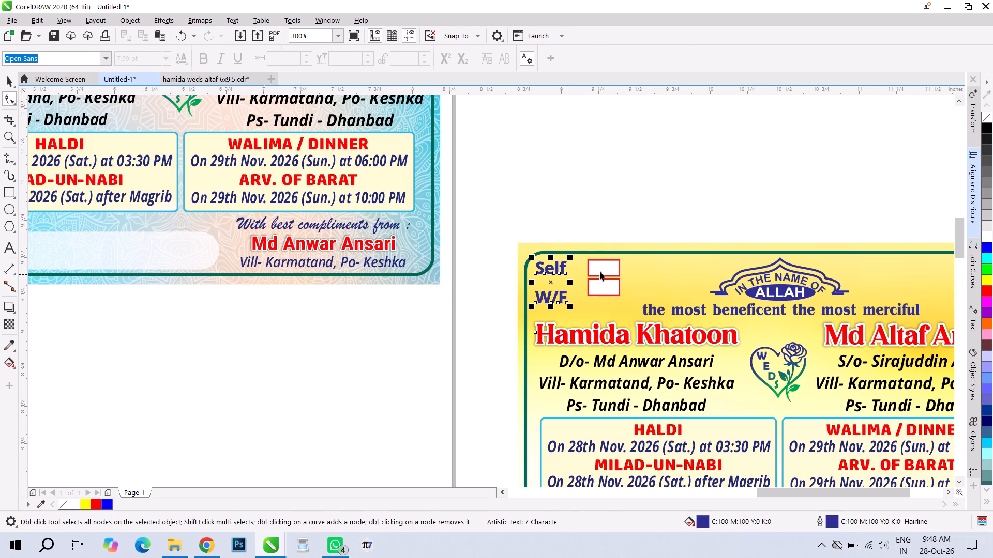
Move the W/F checkbox on the yellow card down about 0.06 inch to line up with its label.
left_click(600, 270)
left_click(607, 290)
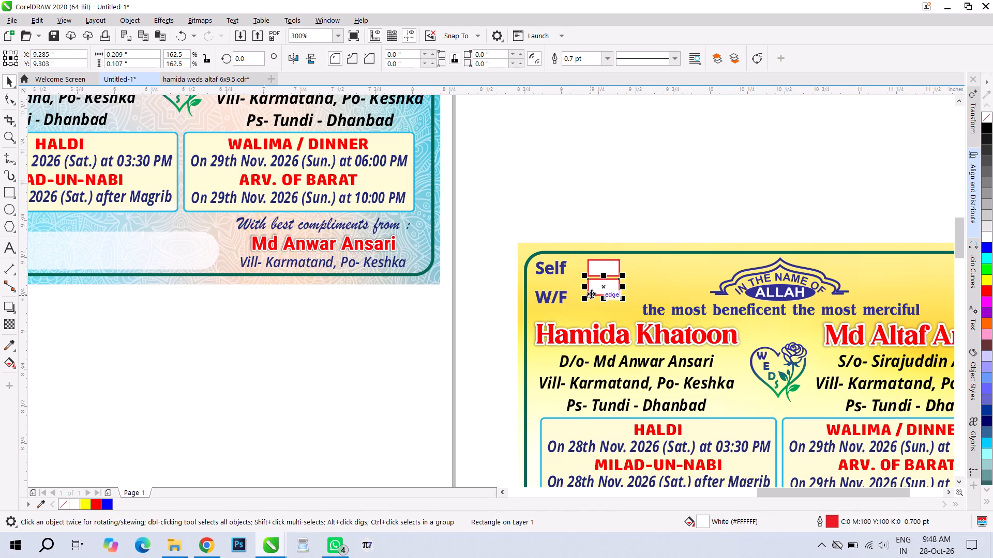
left_click_drag(593, 291, 595, 300)
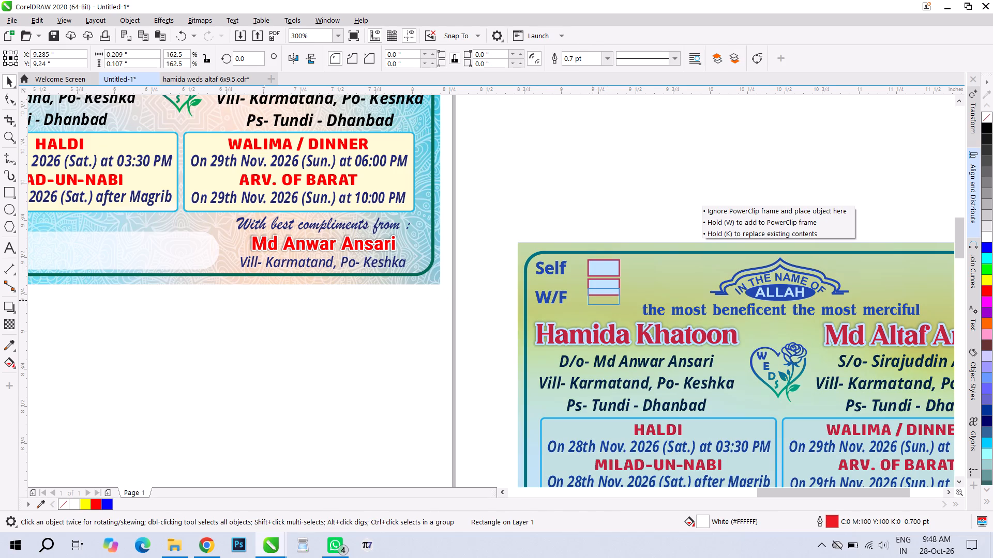
left_click_drag(595, 300, 595, 300)
left_click(605, 216)
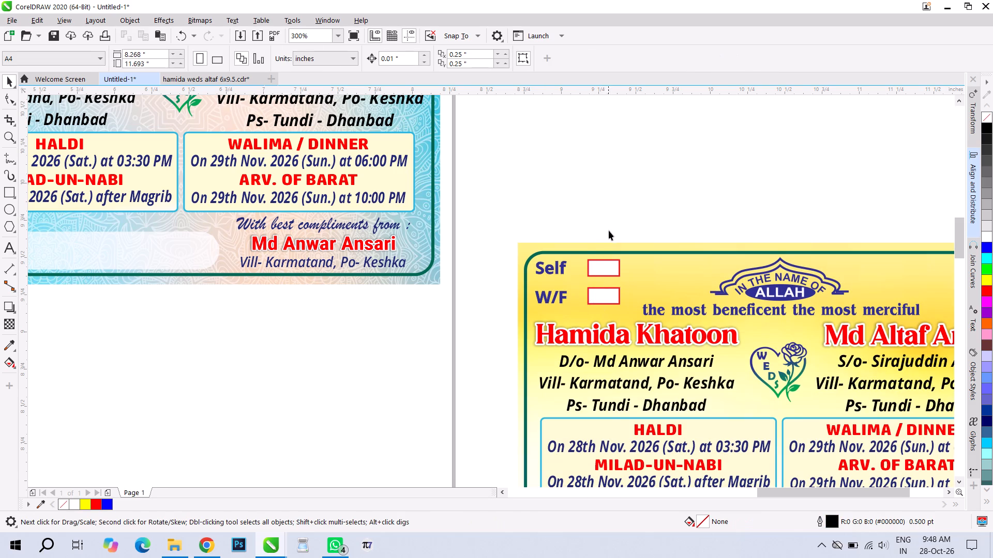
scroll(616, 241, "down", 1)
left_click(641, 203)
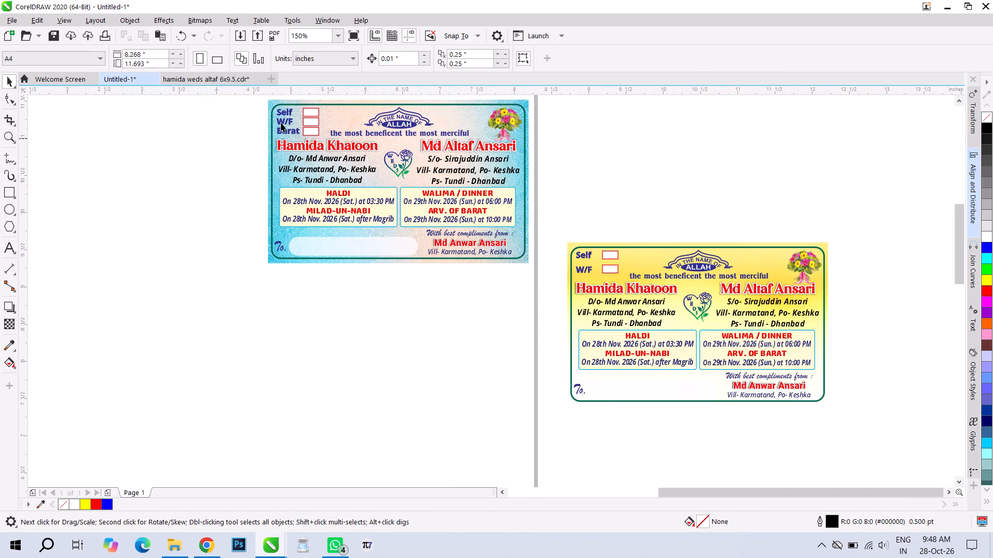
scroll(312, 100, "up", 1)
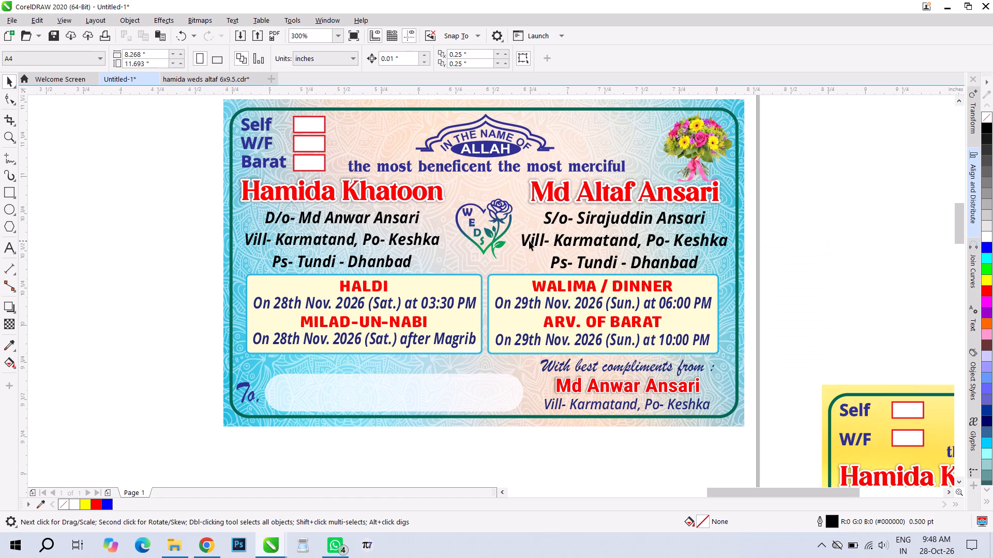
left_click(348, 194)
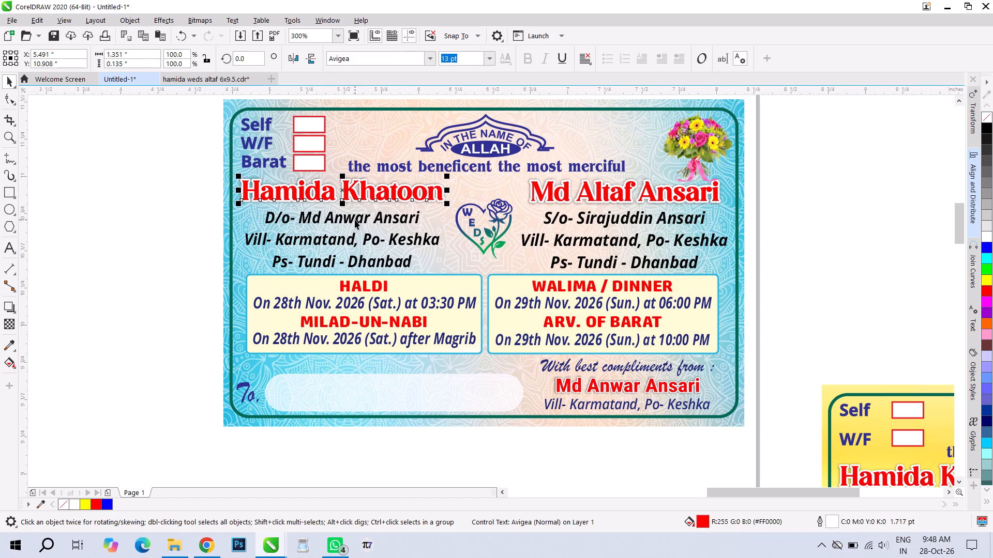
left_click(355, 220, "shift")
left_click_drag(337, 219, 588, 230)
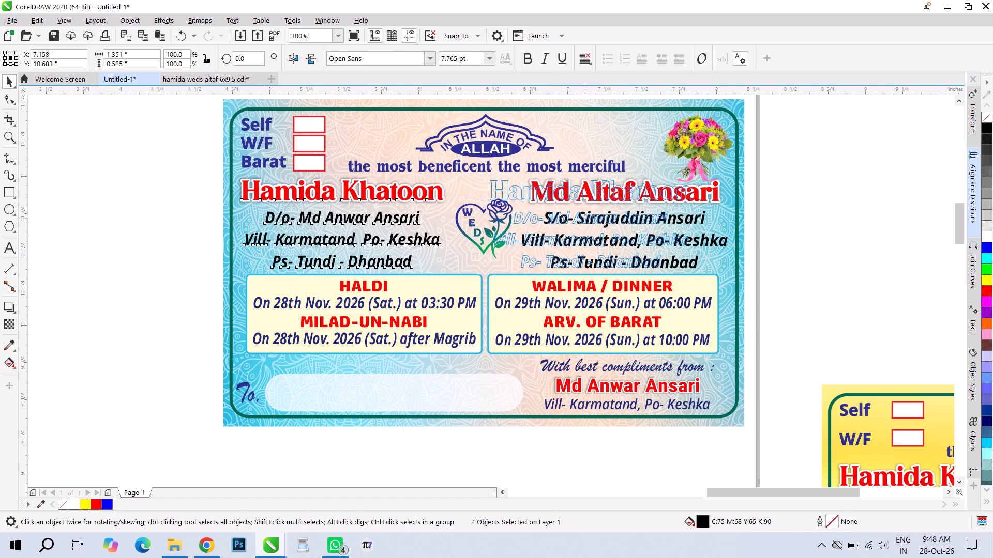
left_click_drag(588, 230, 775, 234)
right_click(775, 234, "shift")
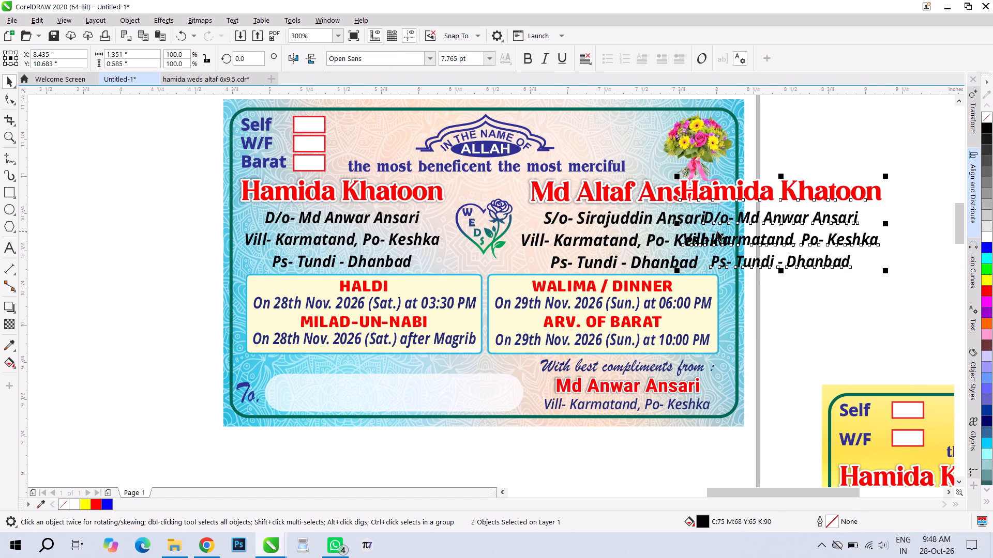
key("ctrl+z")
Swap the couple's name-and-address blocks on the blue card, placing the groom's left of the heart and the bride's right of it.
left_click_drag(438, 195, 444, 195)
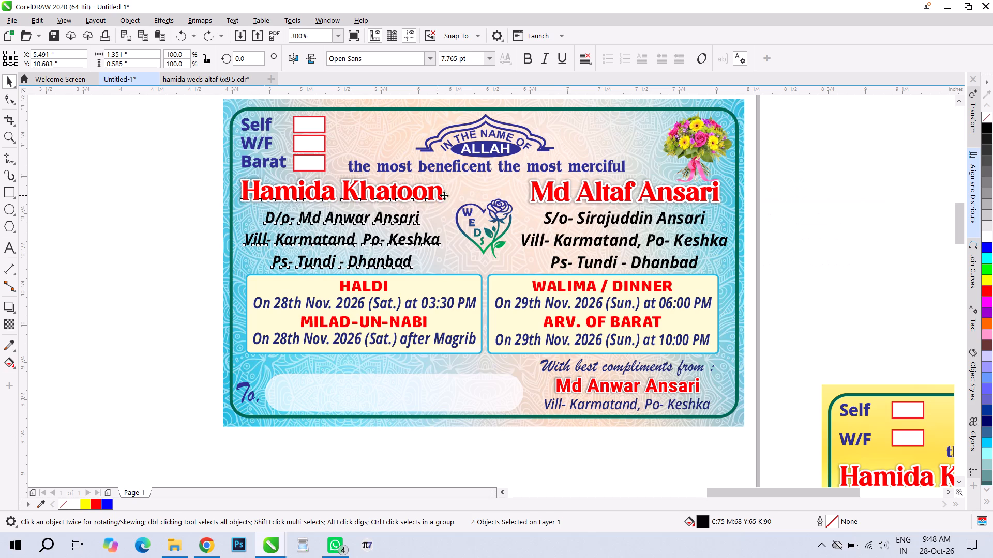
left_click_drag(444, 195, 856, 221)
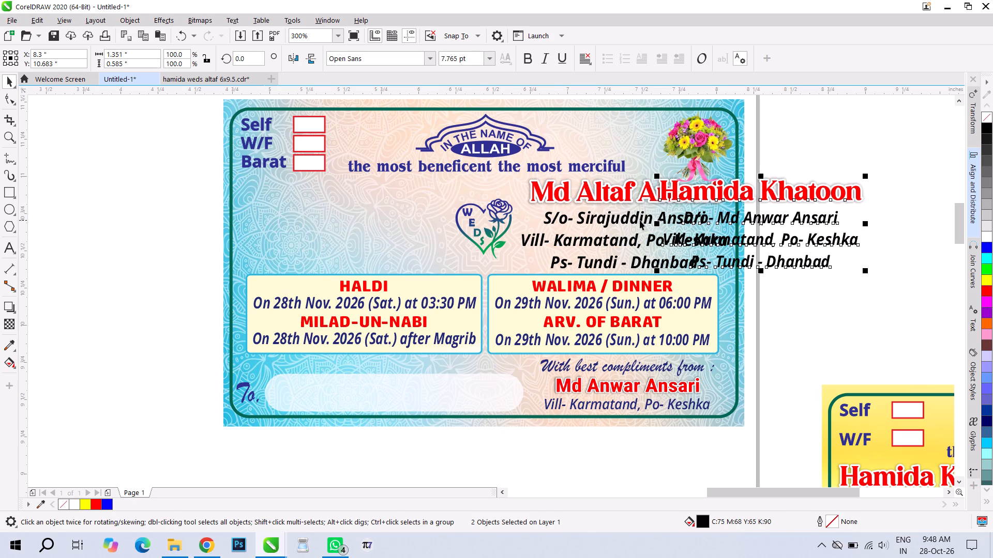
left_click(640, 220)
left_click(629, 193, "shift")
left_click_drag(627, 191, 347, 185)
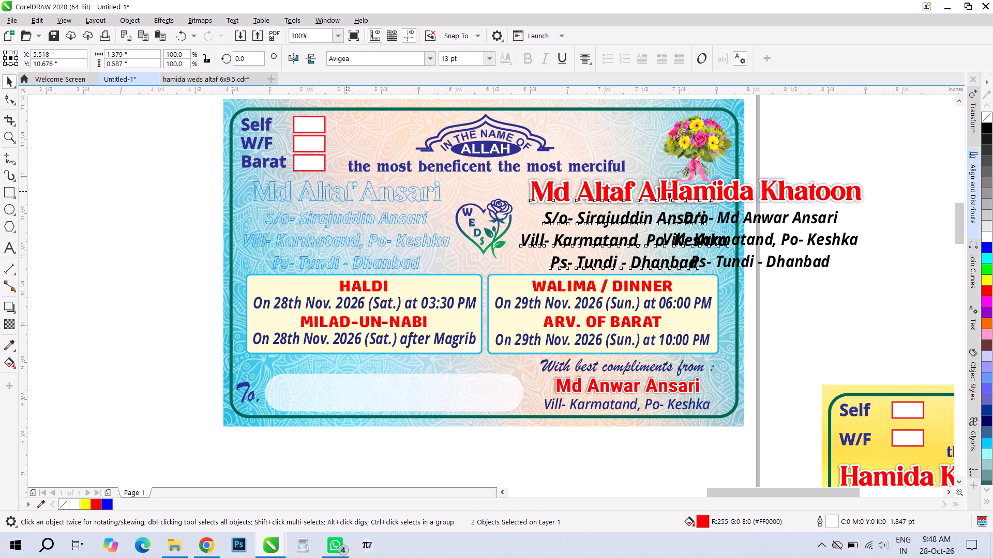
left_click_drag(347, 185, 351, 185)
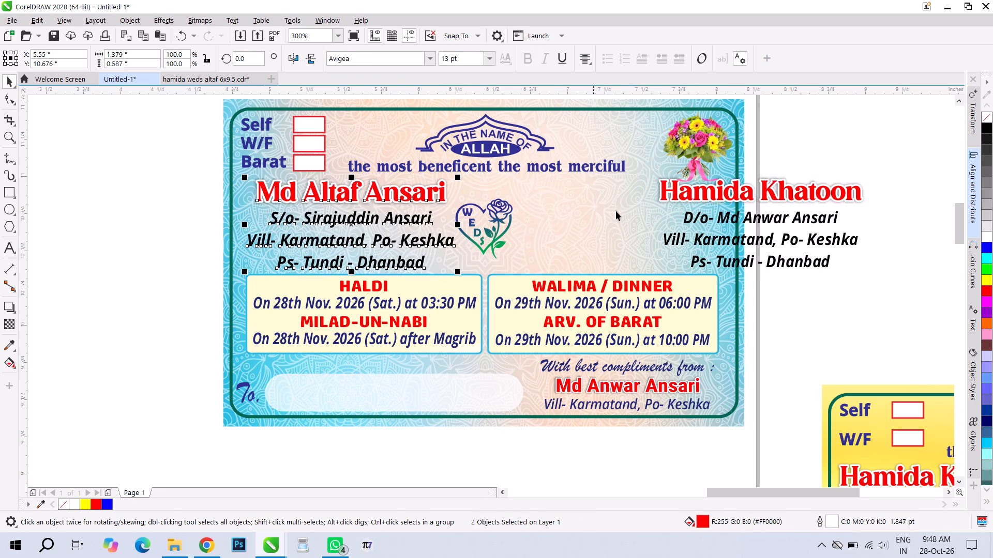
left_click(663, 195)
left_click(691, 218, "shift")
left_click_drag(691, 221, 620, 222)
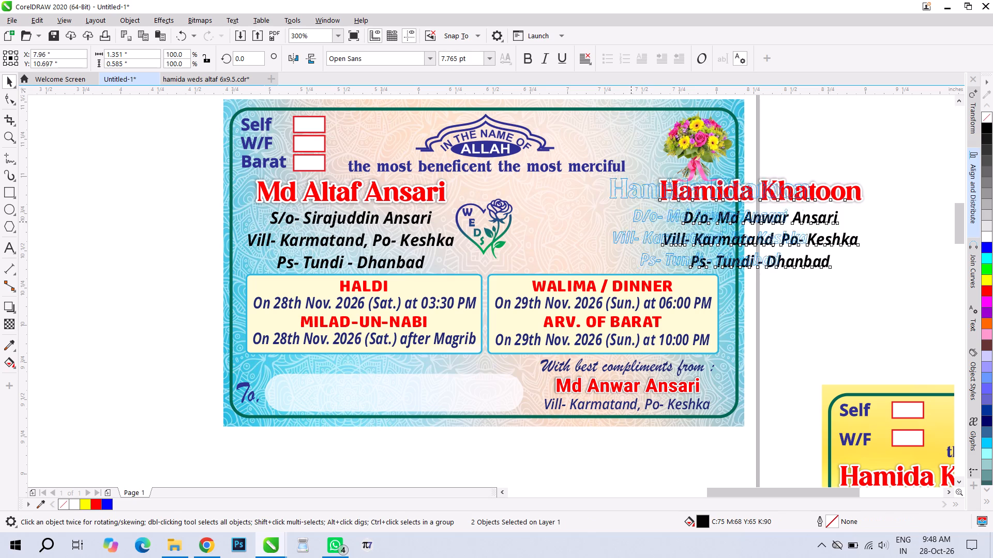
left_click_drag(620, 222, 564, 223)
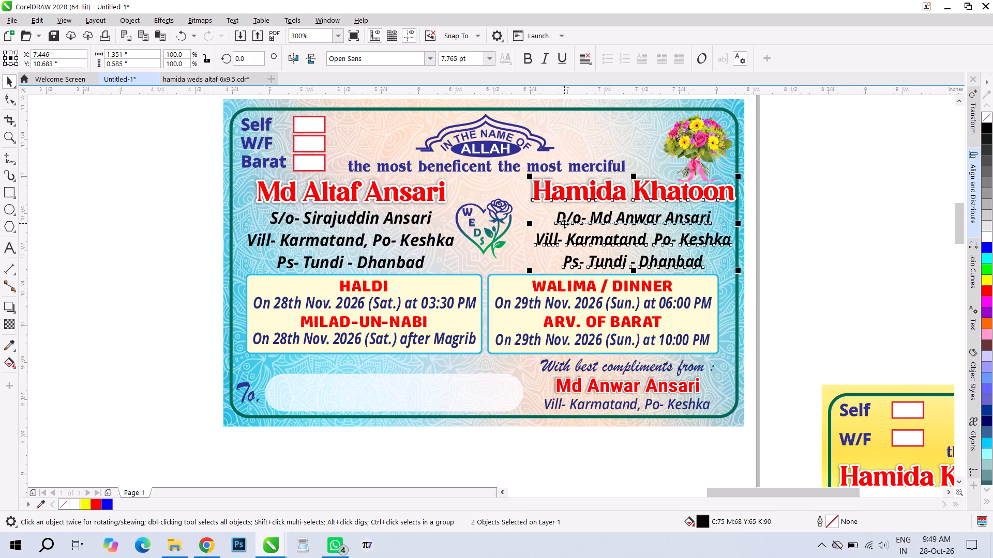
left_click_drag(564, 224, 555, 223)
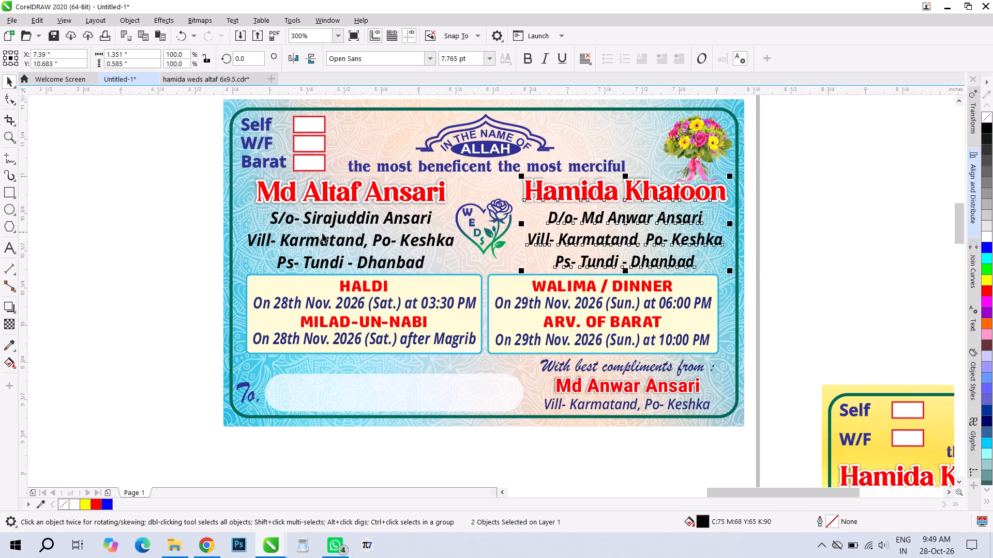
Change the "WALIMA / DINNER" heading on the blue card to "RECEPTION / DINNER" and centre it over its date line.
left_click(379, 302)
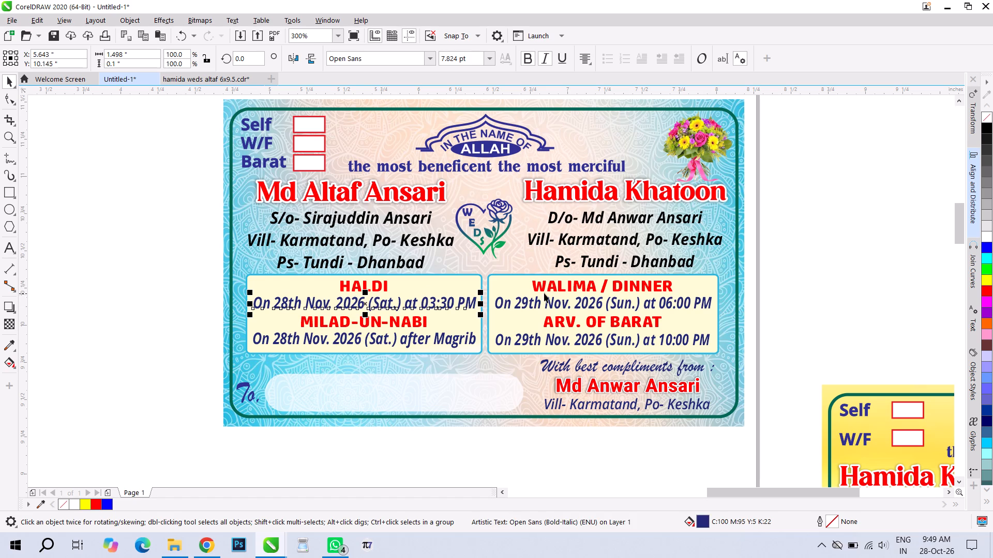
double_click(569, 286)
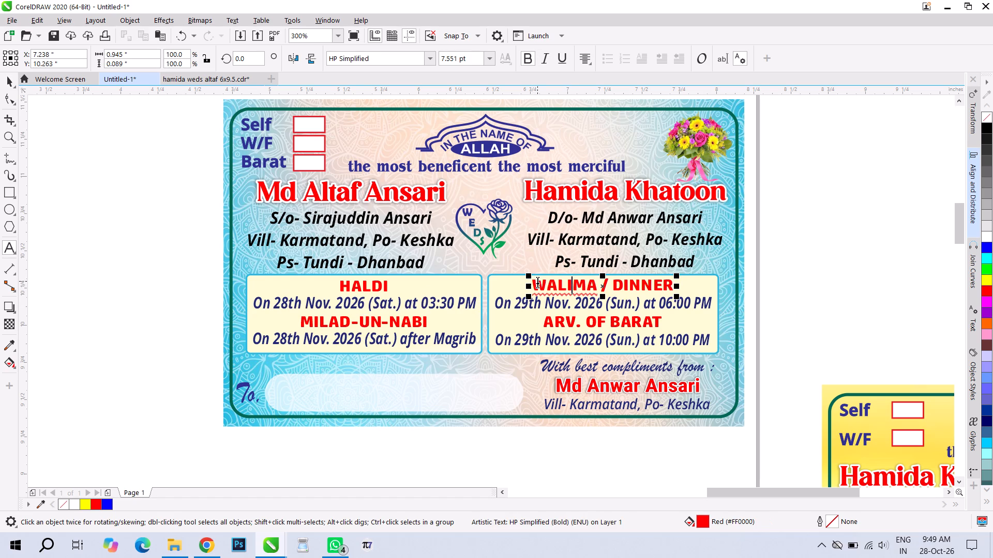
left_click_drag(535, 281, 615, 286)
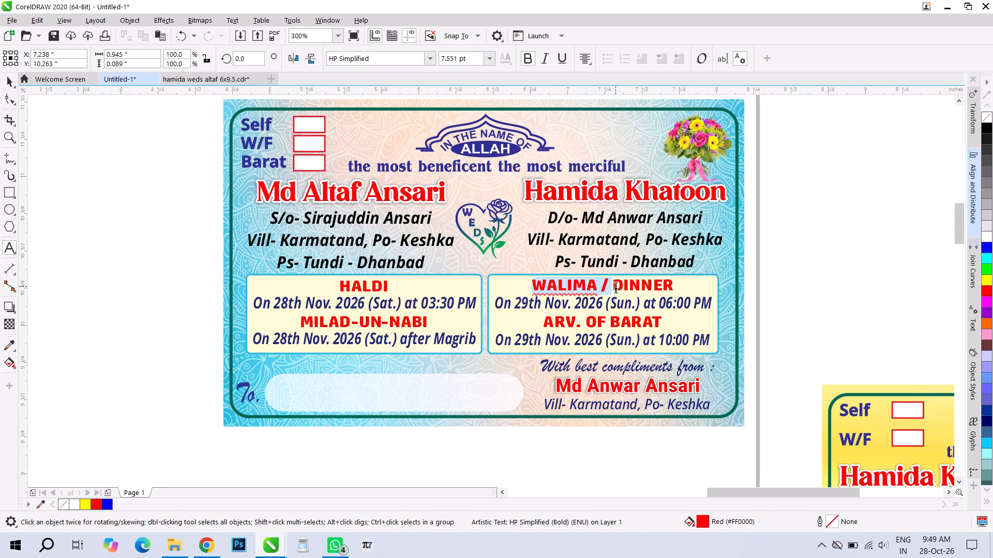
left_click_drag(615, 286, 595, 283)
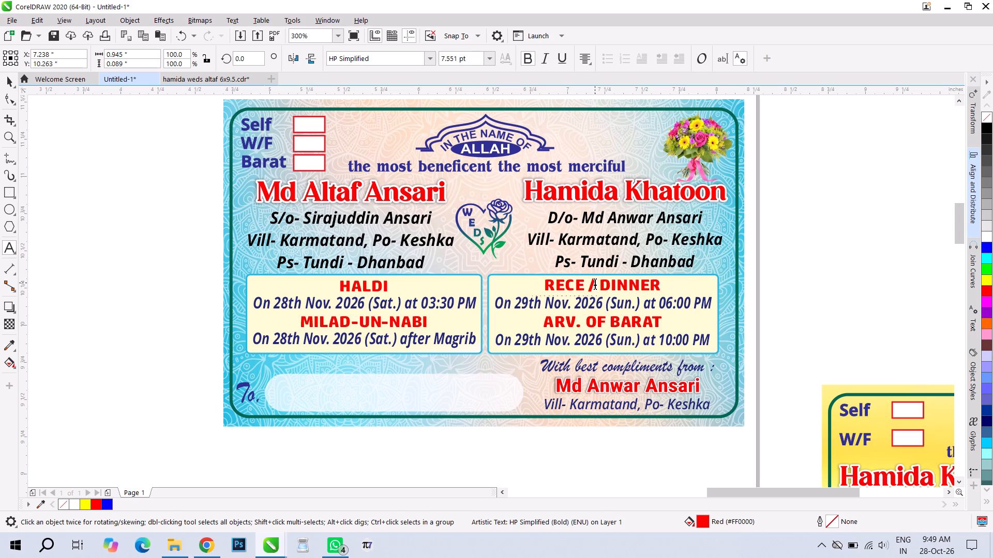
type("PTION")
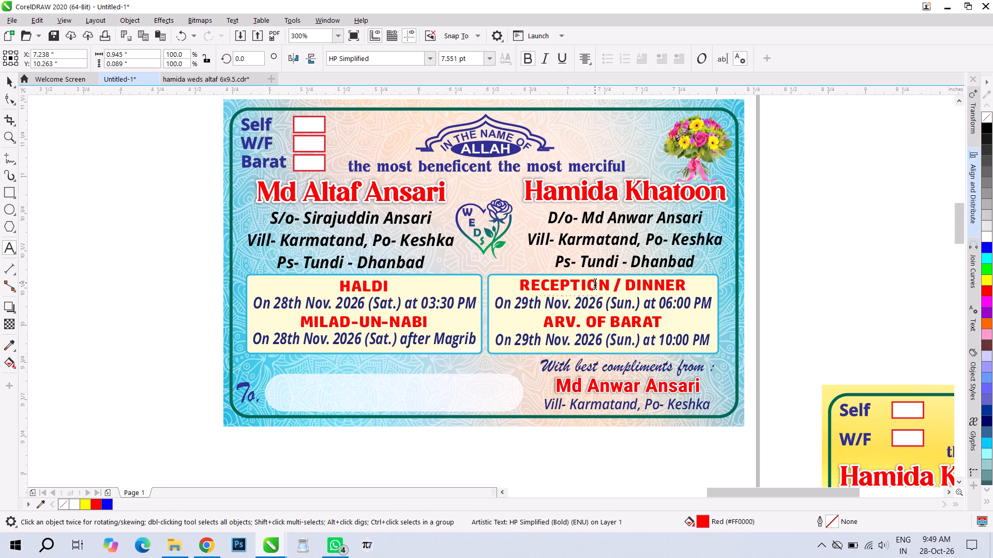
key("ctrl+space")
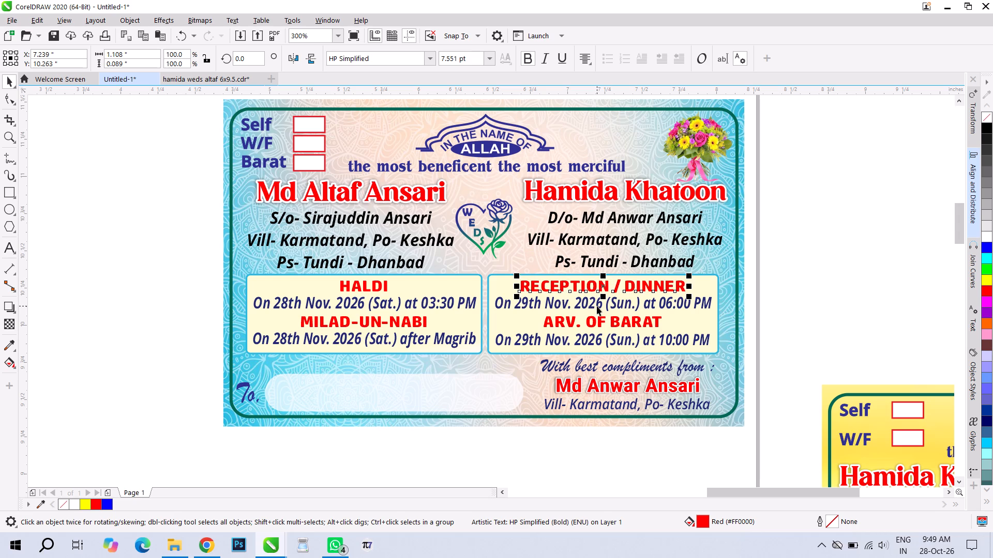
left_click(597, 306, "shift")
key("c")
left_click(825, 275)
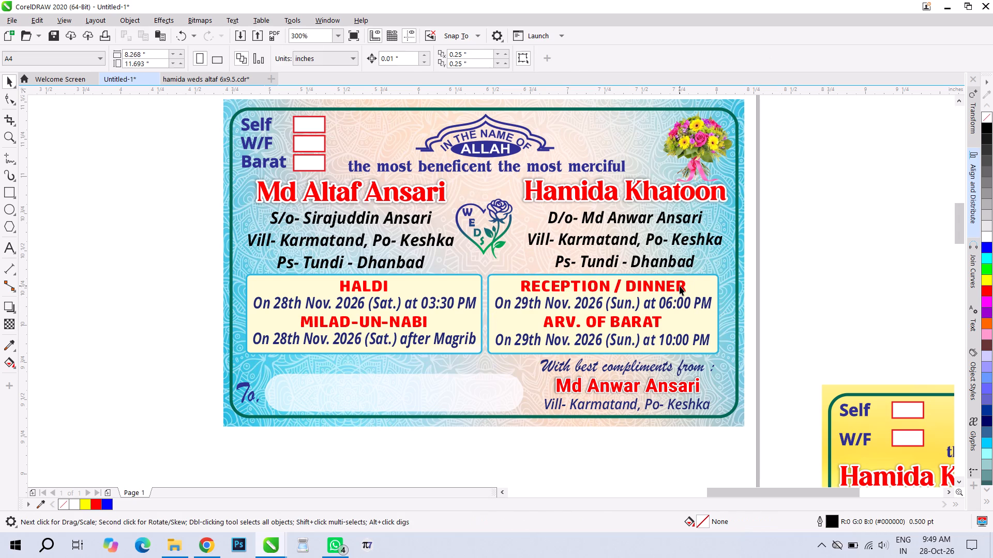
Swap the "RECEPTION / DINNER" and "ARV. OF BARAT" headings, top-aligning them with "MILAD-UN-NABI" and "HALDI" respectively.
left_click(680, 286)
left_click_drag(680, 288, 679, 295)
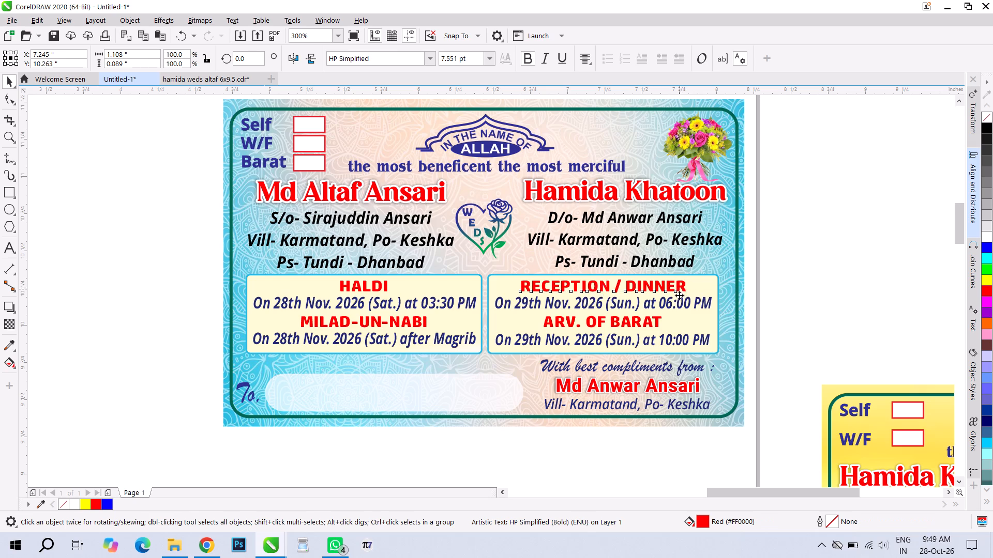
left_click_drag(679, 295, 676, 333)
left_click_drag(655, 317, 654, 306)
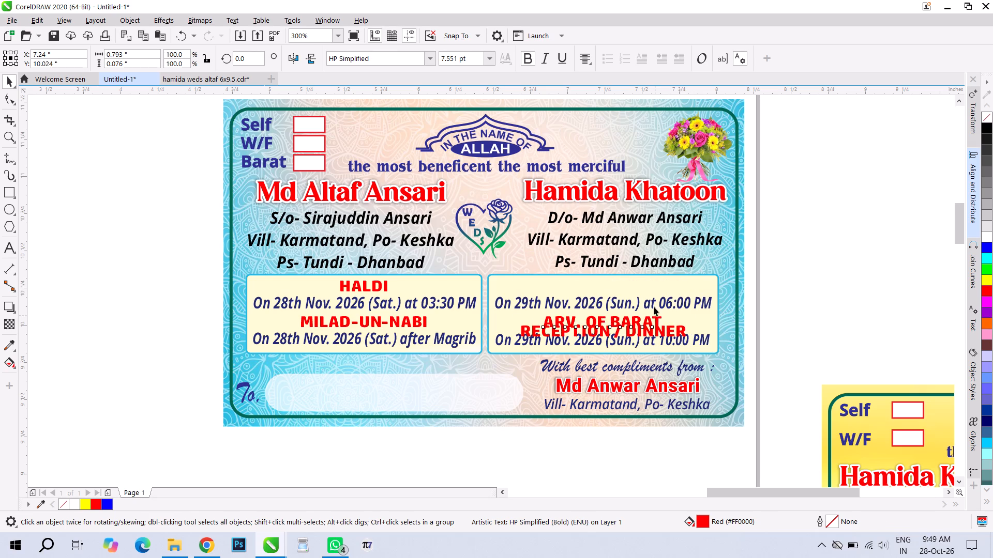
left_click_drag(654, 306, 650, 284)
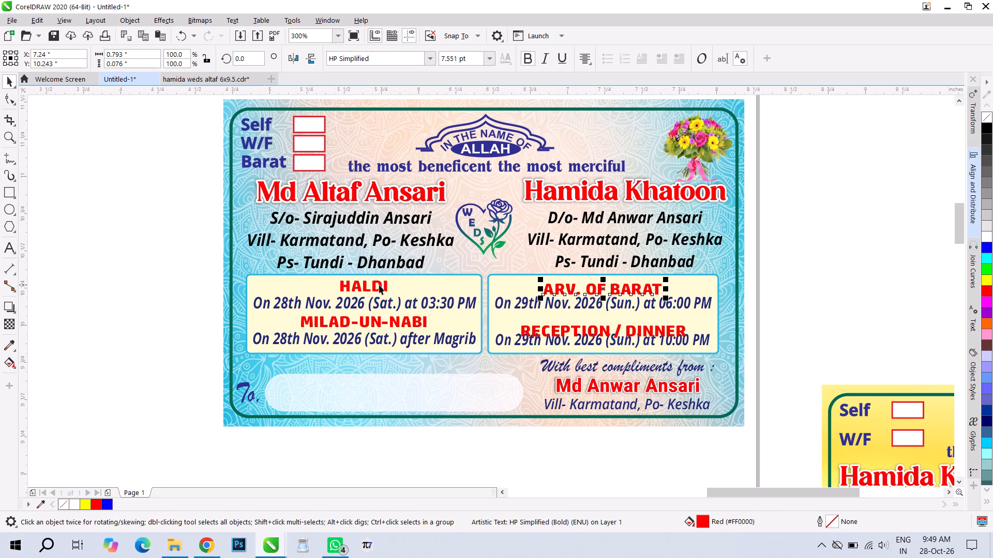
left_click(379, 285, "shift")
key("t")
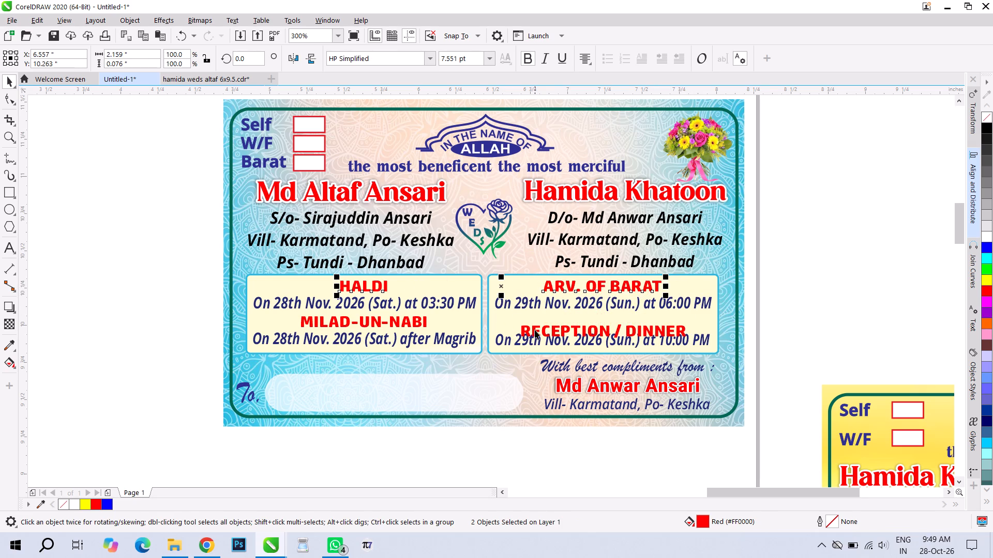
left_click(535, 330)
left_click(409, 317, "shift")
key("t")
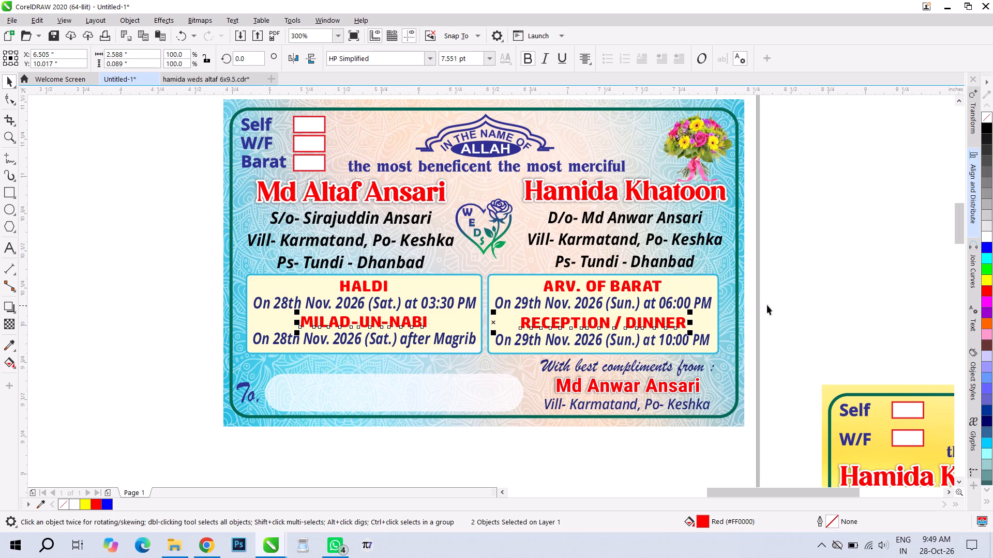
left_click(784, 301)
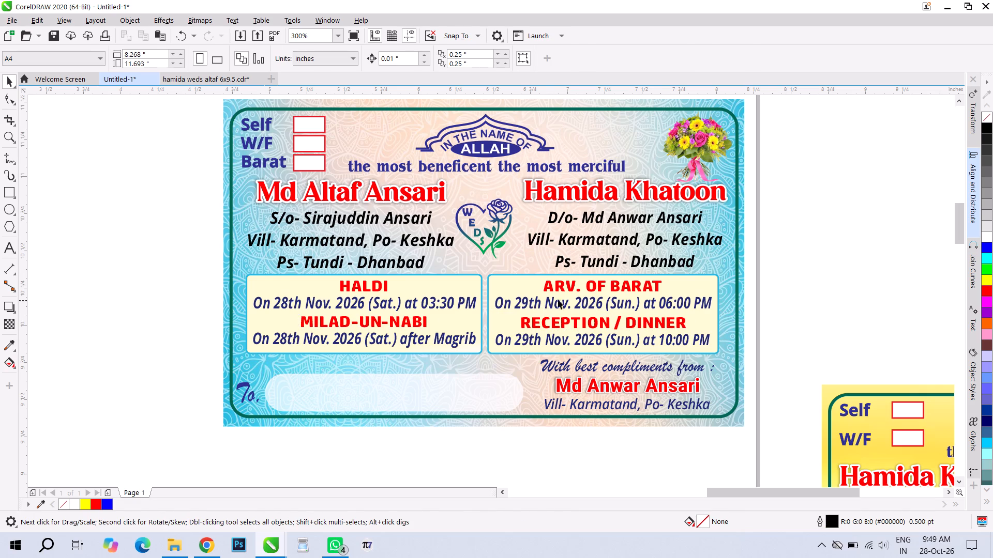
Change the "ARV. OF BARAT" heading on the blue card to "DEP. OF BARAT".
double_click(560, 285)
left_click_drag(545, 285, 574, 285)
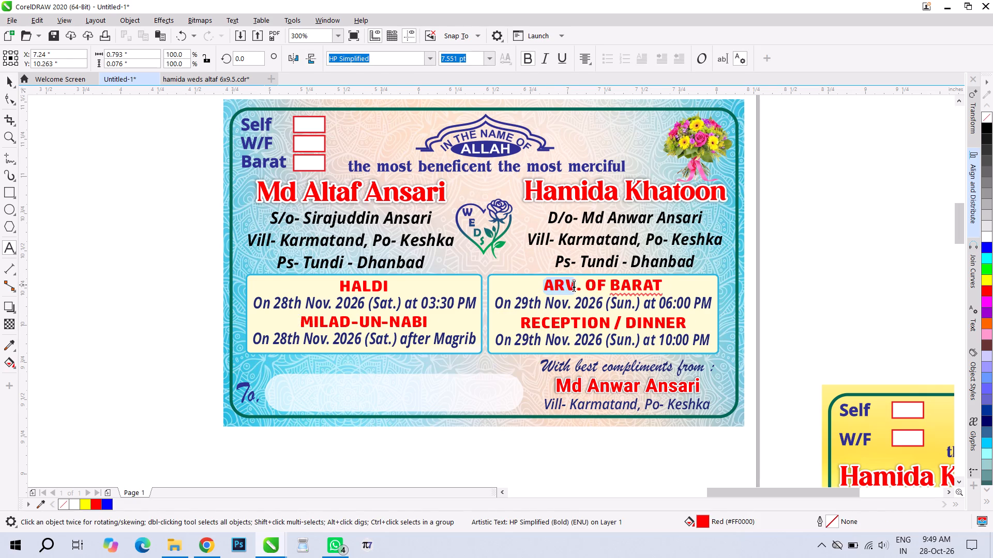
left_click_drag(574, 285, 575, 285)
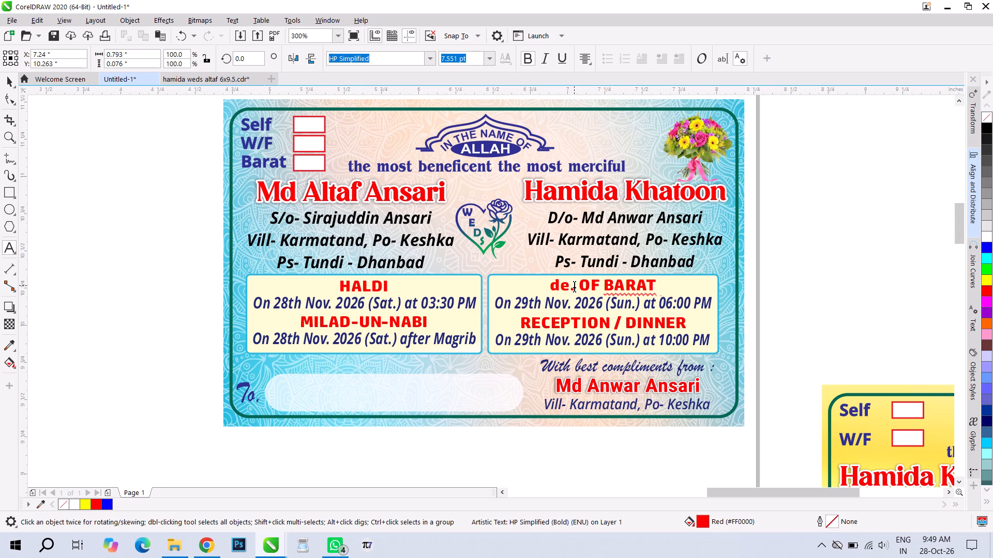
key("BackSpace")
key("BackSpace")
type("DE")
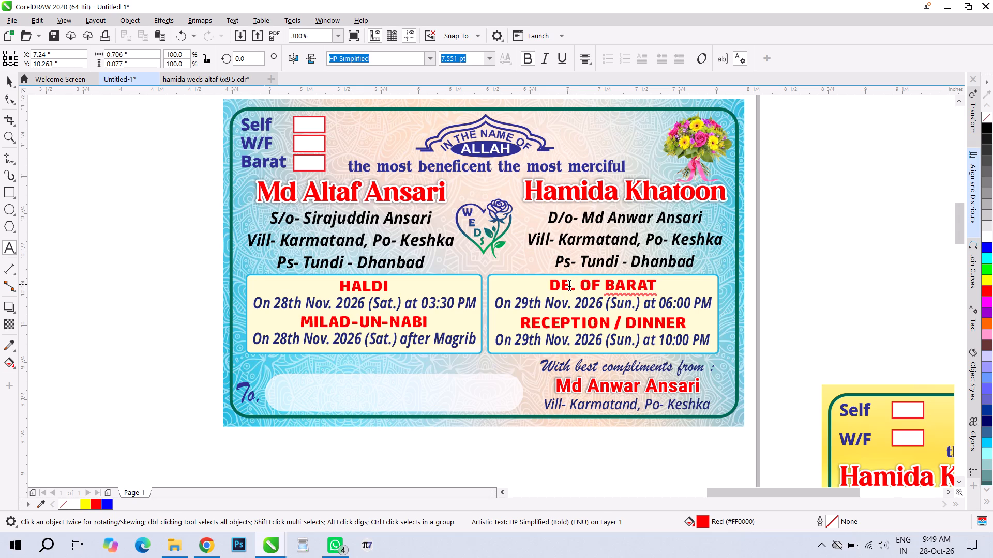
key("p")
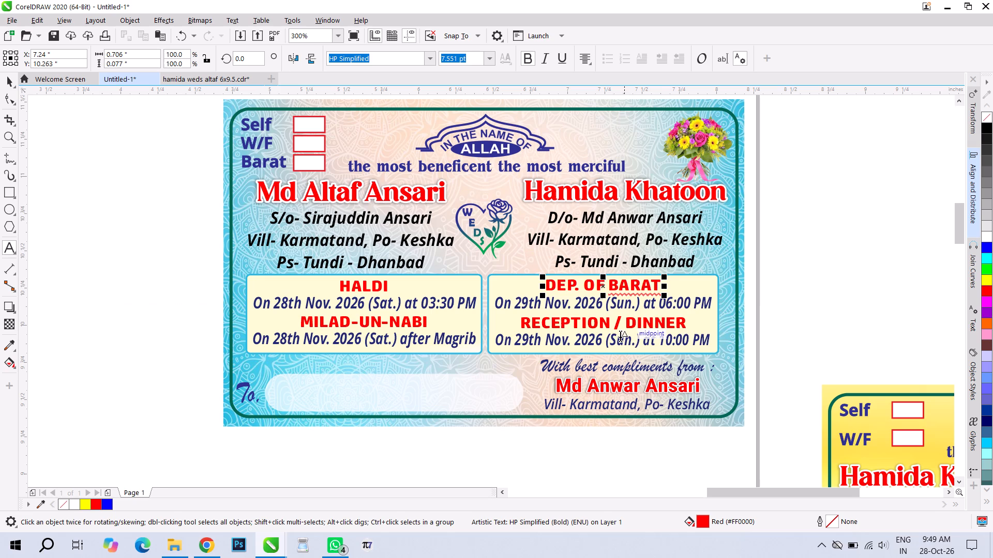
Set the time under "DEP. OF BARAT" to 10:00 PM.
left_click_drag(659, 303, 670, 305)
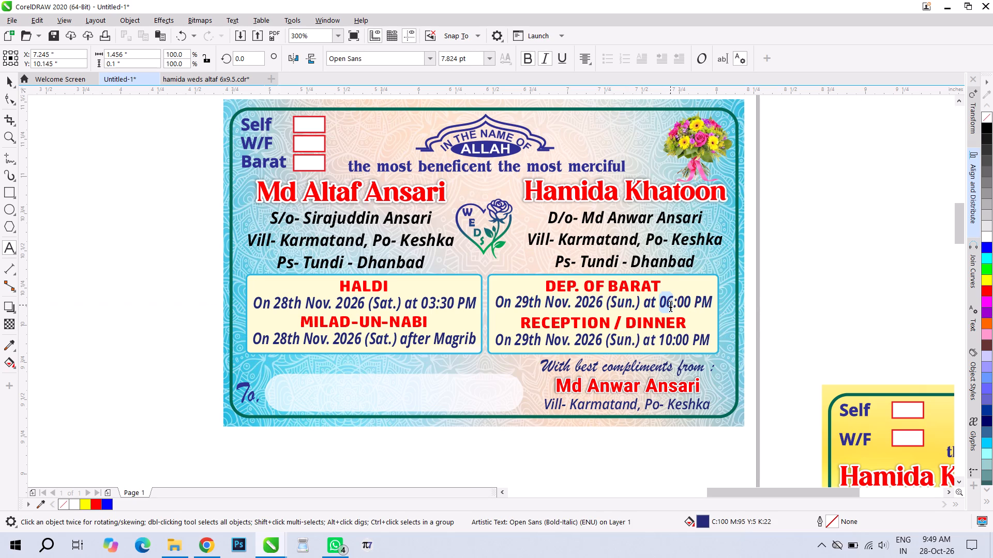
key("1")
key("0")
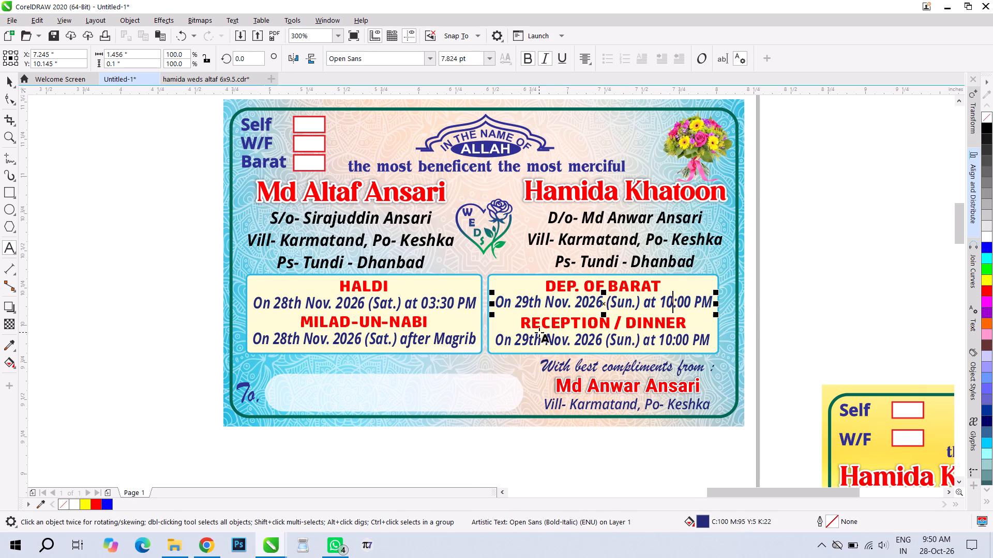
Change the date under "RECEPTION / DINNER" to 30th Nov. 2026 (Mon.).
left_click_drag(516, 337, 525, 337)
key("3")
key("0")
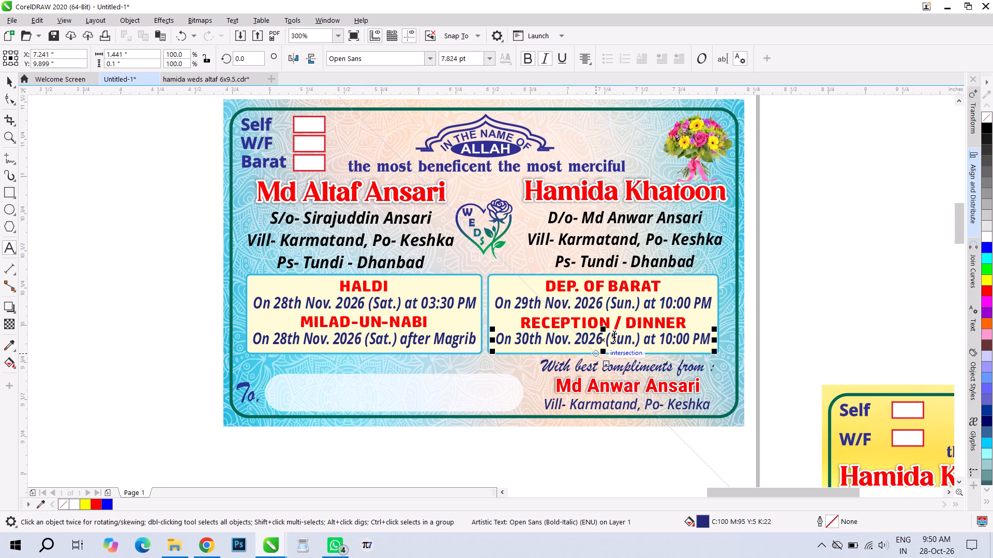
left_click_drag(612, 335, 624, 335)
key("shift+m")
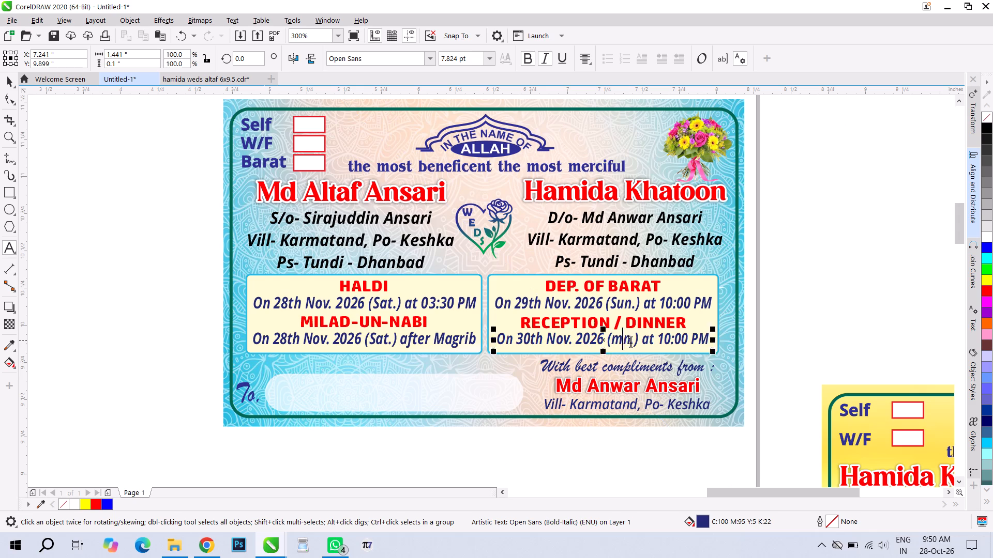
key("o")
key("BackSpace")
key("BackSpace")
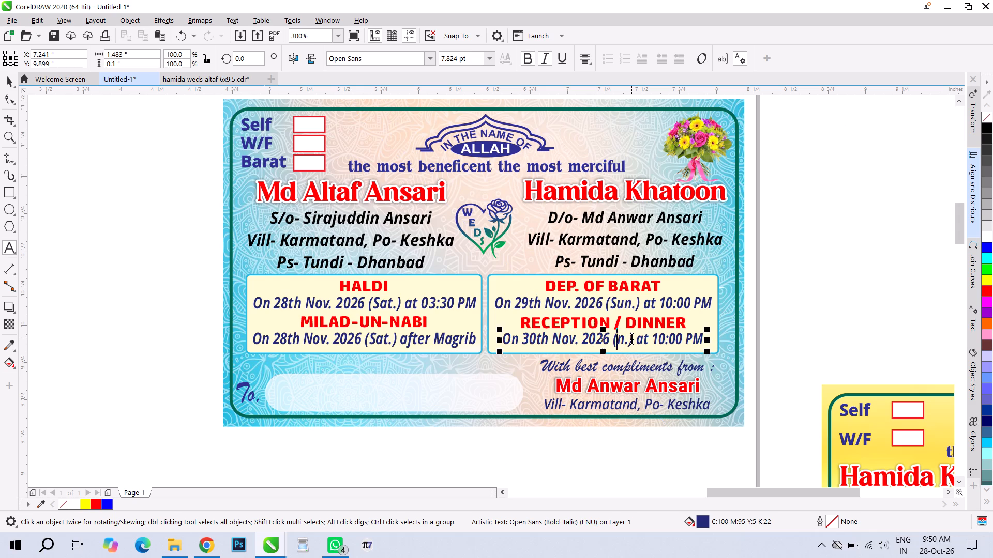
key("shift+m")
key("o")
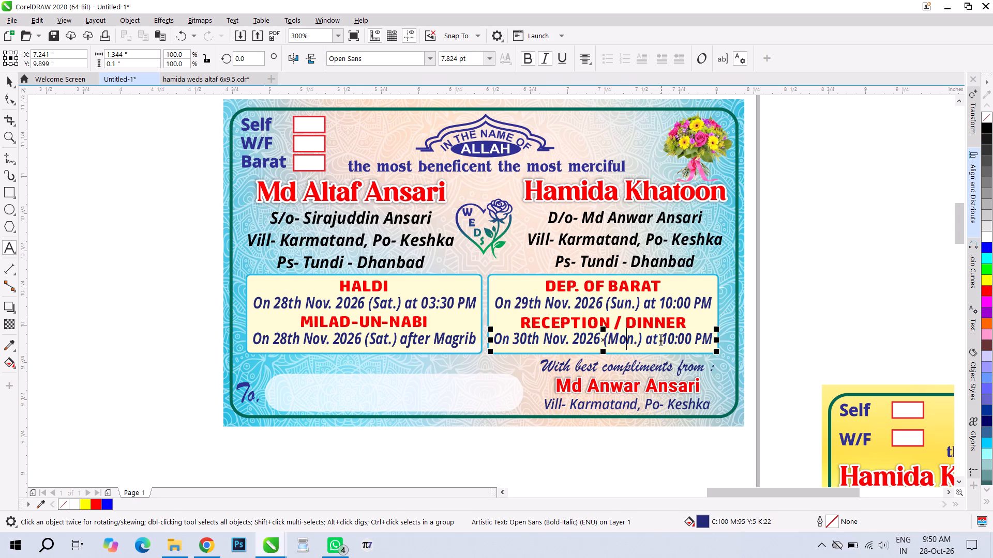
Set the time under "RECEPTION / DINNER" on the blue card to 06:00 PM.
left_click_drag(660, 338, 672, 338)
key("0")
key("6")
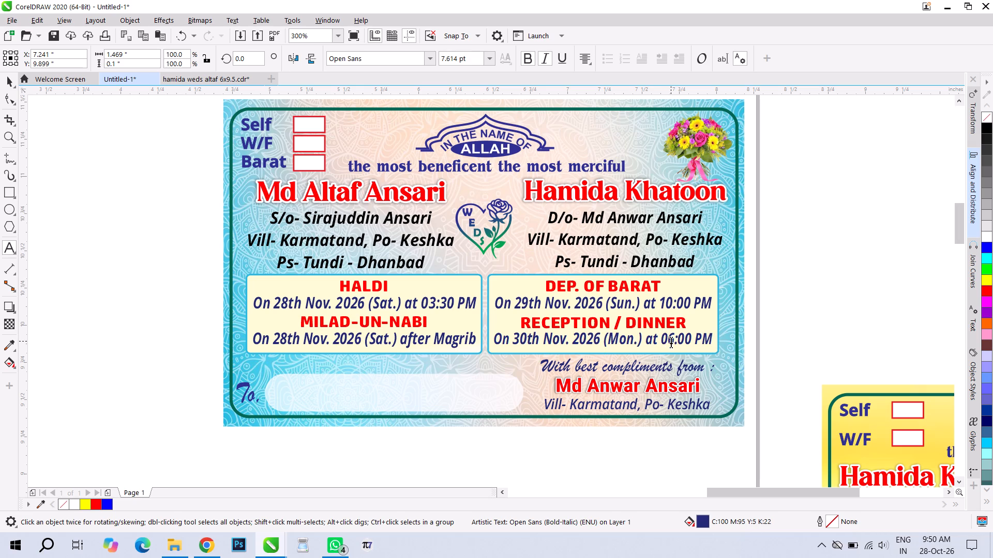
Replace the name under "With best compliments from" with the groom's father's name and centre it horizontally on the address line below.
left_click(558, 385)
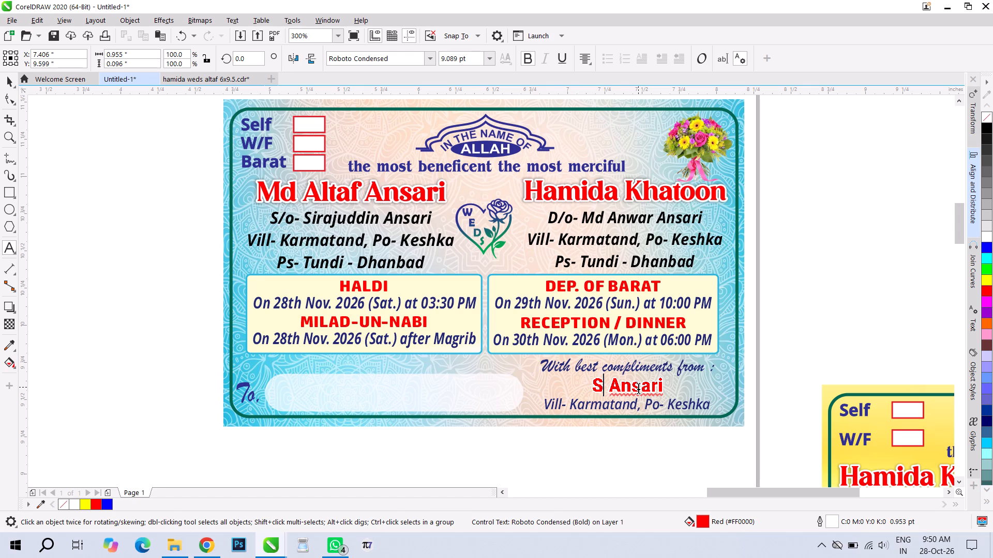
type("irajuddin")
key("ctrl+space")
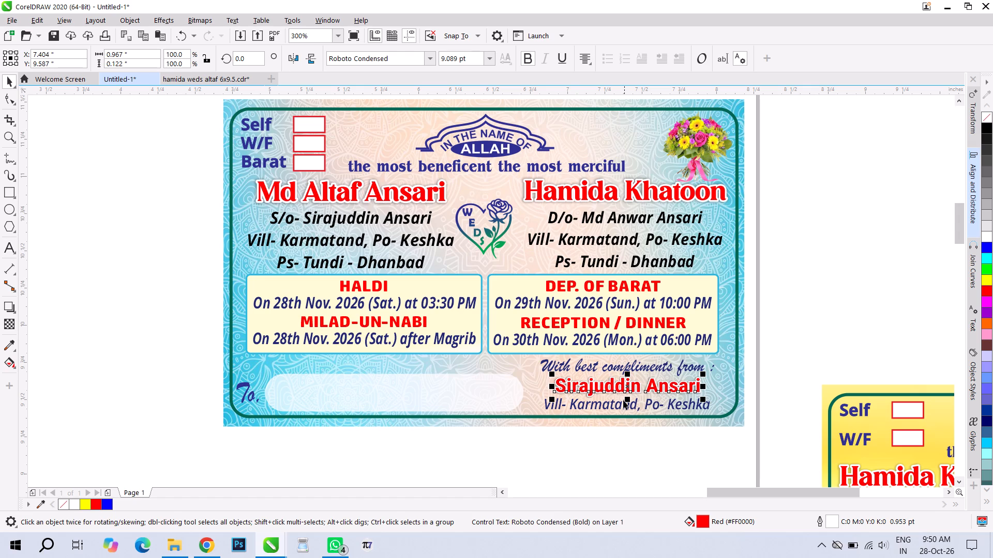
left_click(622, 403, "shift")
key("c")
left_click(845, 321)
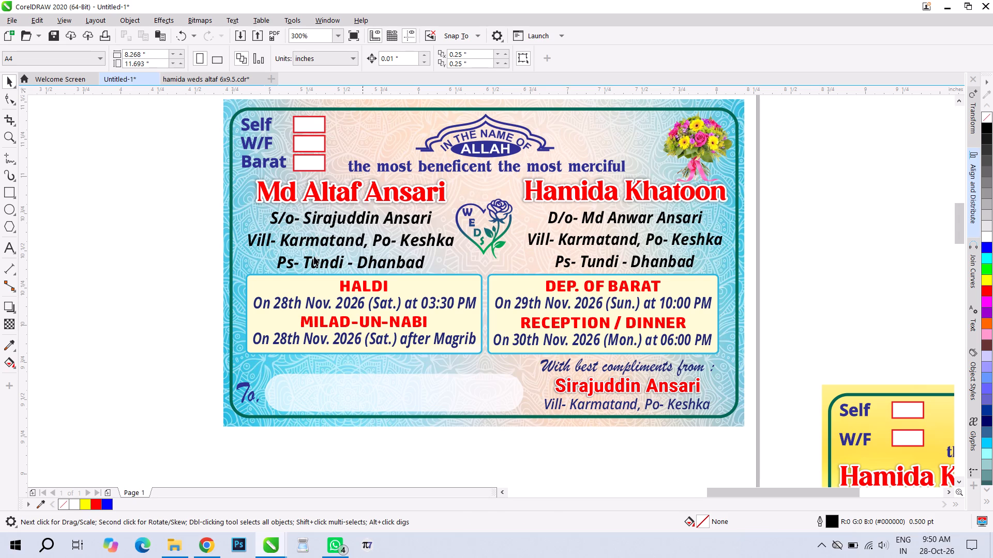
Move the whole yellow card up so it sits level beside the blue card, outside the page.
scroll(288, 250, "down", 1)
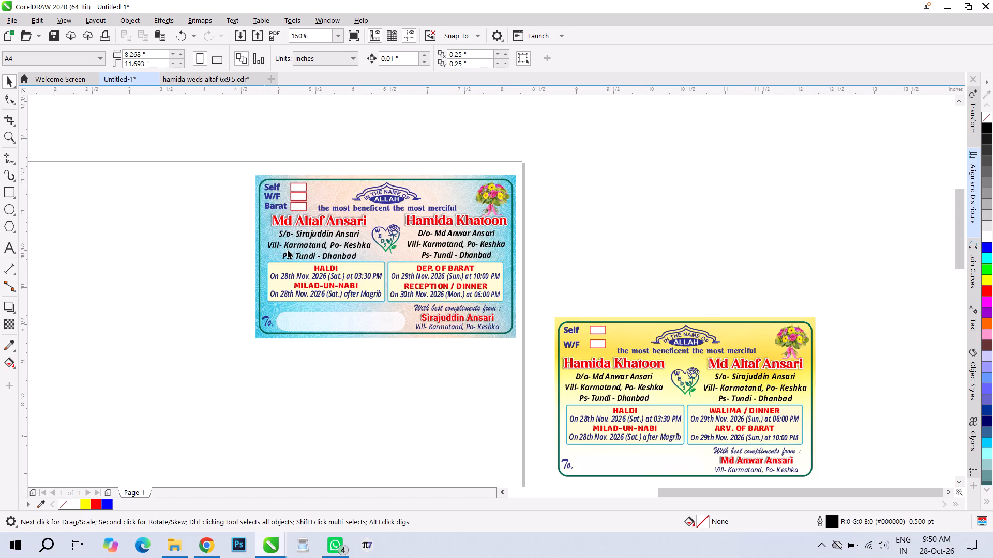
left_click_drag(550, 311, 851, 469)
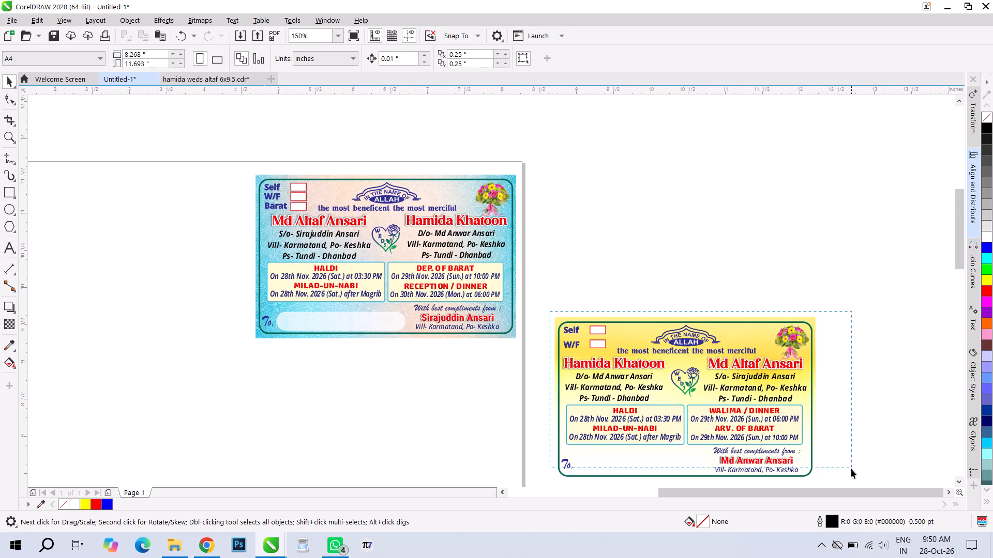
left_click_drag(851, 469, 854, 465)
left_click_drag(665, 373, 615, 240)
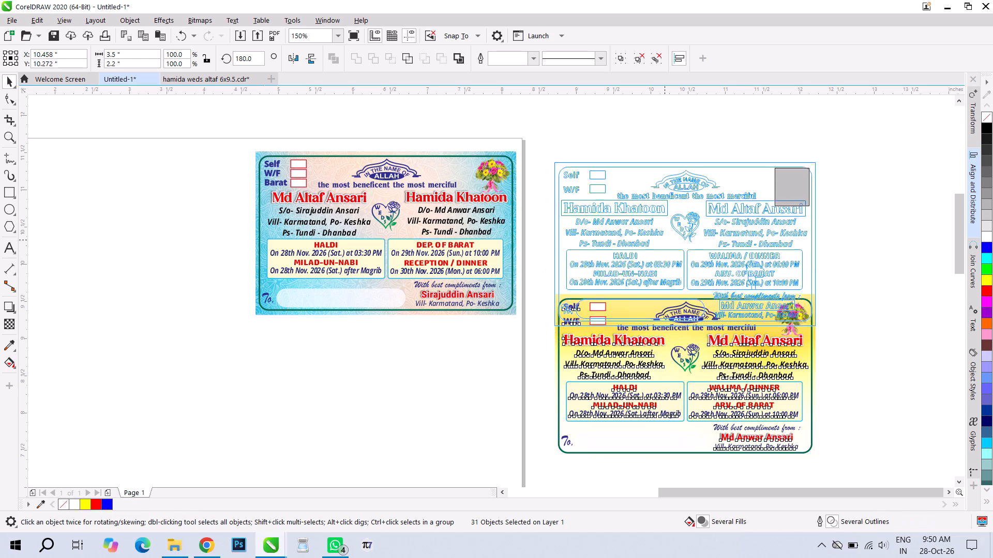
left_click_drag(615, 240, 611, 229)
left_click(529, 131)
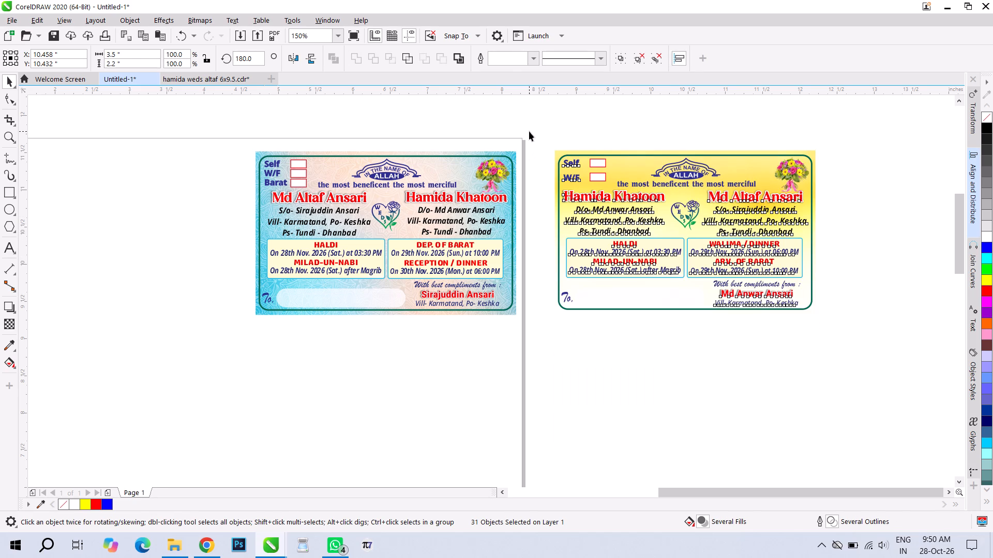
Duplicate the entire blue card directly below the original, leaving a small gap between them.
scroll(369, 190, "up", 1)
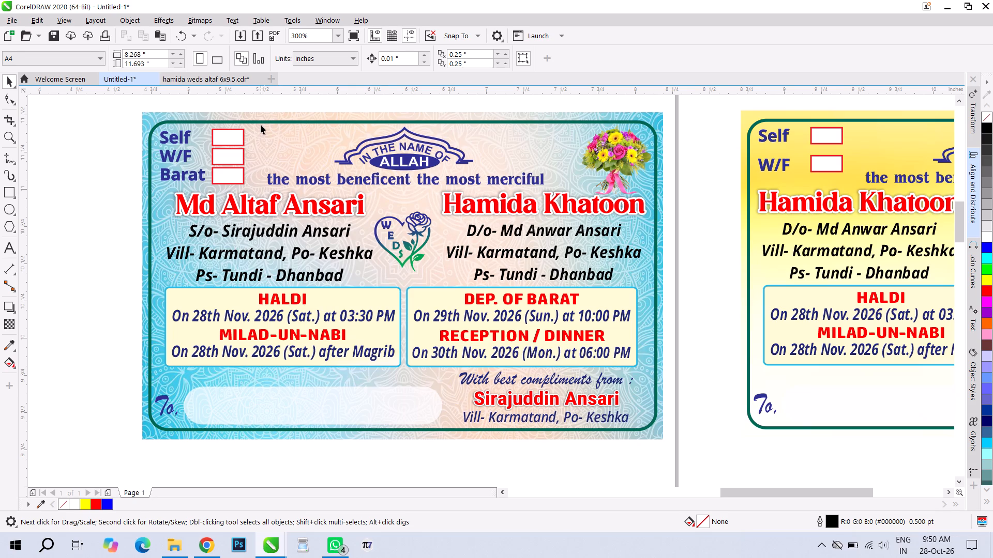
left_click(262, 121)
scroll(262, 121, "down", 1)
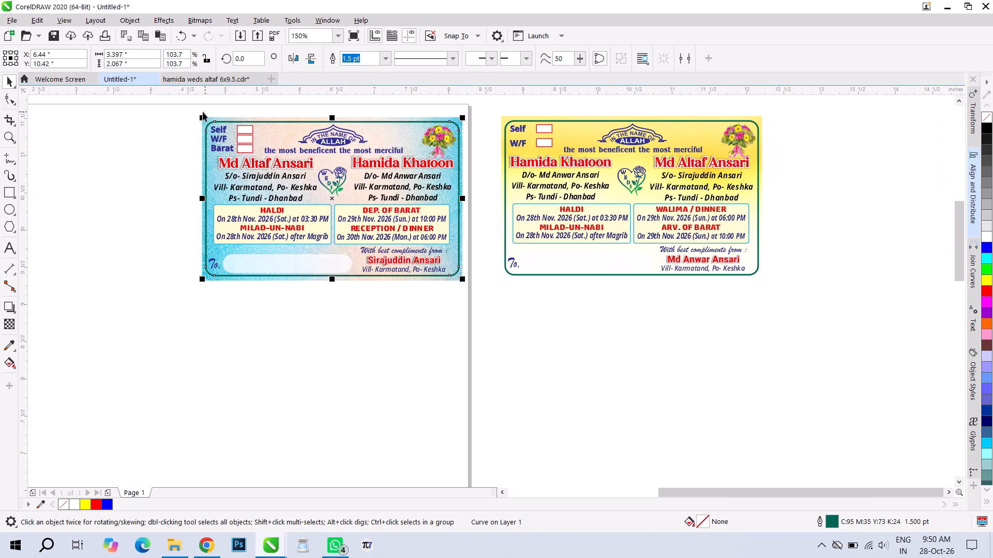
left_click_drag(197, 111, 503, 301)
left_click_drag(416, 210, 413, 383)
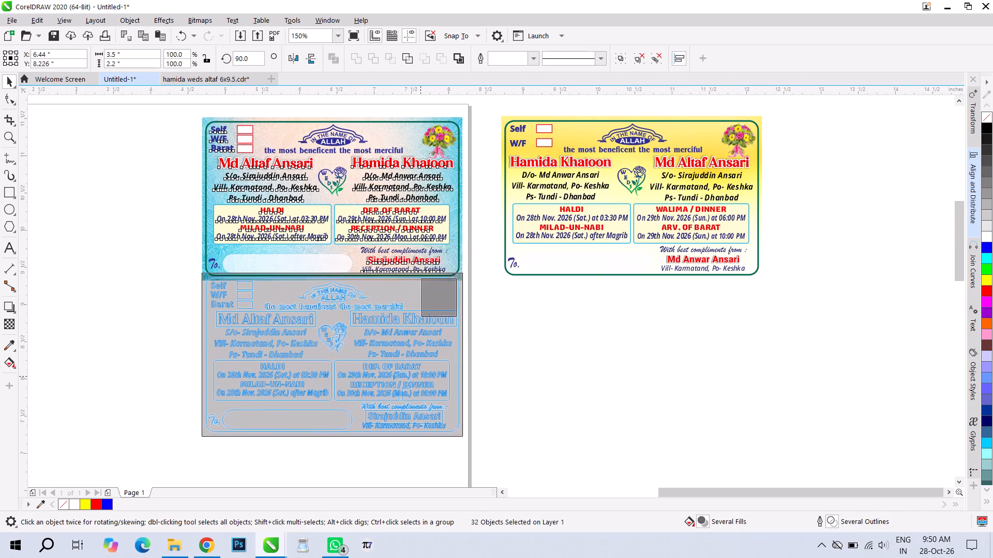
left_click_drag(413, 383, 414, 398)
right_click(414, 398, "shift")
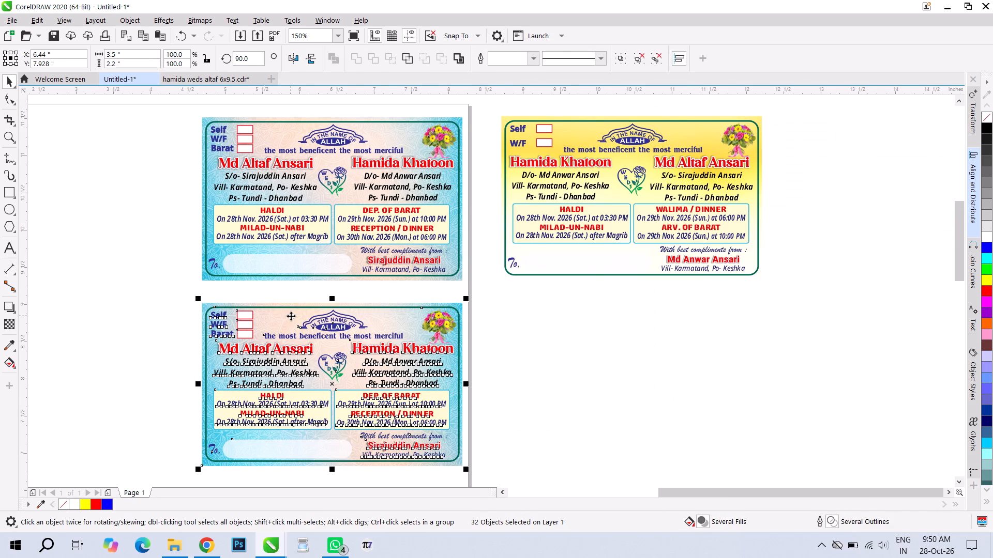
Delete the green rounded border from the lower blue card.
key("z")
left_click_drag(190, 296, 474, 474)
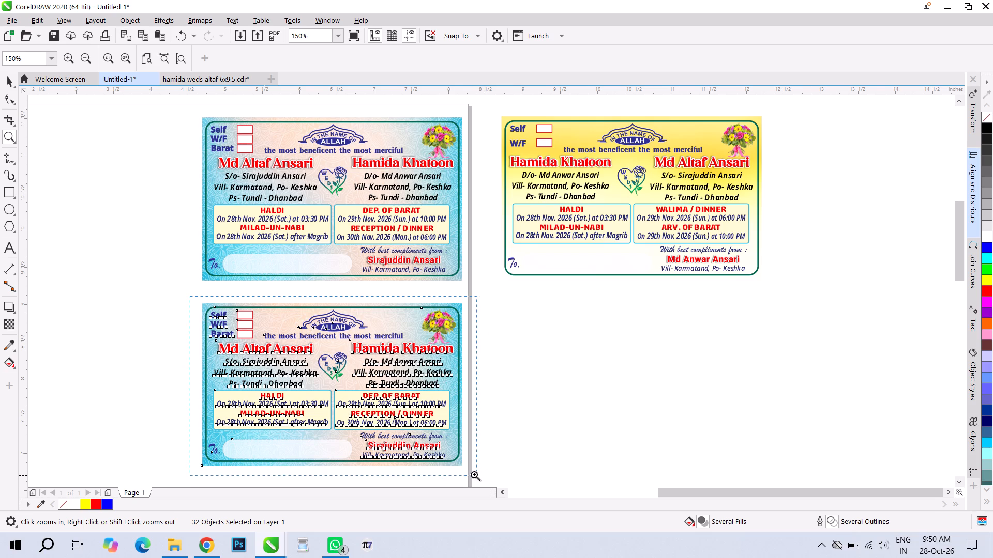
left_click_drag(474, 474, 470, 472)
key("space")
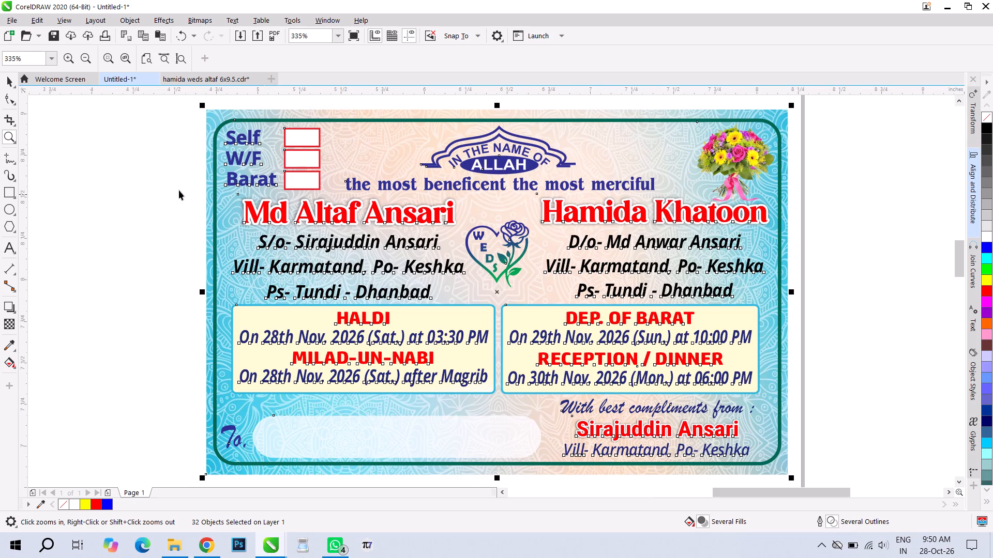
left_click(161, 176)
left_click(246, 119)
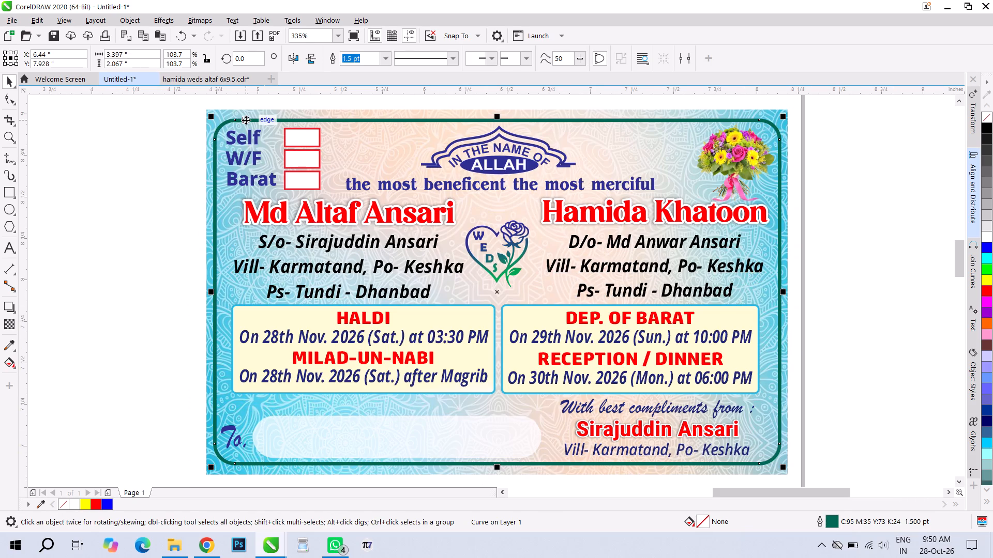
key("Delete")
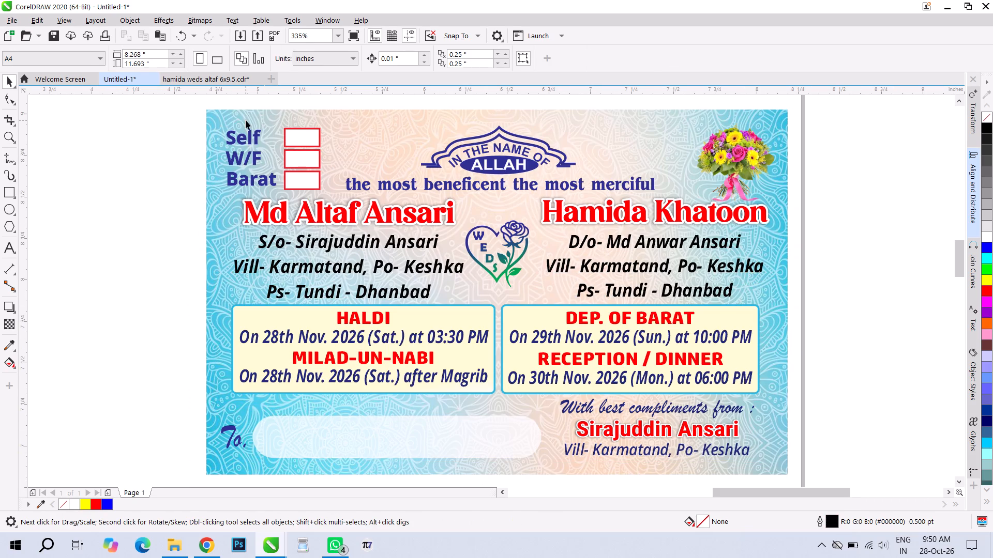
Enlarge all the content on the lower blue card, without its background, to about 3.41 x 2.07 inches.
left_click_drag(179, 115, 799, 410)
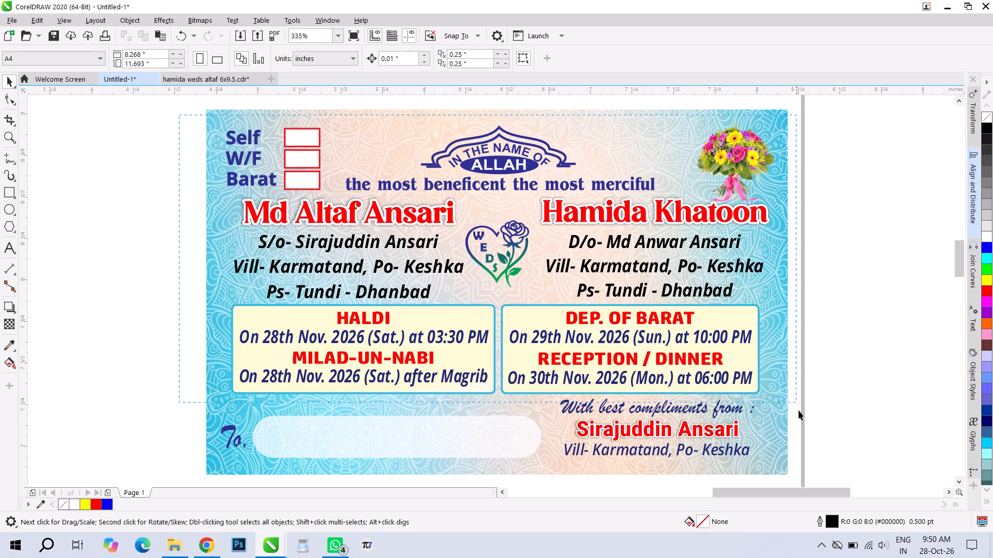
left_click_drag(799, 410, 810, 465)
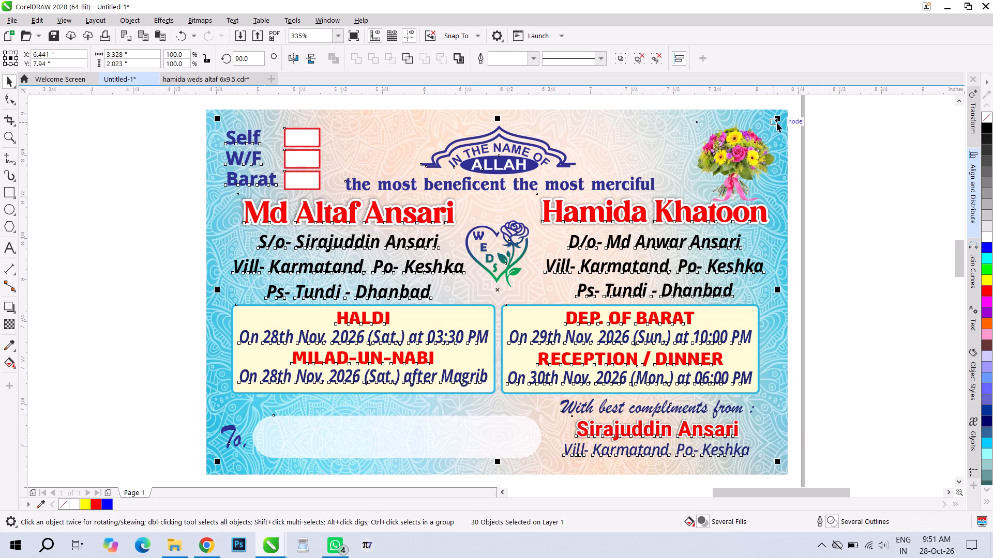
left_click_drag(779, 119, 784, 111)
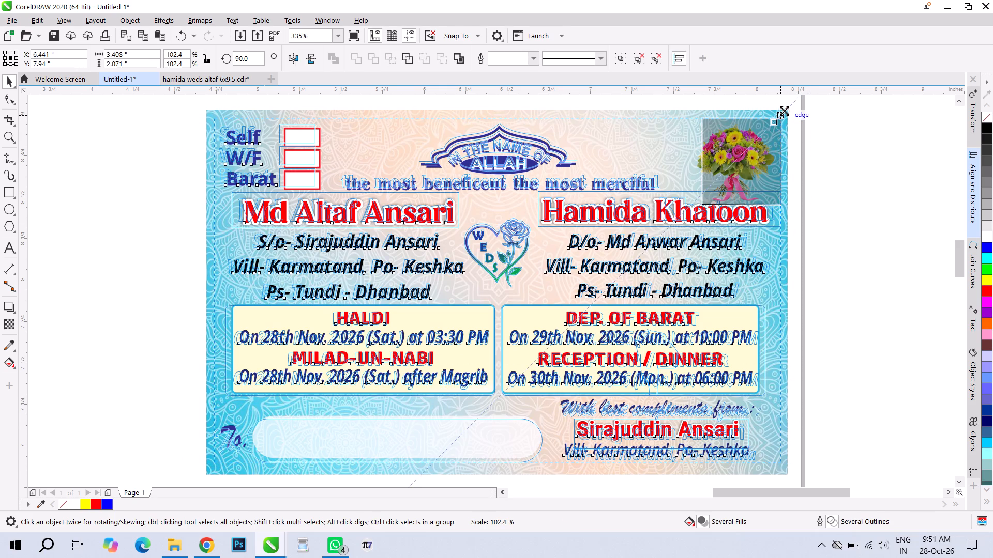
left_click_drag(784, 111, 786, 109)
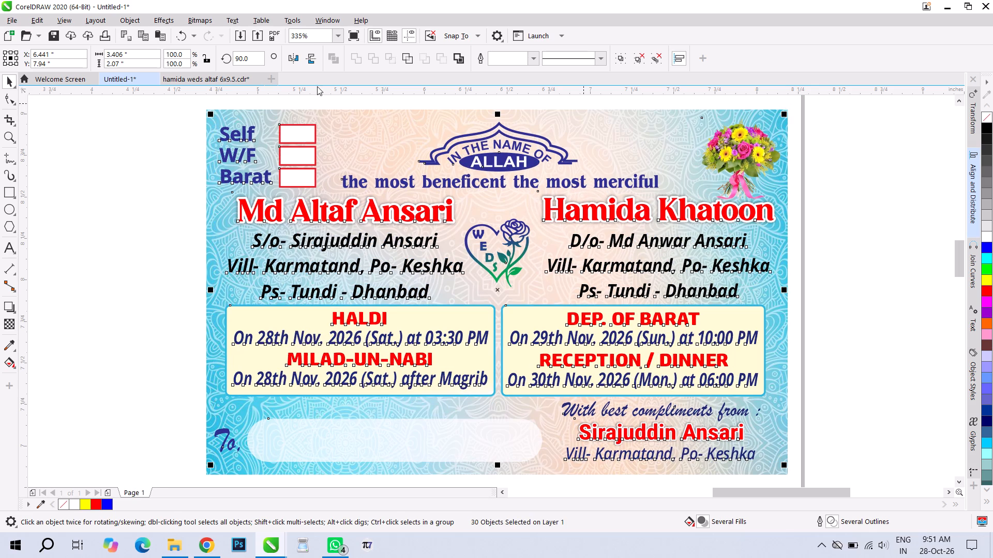
Draw a border rectangle about 3.44 x 2.14 inches just inside the lower card's edges, with corners rounded to about 0.06 inch.
left_click(12, 194)
left_click(213, 120)
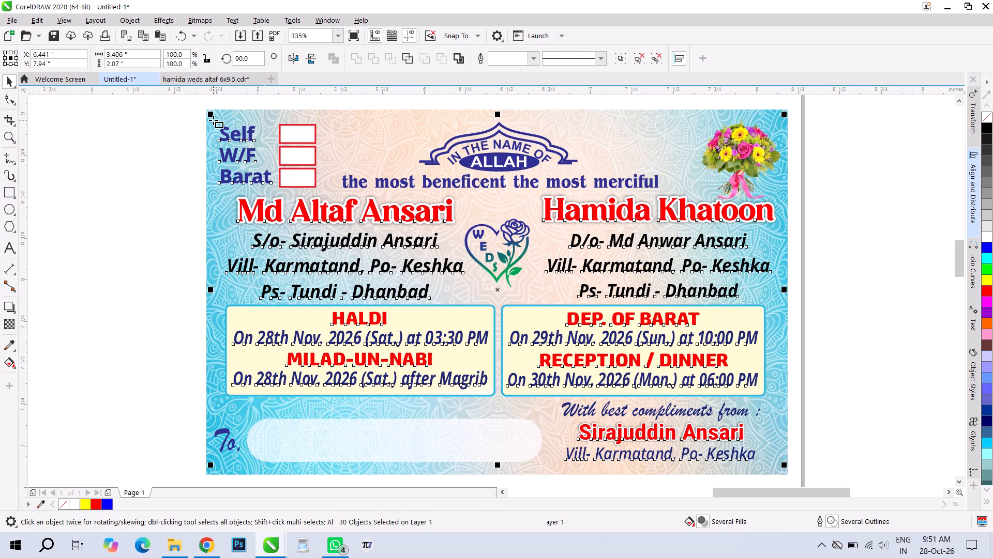
left_click_drag(210, 113, 260, 179)
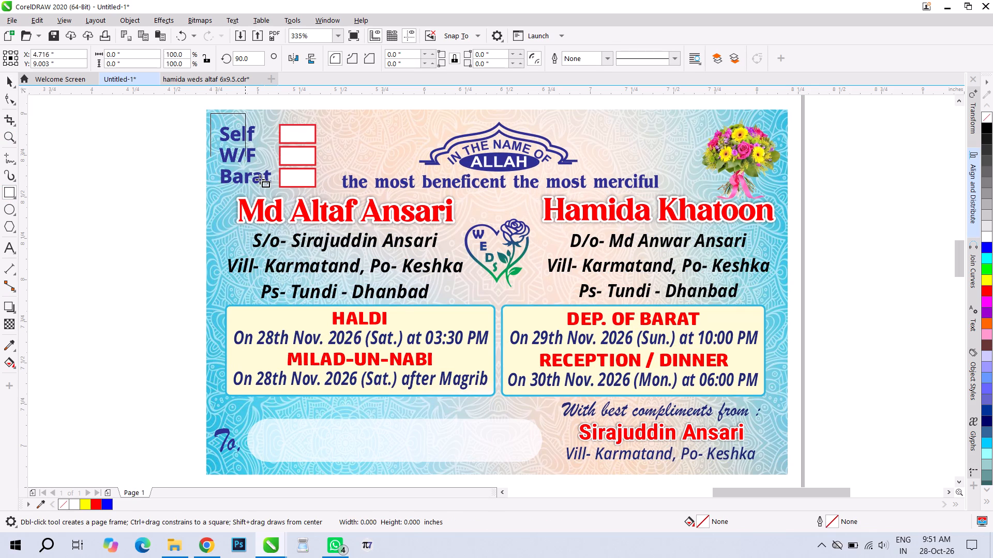
left_click_drag(260, 179, 783, 469)
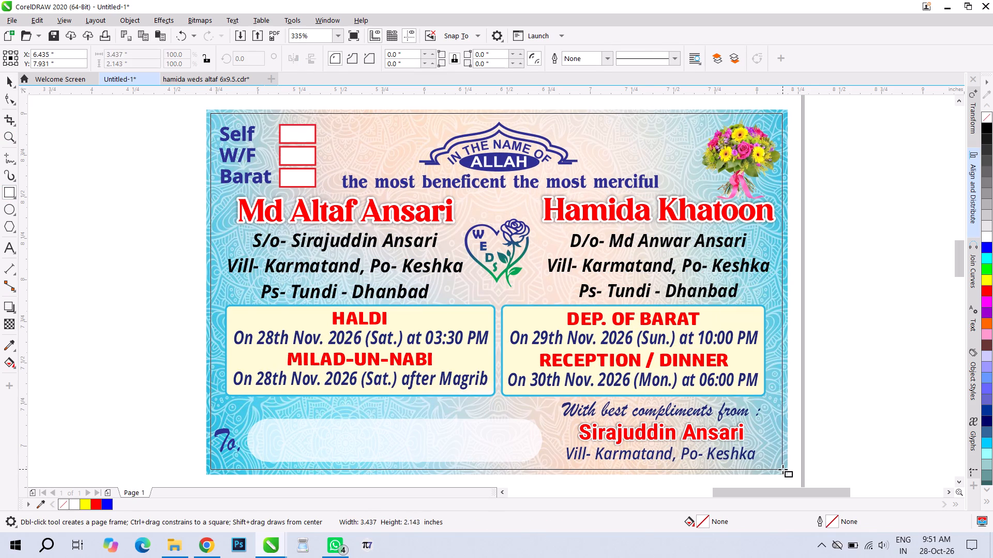
left_click_drag(783, 469, 782, 469)
left_click(8, 102)
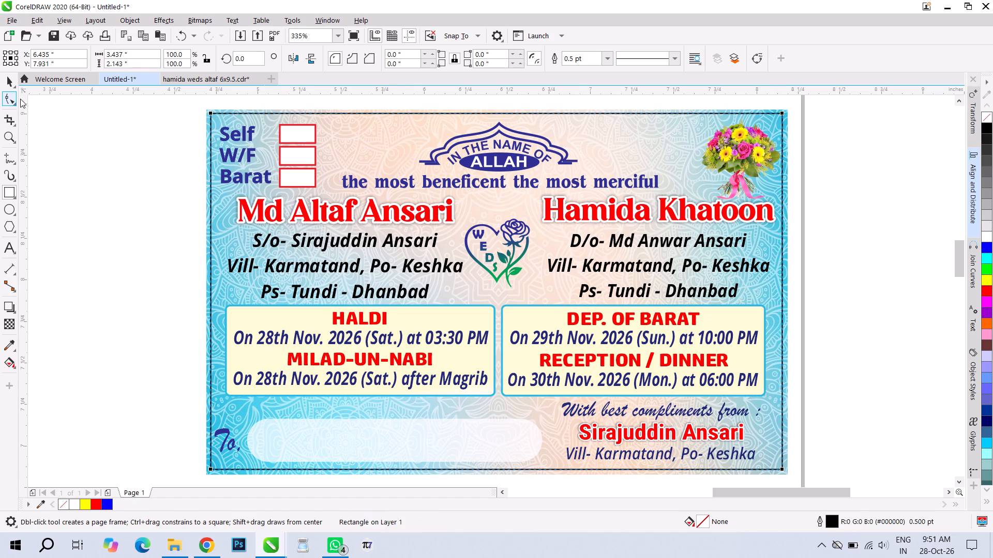
left_click_drag(211, 113, 219, 116)
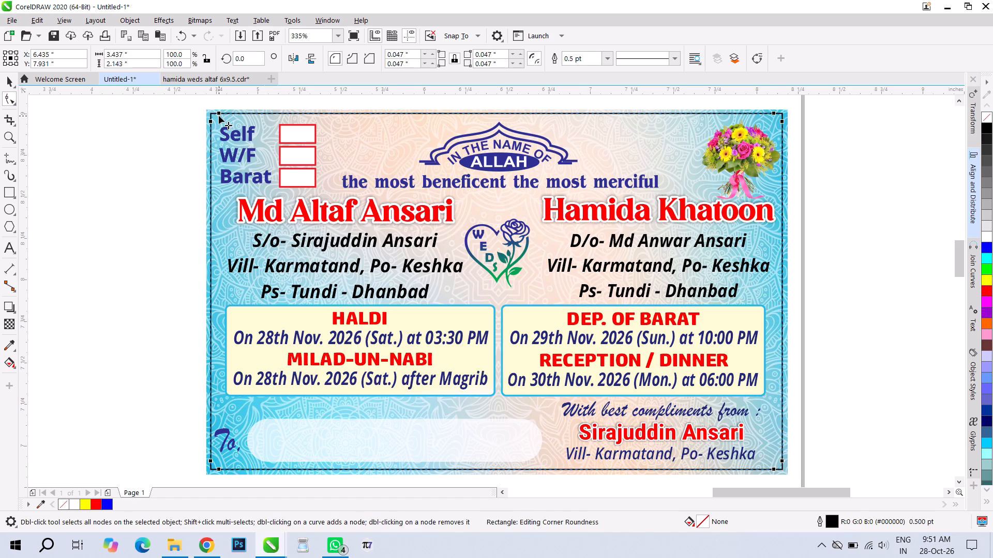
left_click_drag(219, 116, 221, 116)
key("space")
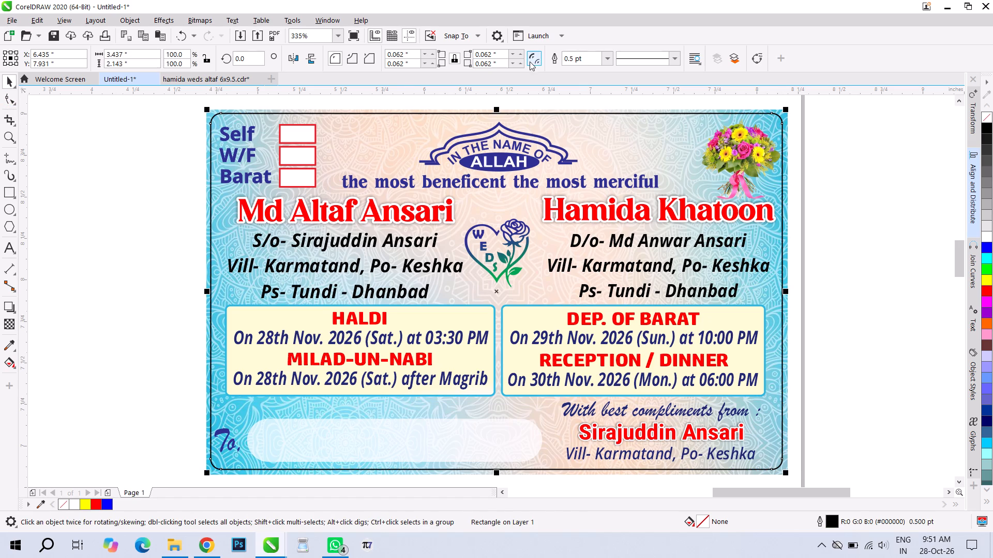
Set the new border rectangle's outline width to 1.0 pt.
left_click(605, 62)
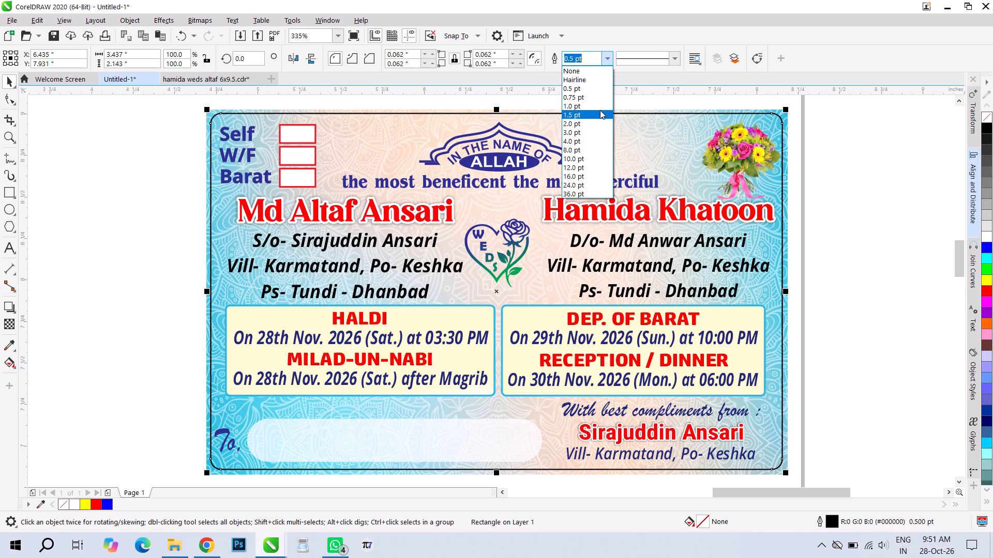
left_click(598, 106)
left_click(843, 158)
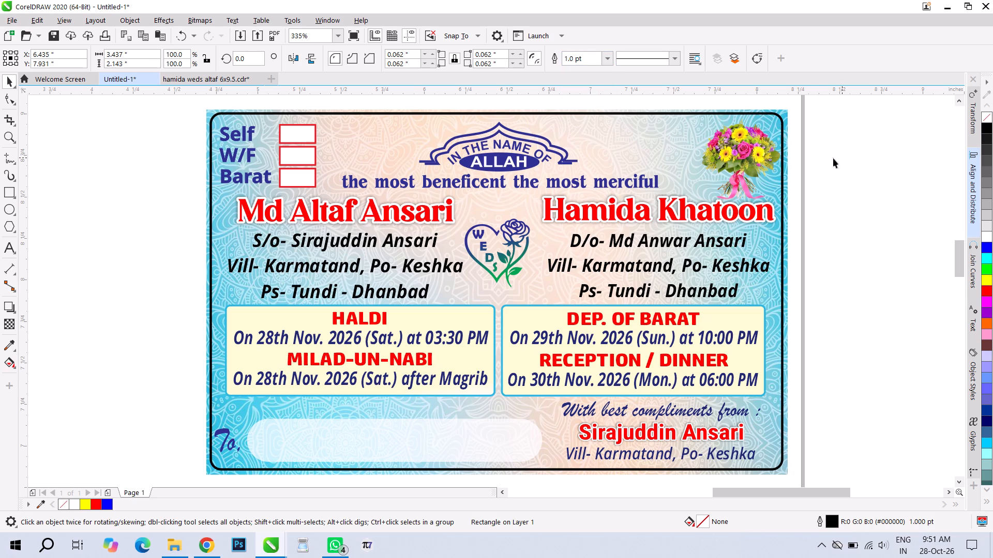
Centre the new border rectangle horizontally and vertically on the lower card's background.
left_click(771, 114)
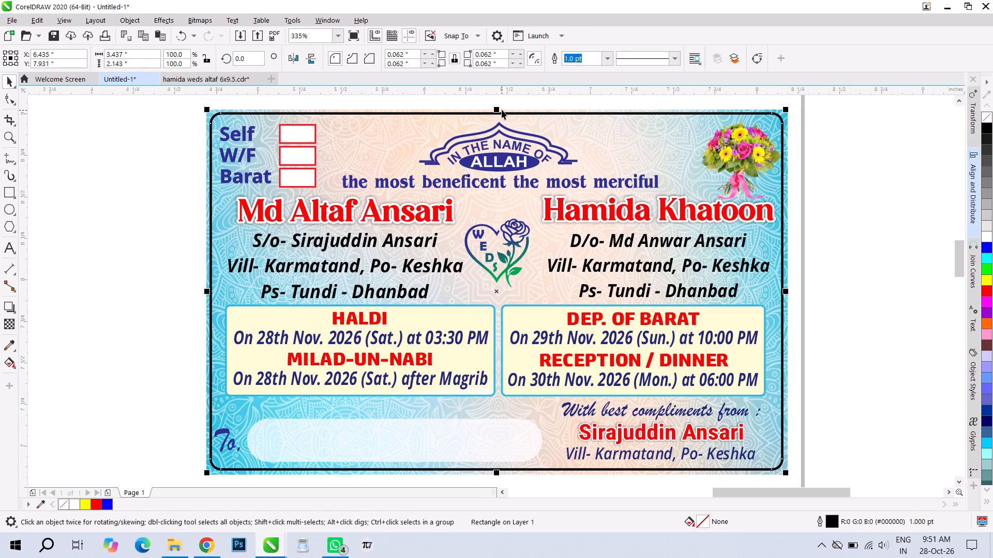
left_click(787, 115, "shift")
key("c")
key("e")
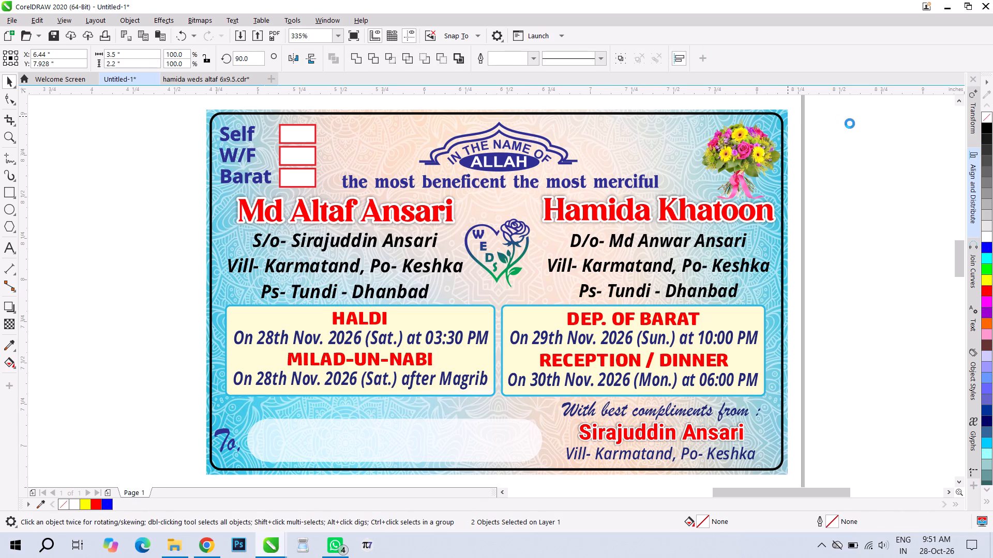
left_click(850, 123)
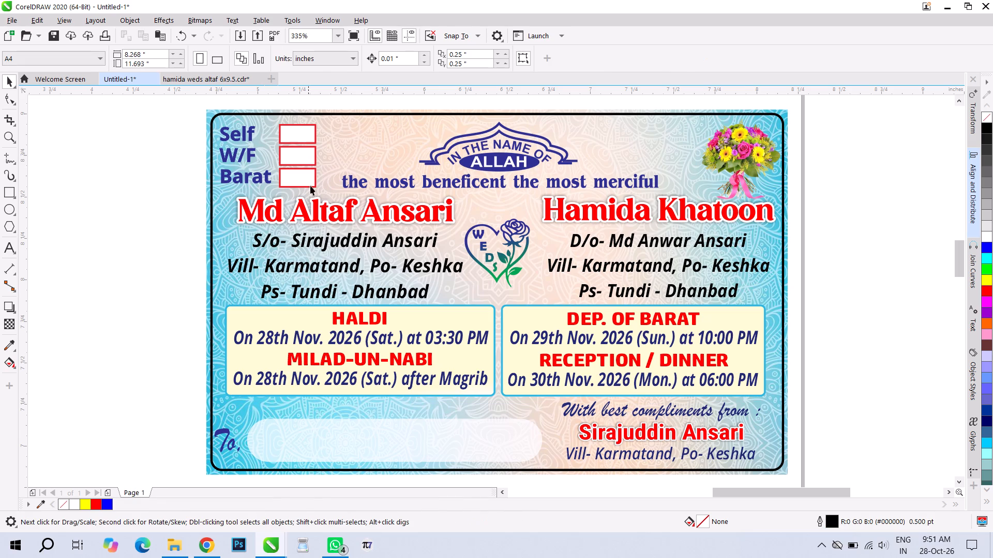
Replace the groom's name heading on the lower blue card with the other groom's full name.
double_click(315, 210)
left_click_drag(239, 209, 343, 209)
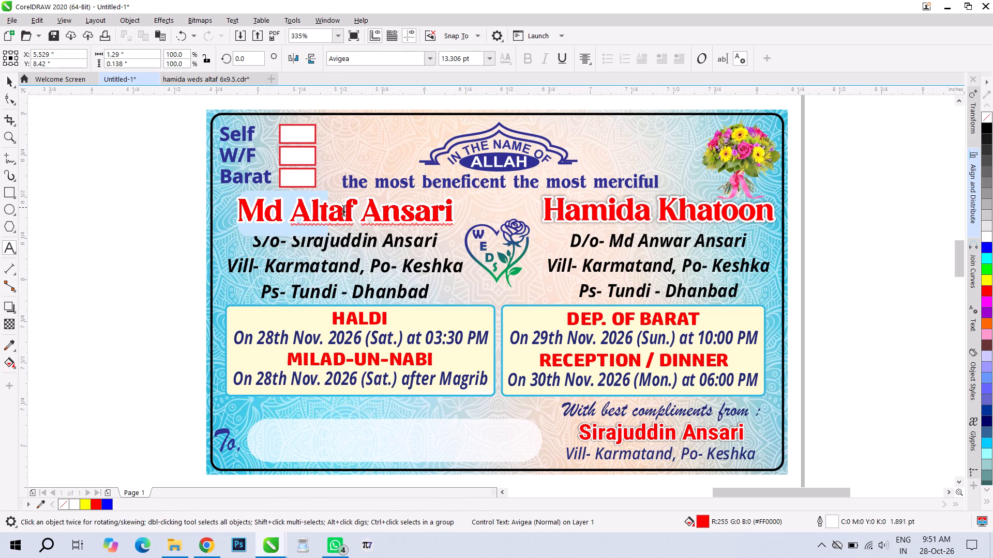
left_click_drag(343, 209, 452, 216)
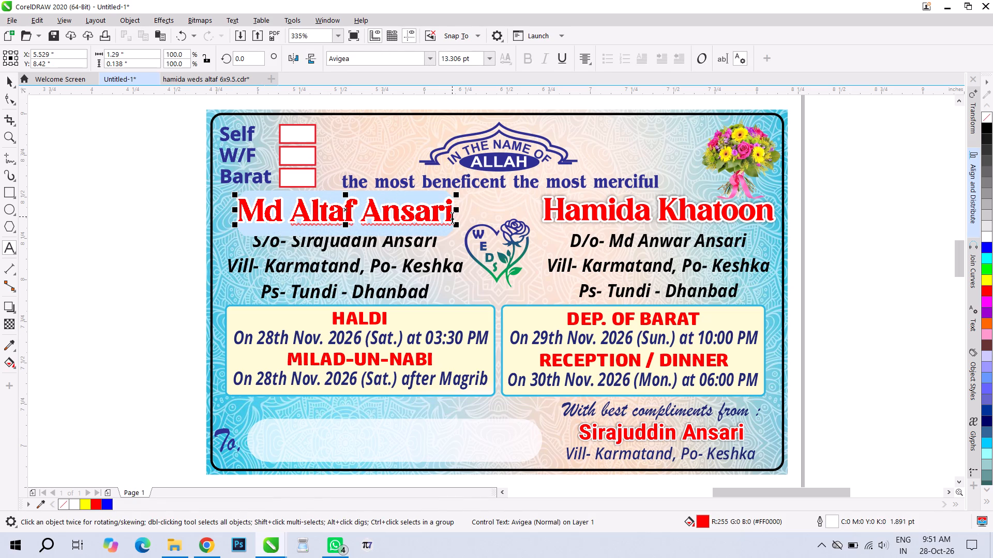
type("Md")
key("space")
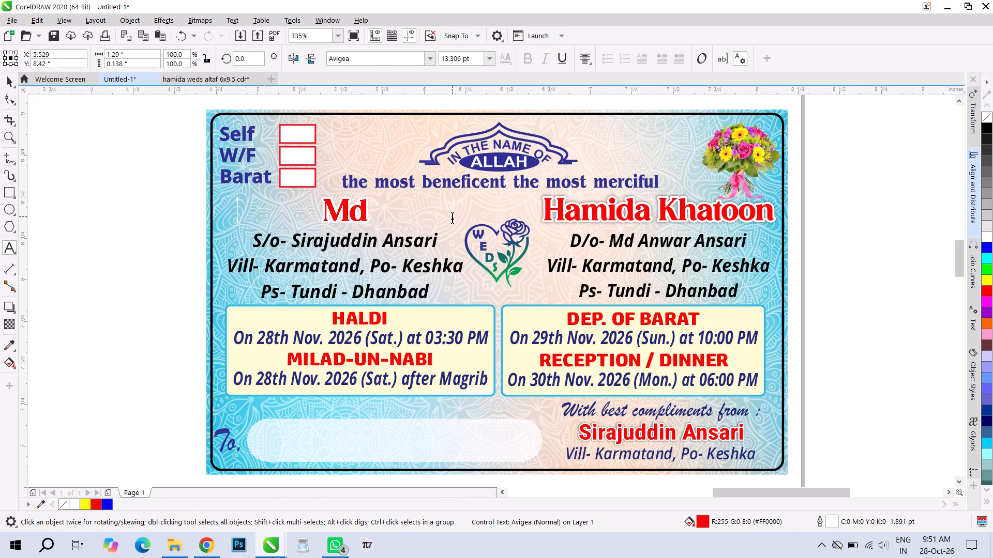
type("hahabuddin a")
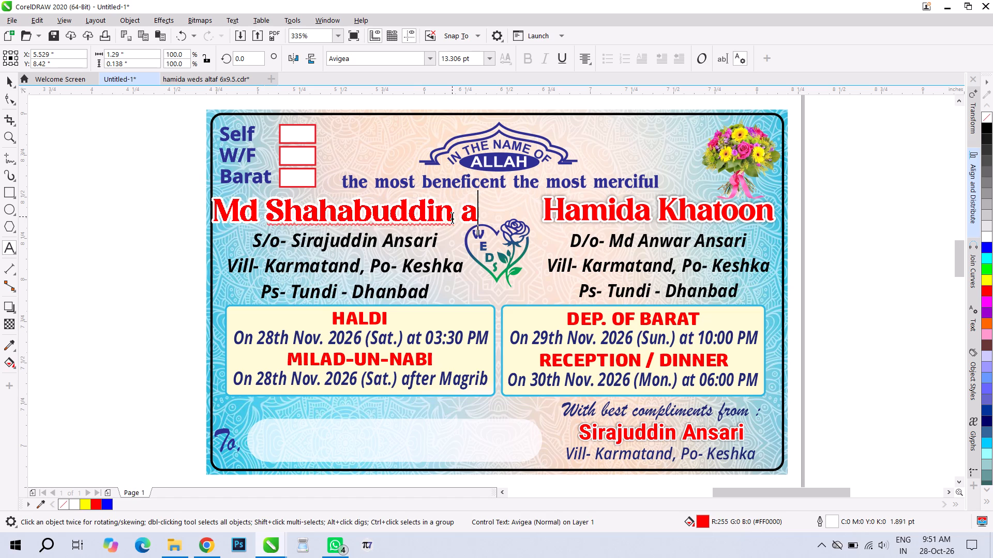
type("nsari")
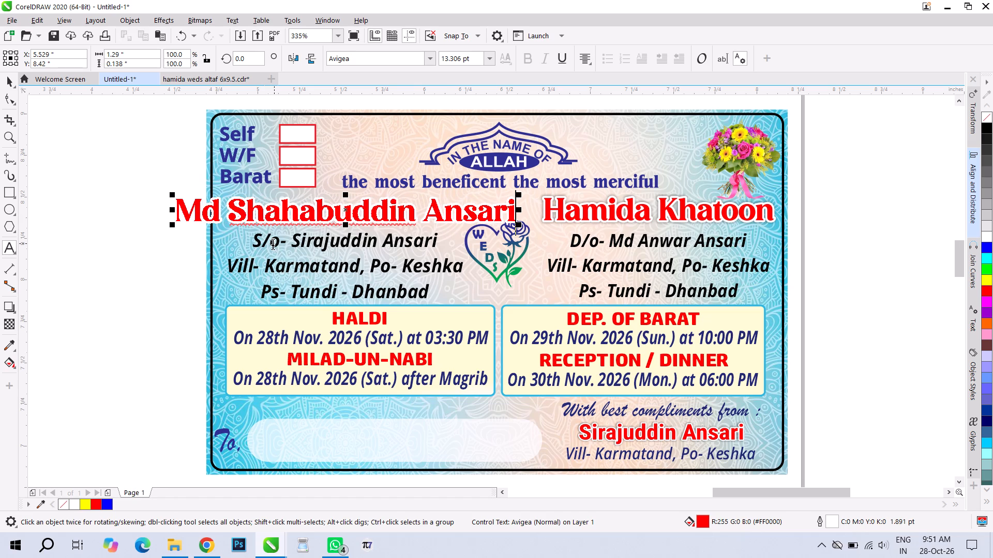
Replace the father's given name in the groom's "S/o-" line, keeping the surname.
left_click_drag(295, 242, 378, 245)
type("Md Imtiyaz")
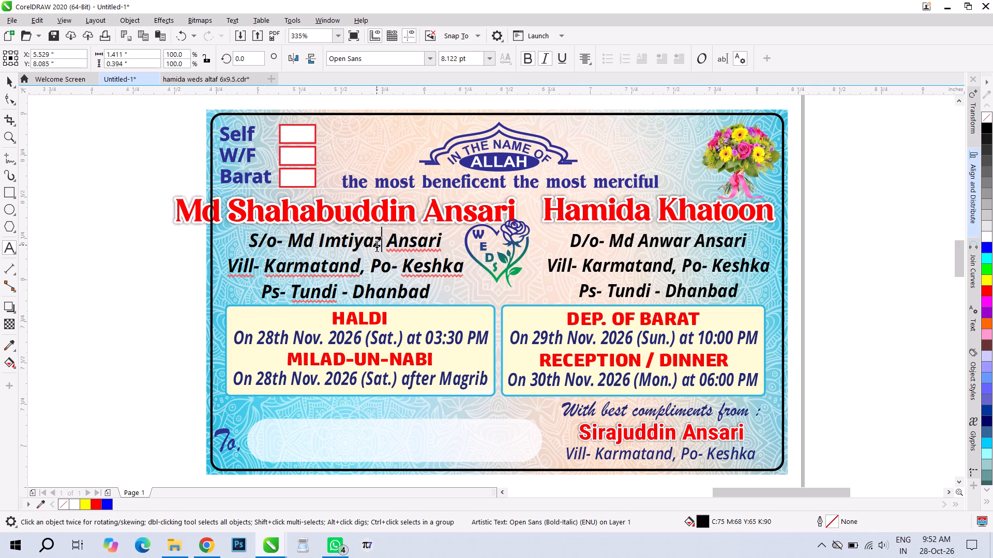
Replace the village and post office names in the groom's address with the new groom's details.
left_click_drag(267, 270, 270, 270)
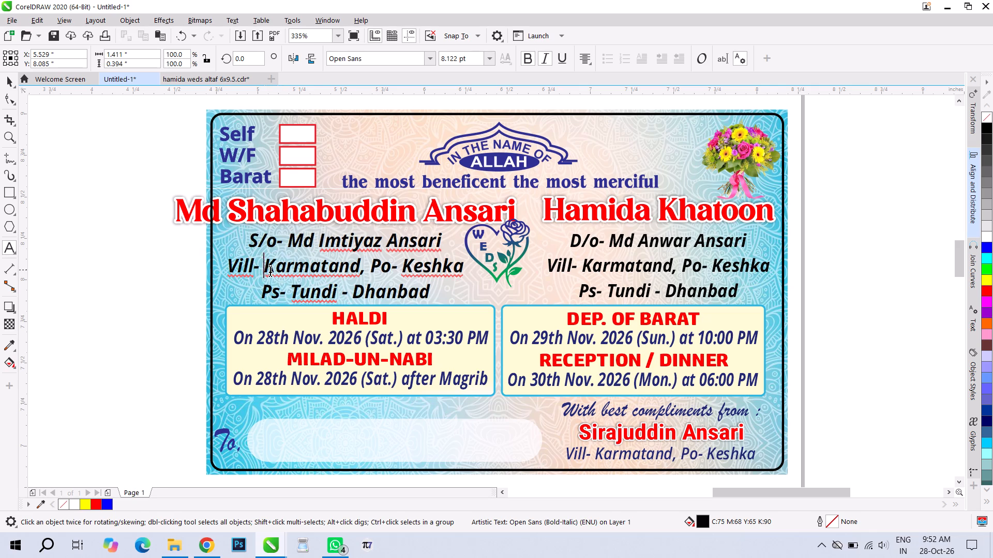
left_click_drag(270, 270, 322, 269)
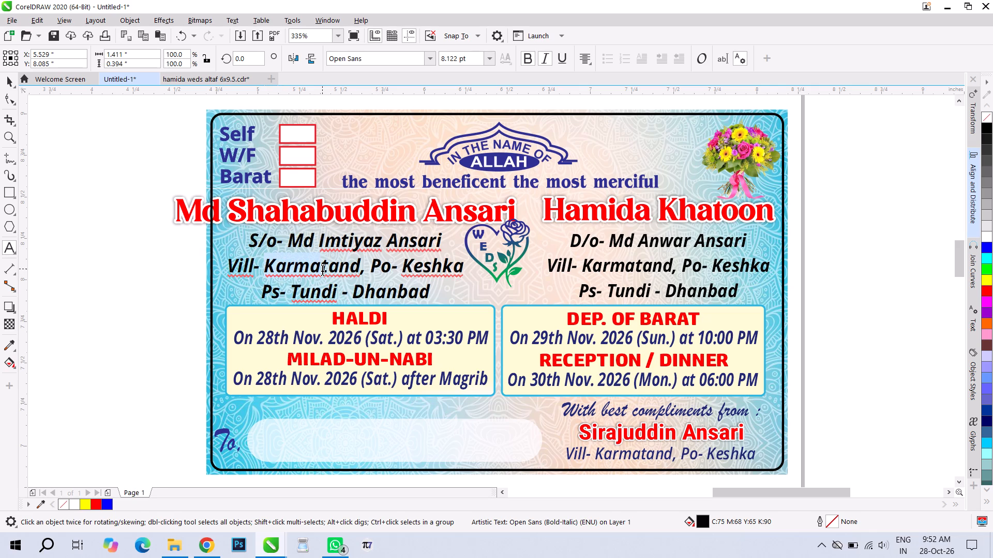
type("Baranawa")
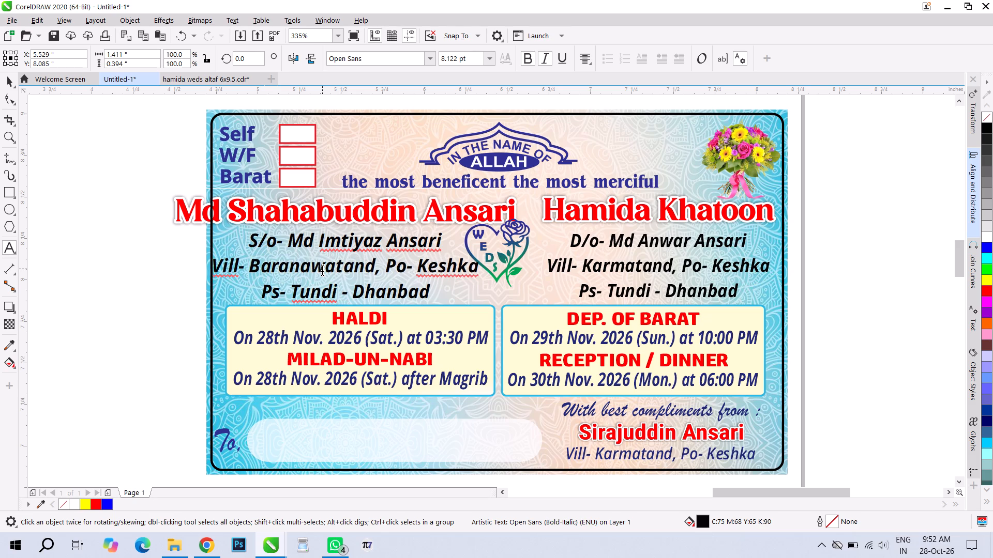
left_click_drag(420, 265, 478, 268)
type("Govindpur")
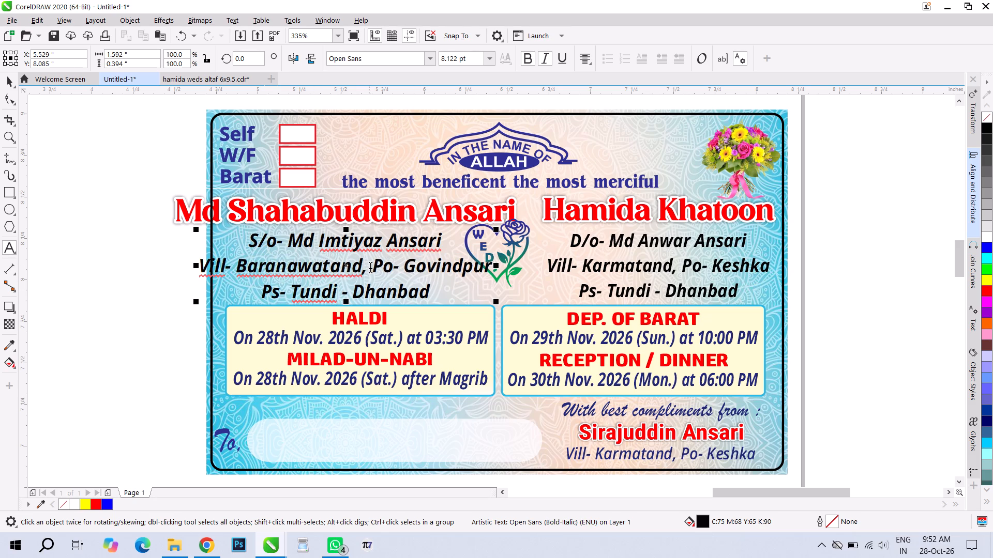
Change the post office label in the groom's address to "Po+Ps-".
left_click_drag(371, 265, 396, 266)
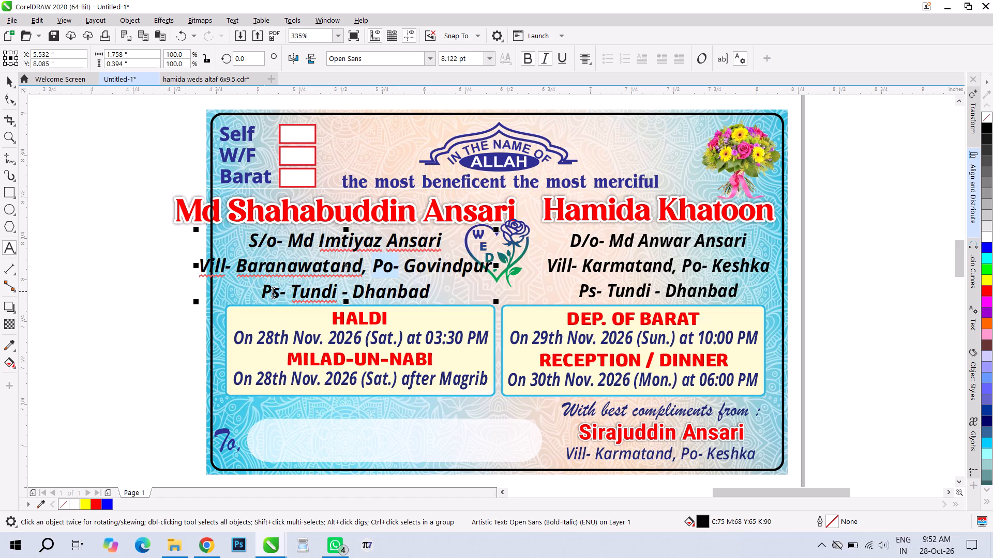
left_click_drag(263, 291, 280, 292)
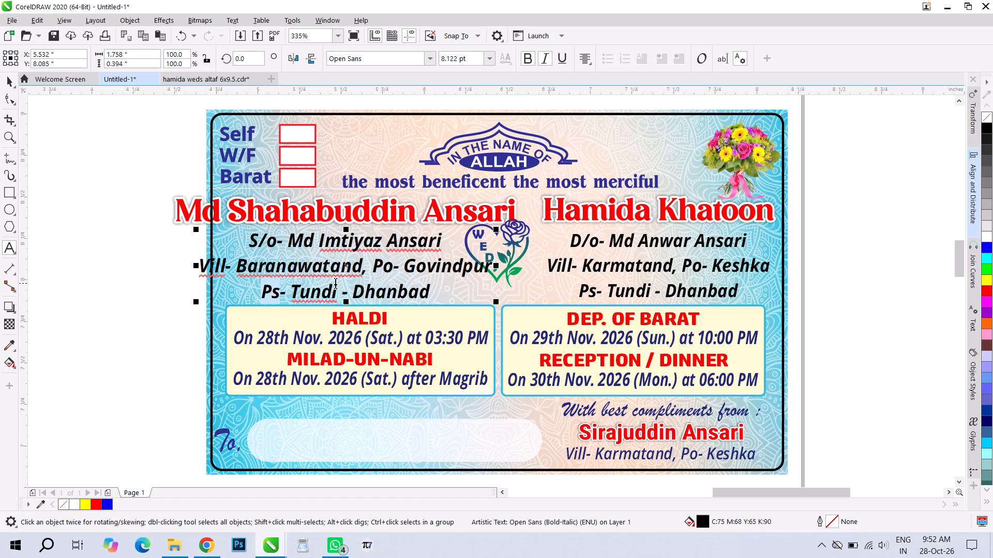
left_click(394, 267)
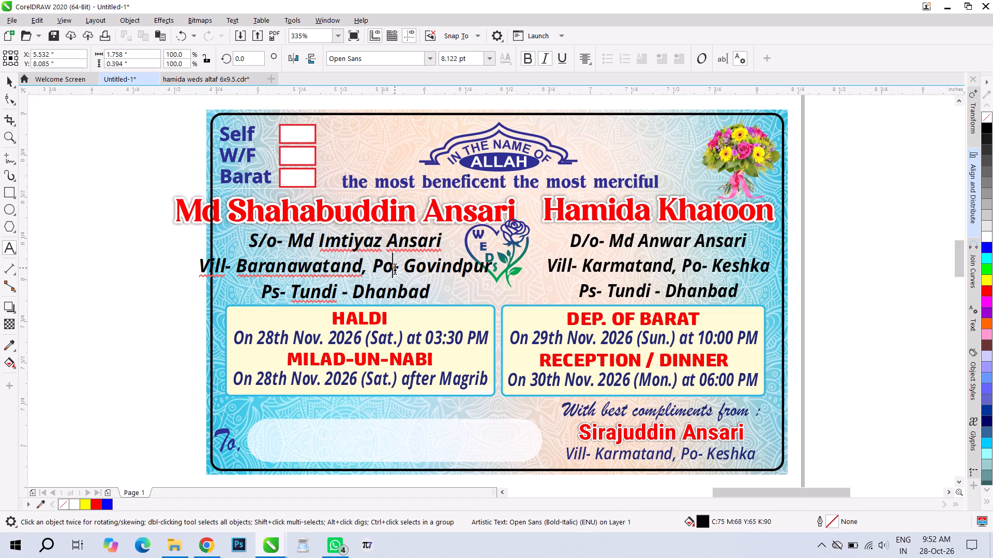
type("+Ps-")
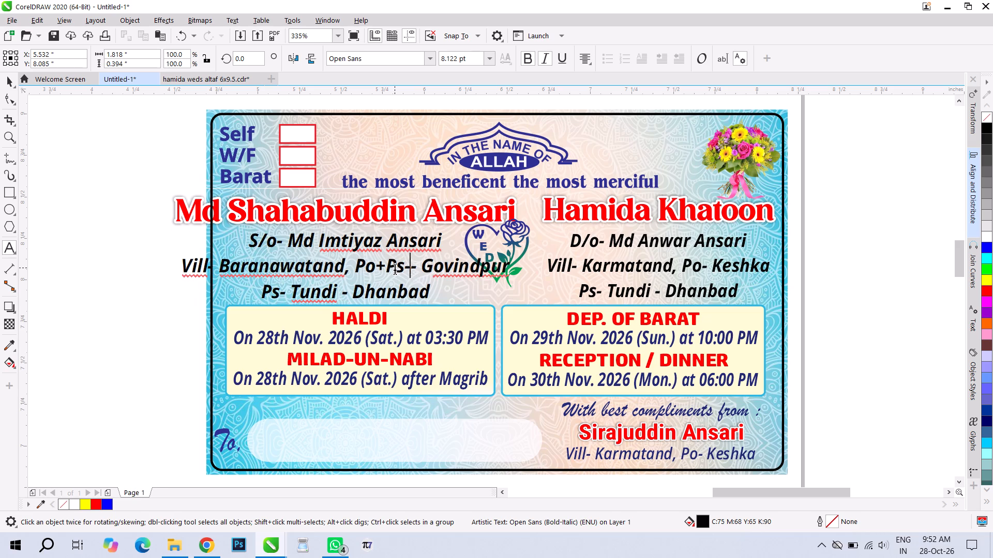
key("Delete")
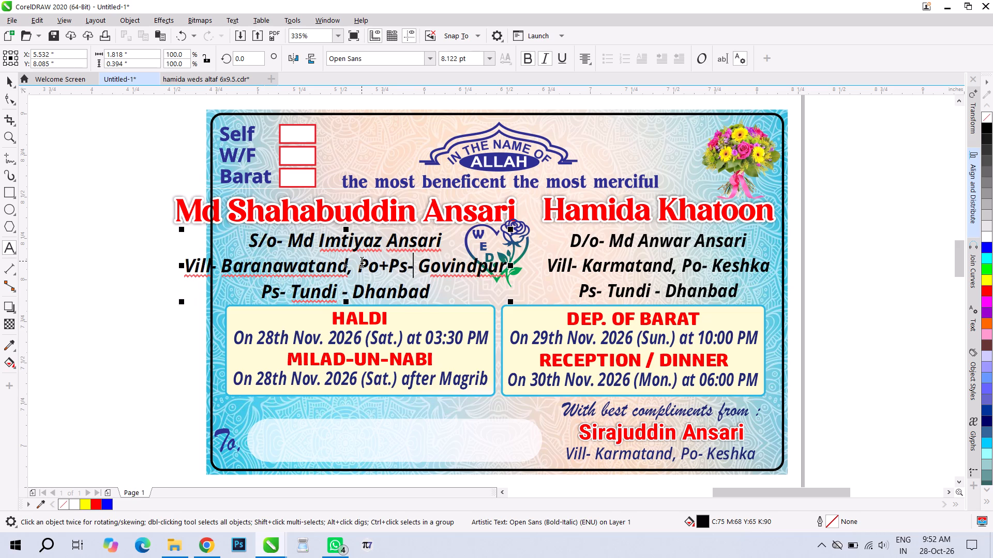
Put the groom's "Po+Ps-" entry on its own line and remove the old police station entry, joining the district onto that line.
left_click(359, 261)
key("Return")
left_click(424, 289)
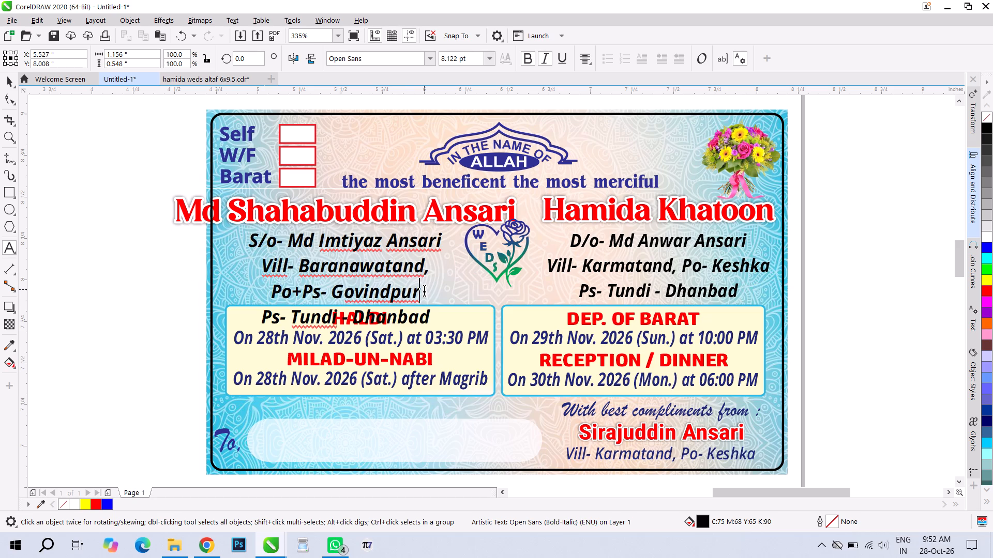
key("Delete")
key("Delete")
key("Delete")
key("Delete")
key("Delete")
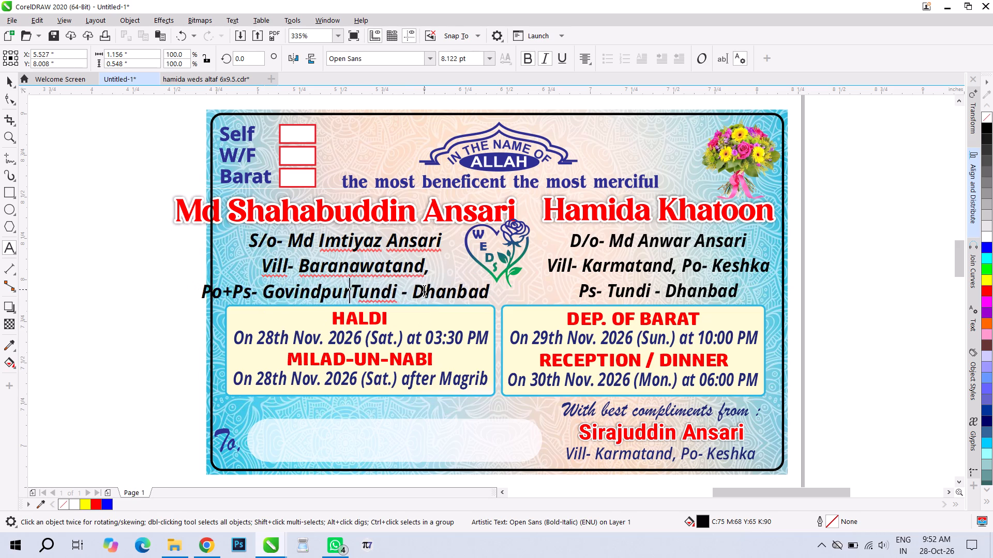
key("Delete")
key("Delete")
key("Delete")
key("Delete")
key("Delete")
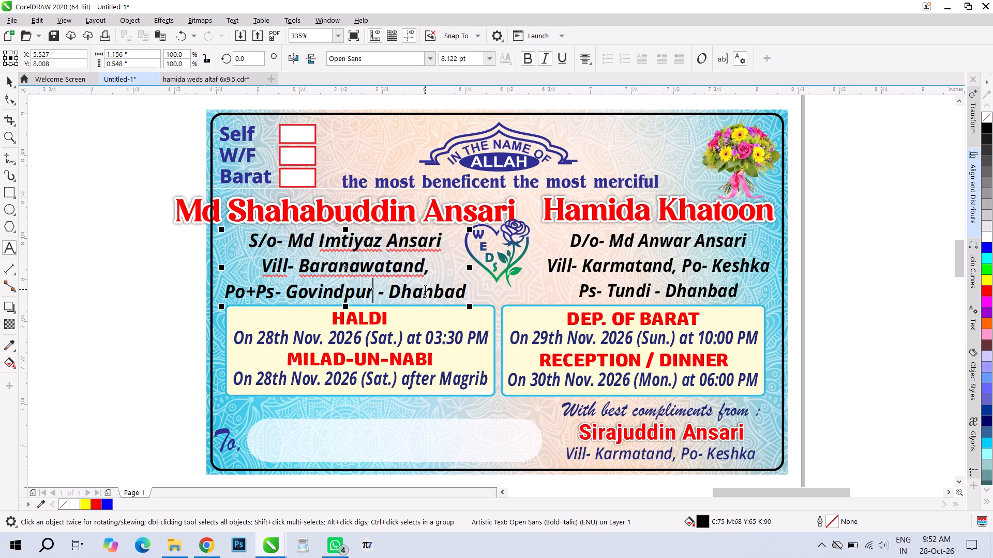
key("ctrl+space")
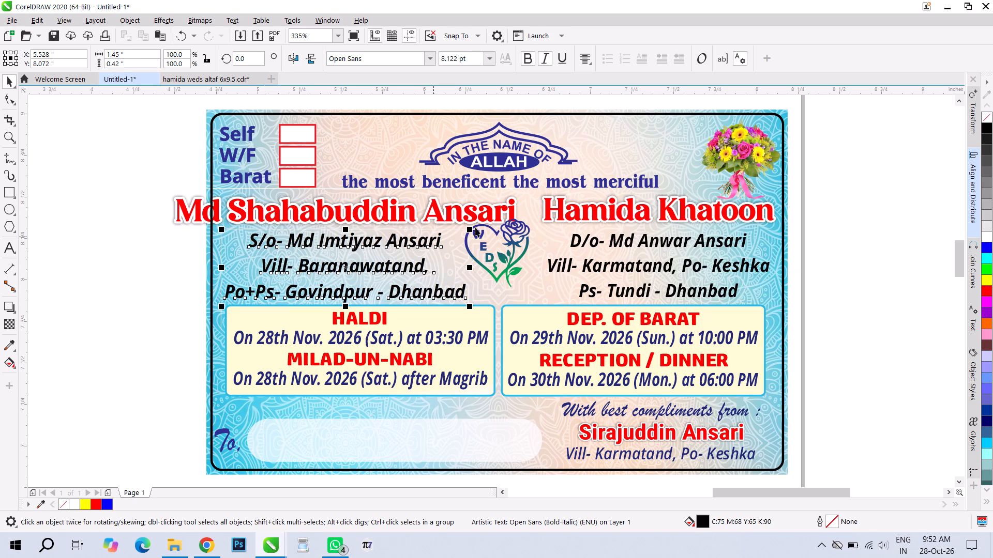
Replace the bride's first name in the heading on the lower card, keeping "Khatoon".
double_click(641, 241)
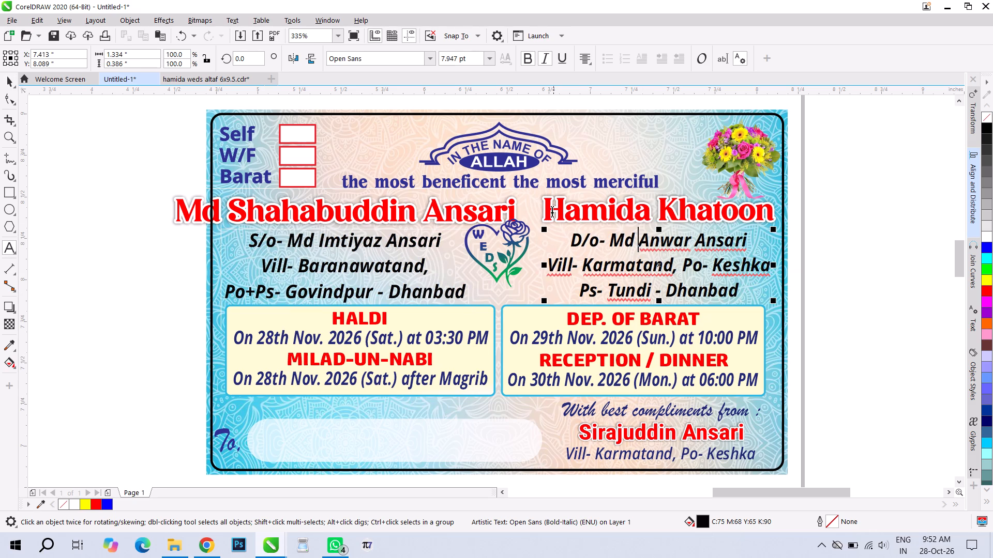
left_click_drag(546, 208, 646, 206)
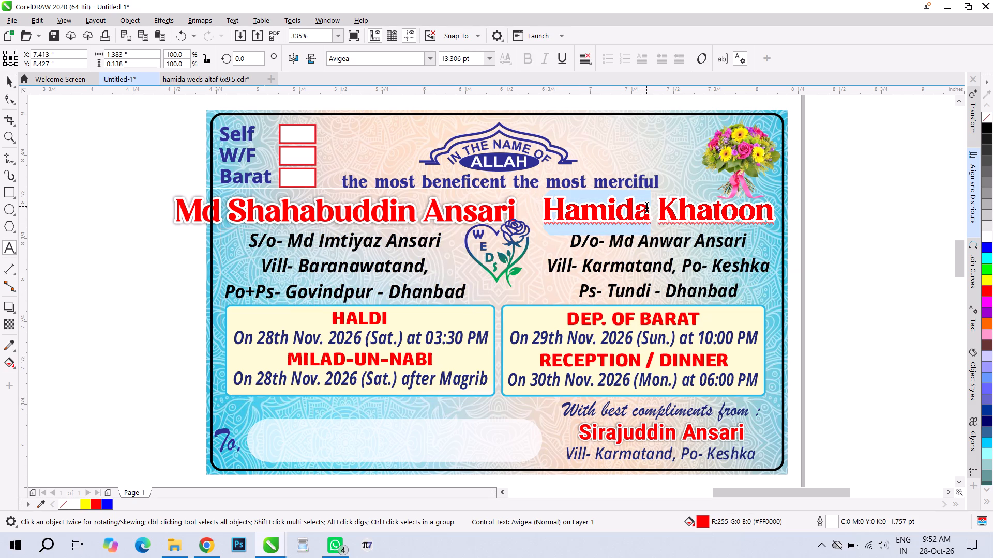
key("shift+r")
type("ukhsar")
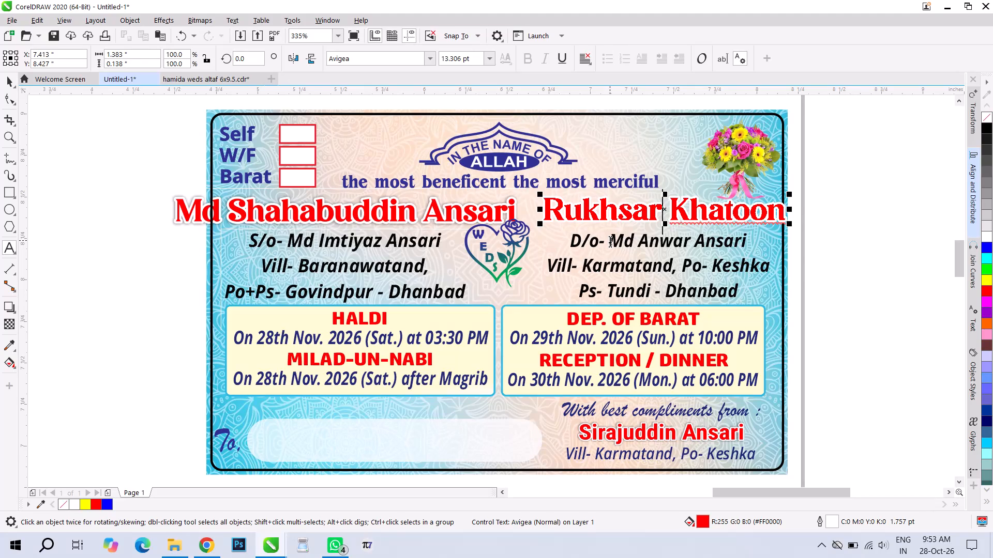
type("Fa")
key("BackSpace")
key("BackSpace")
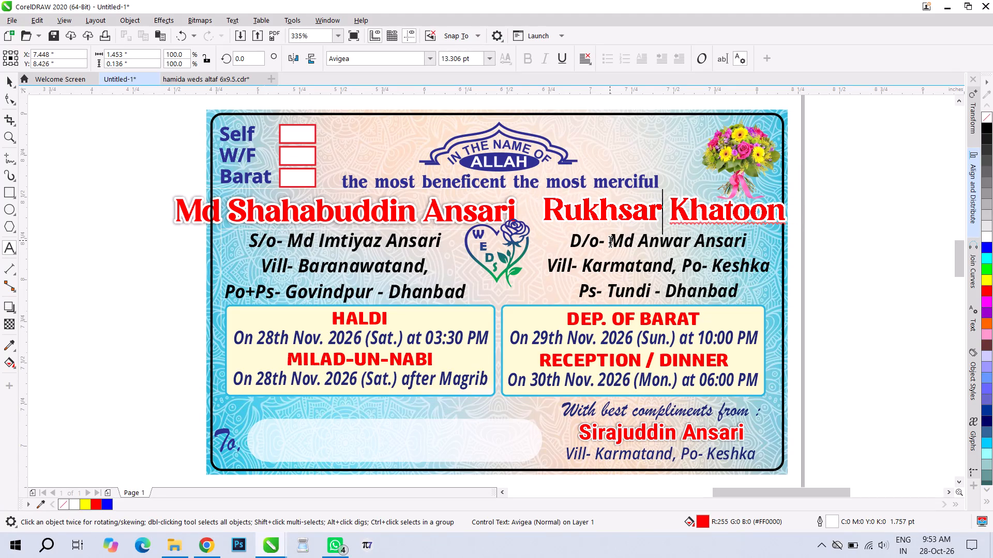
Replace the whole father's name in the bride's "D/o-" line with the new bride's father's name.
left_click(610, 240)
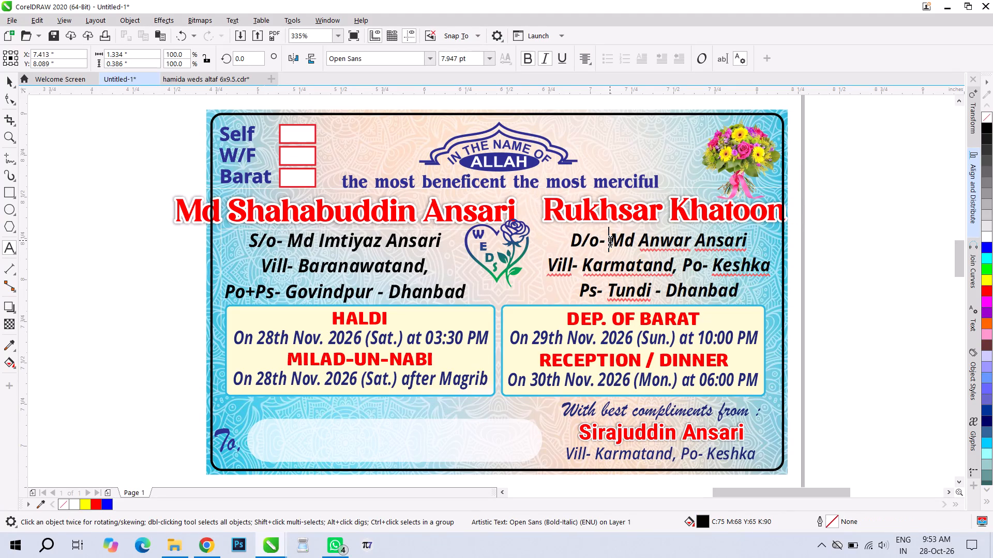
key("Delete")
key("Delete")
key("Delete")
key("Delete")
key("Delete")
key("Delete")
key("Delete")
key("Delete")
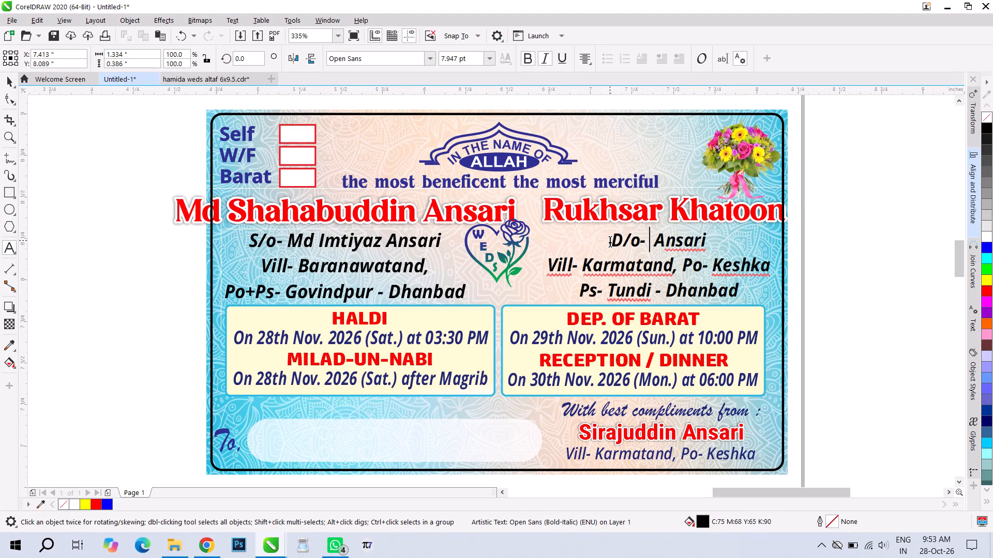
key("Delete")
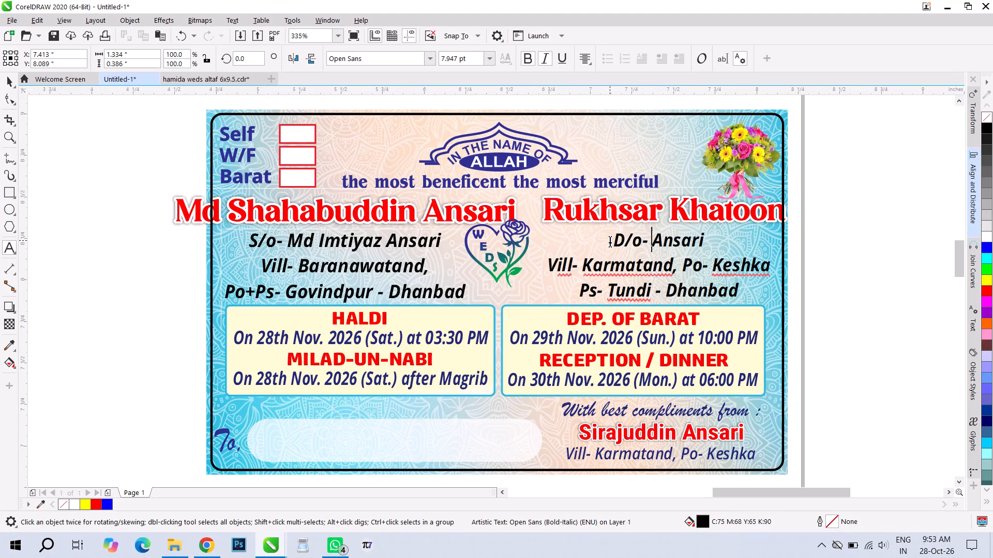
key("Delete")
key("Delete")
key("Delete")
key("Delete")
key("Delete")
key("Delete")
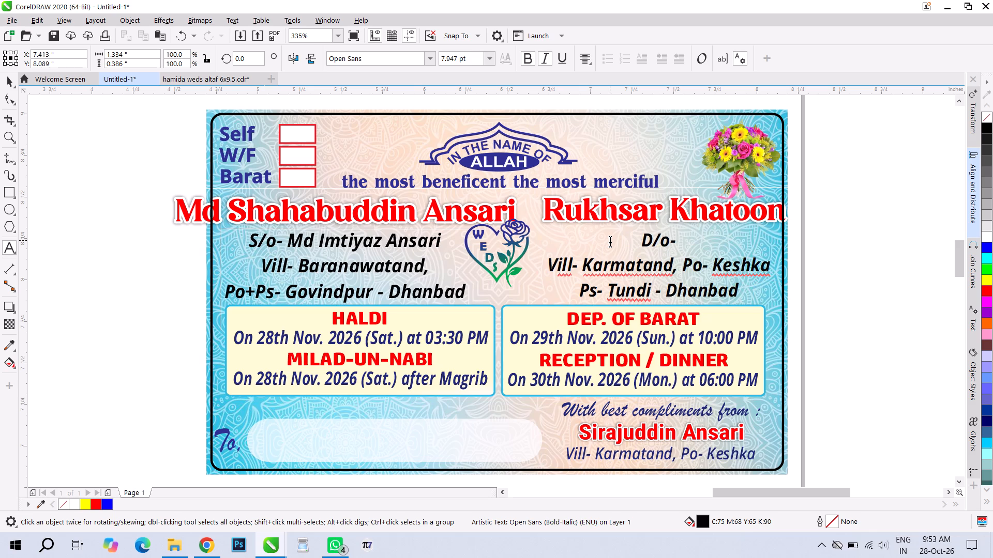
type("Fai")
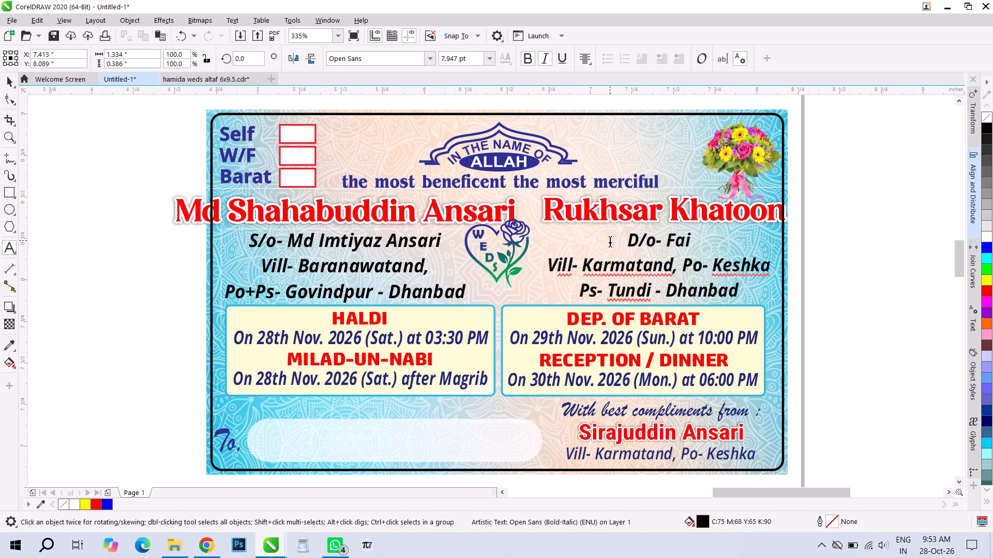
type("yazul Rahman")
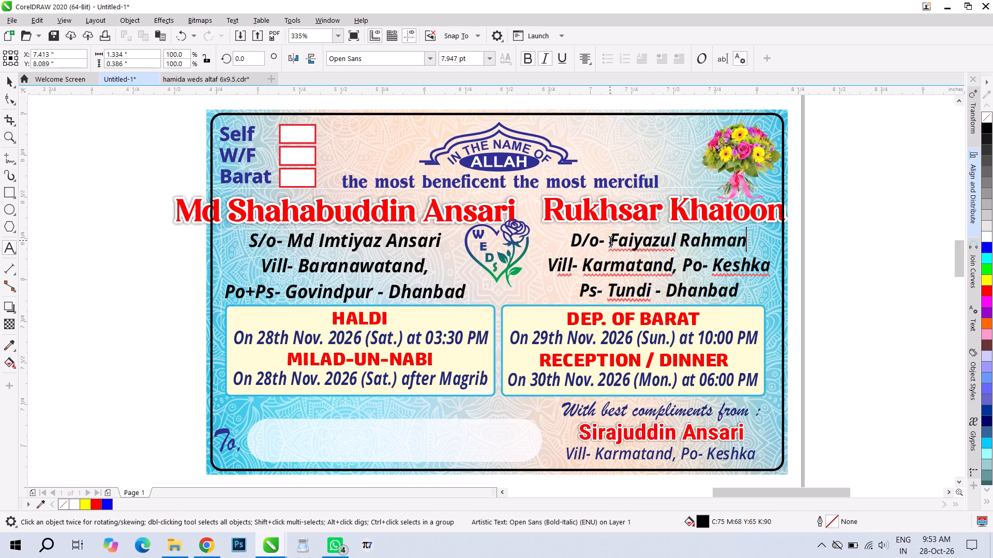
Replace the village and post office names in the bride's address with the new bride's details.
left_click_drag(581, 266, 670, 271)
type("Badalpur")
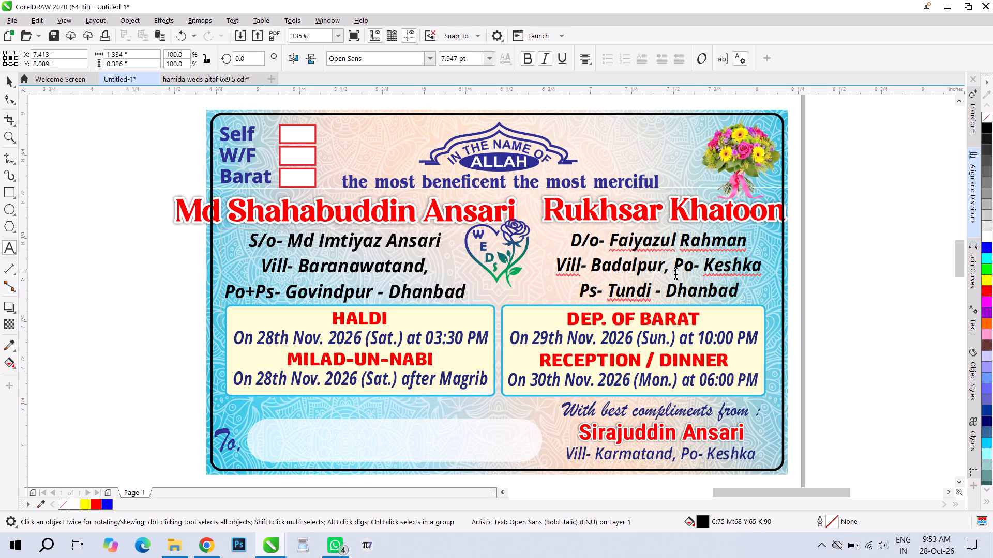
left_click(704, 268)
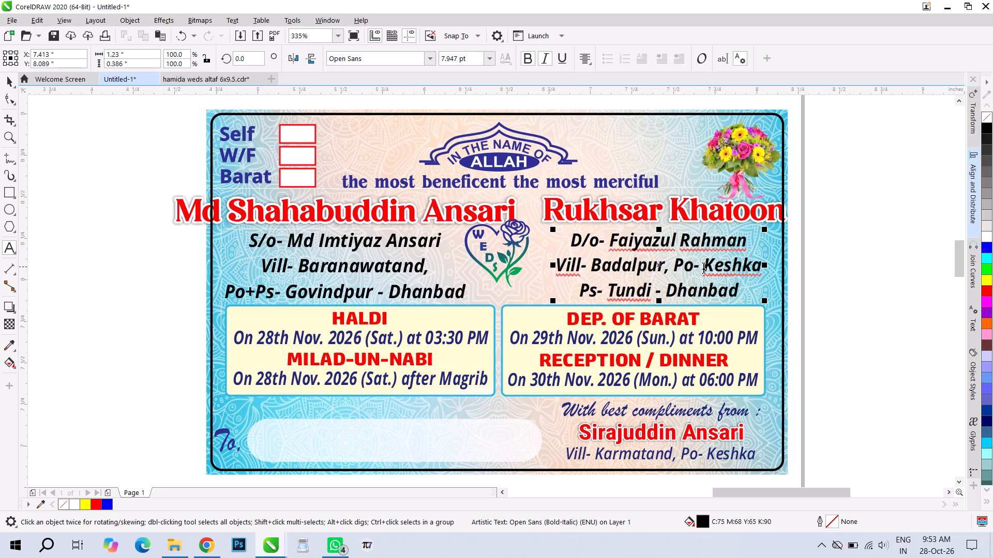
left_click_drag(703, 267, 759, 268)
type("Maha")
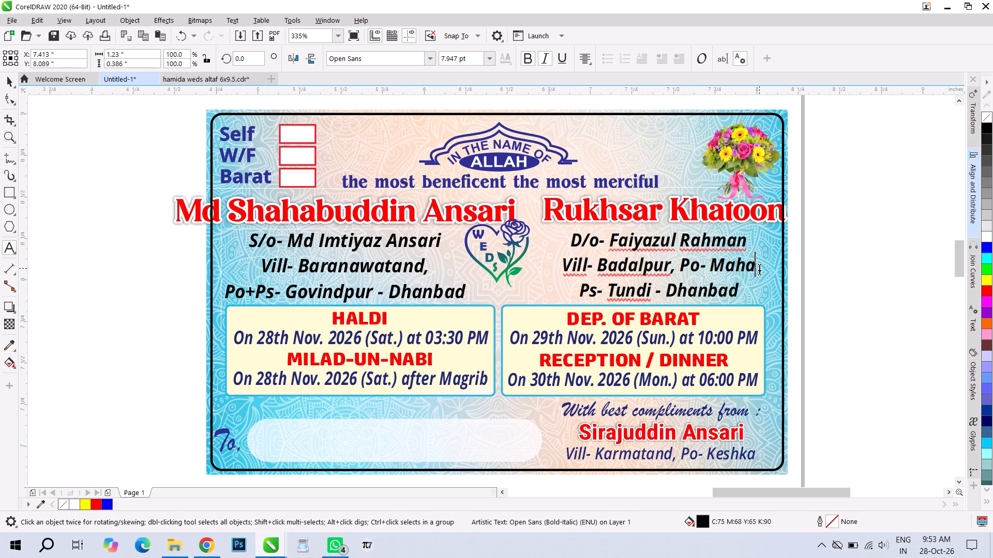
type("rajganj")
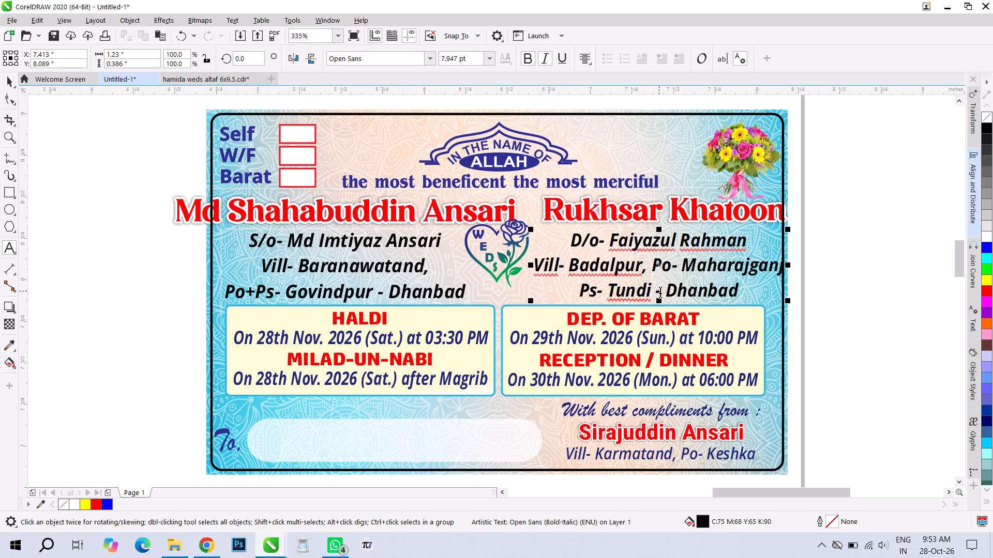
Narrow the bride's parent and address text block to about 1.46 inches wide.
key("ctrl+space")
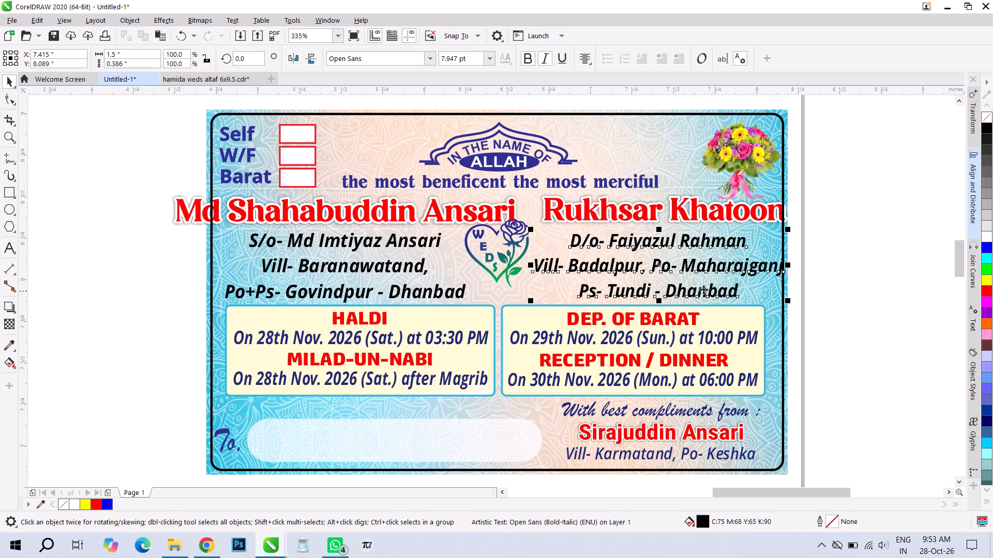
left_click_drag(791, 265, 785, 262)
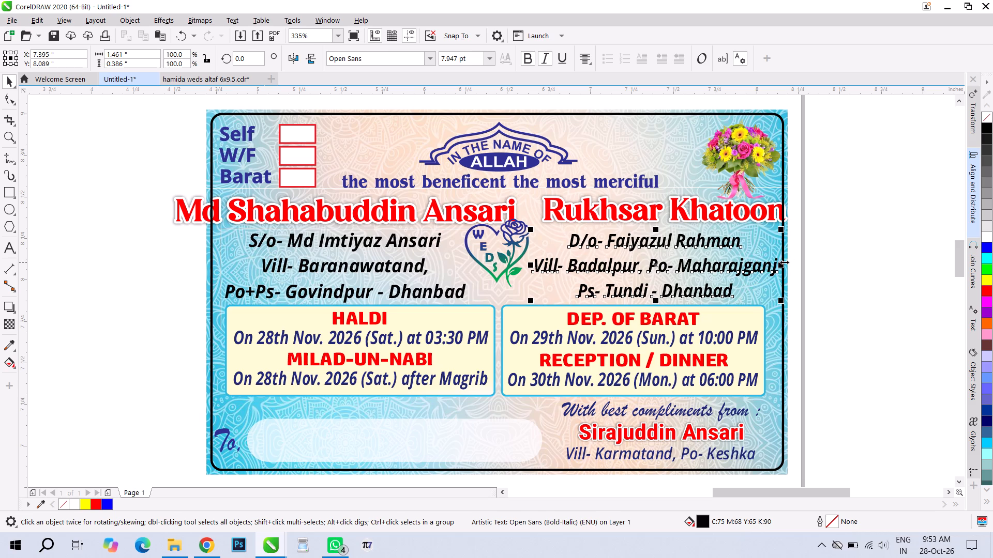
Set the font size of both the groom's and bride's name headings to 12 pt.
left_click(824, 217)
left_click(765, 210)
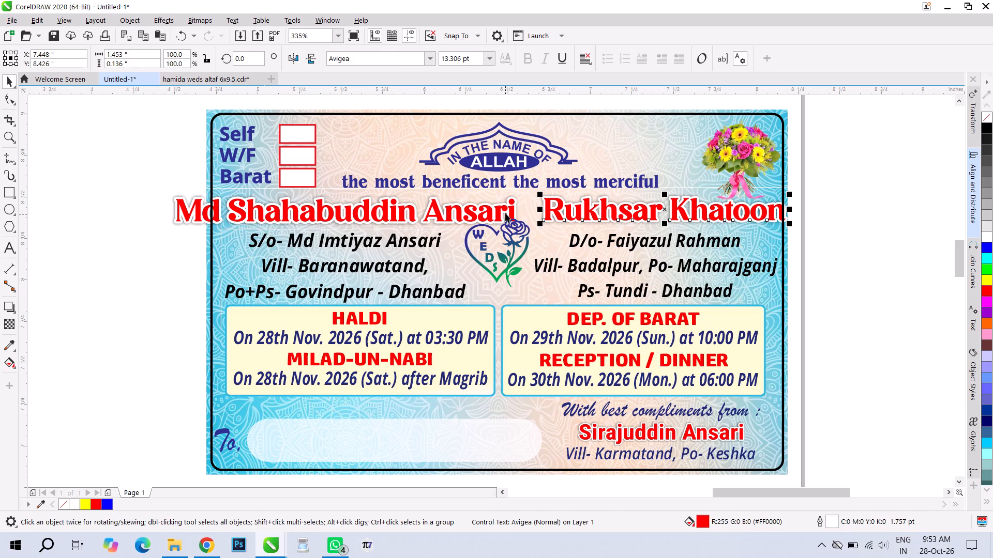
left_click(503, 208, "shift")
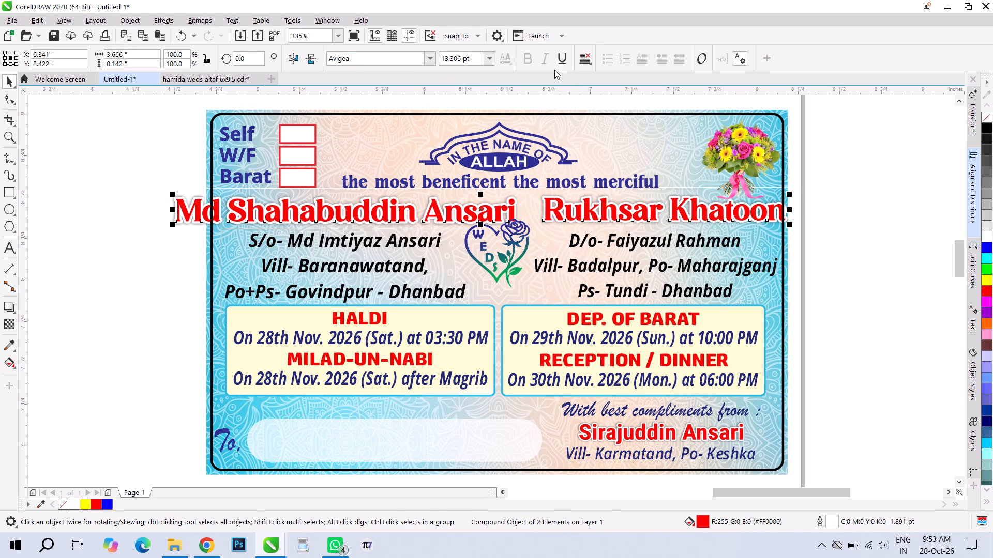
left_click(477, 59)
key("ctrl+a")
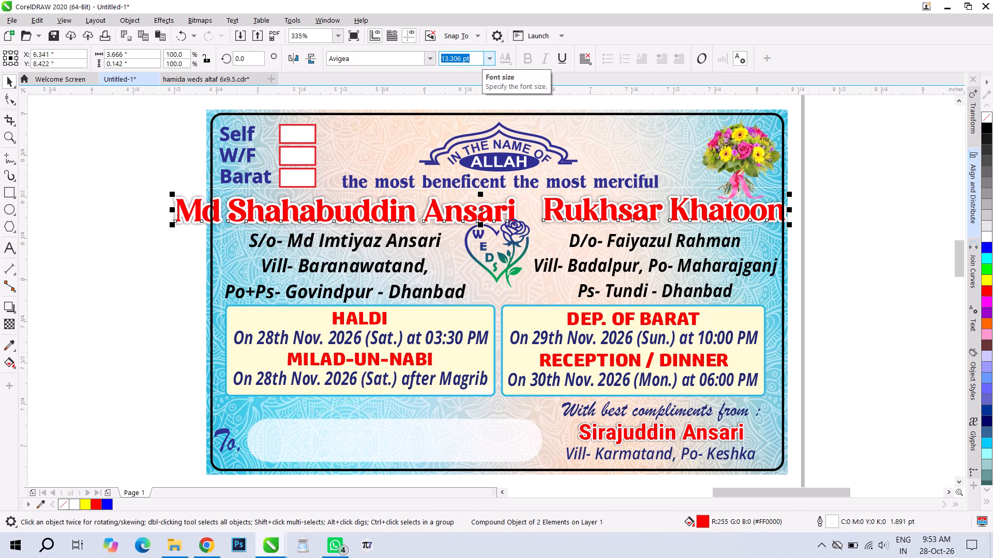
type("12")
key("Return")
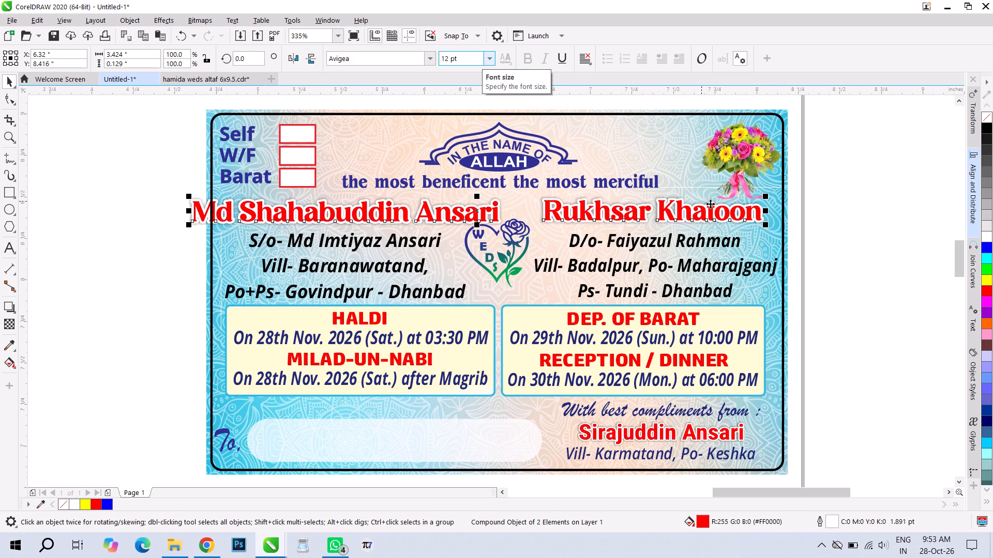
Centre the bride's name heading horizontally over her parent and address text block.
left_click(849, 208)
left_click(759, 215)
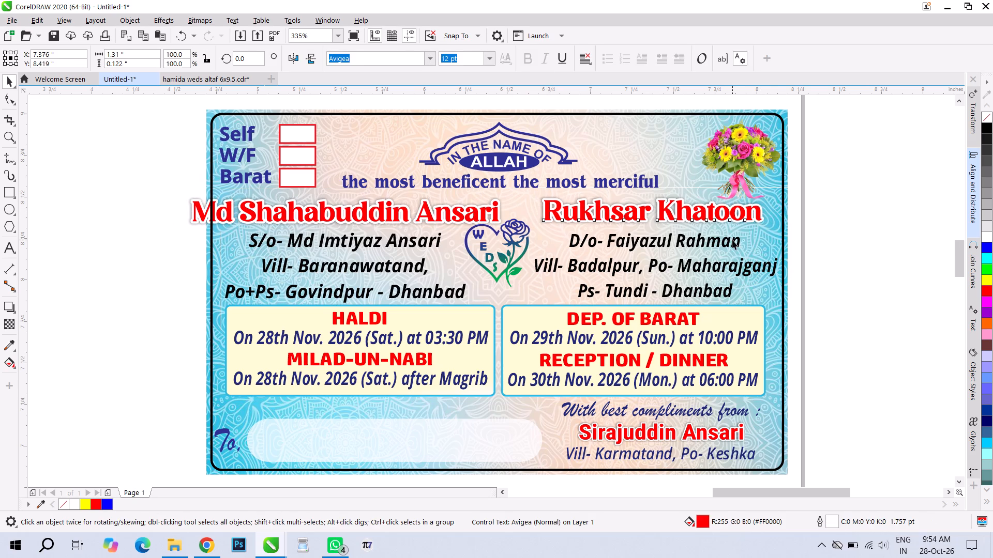
left_click(732, 240, "shift")
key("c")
Narrow the groom's name heading to about 1.51 inches wide so it fits inside the card border.
left_click(496, 213)
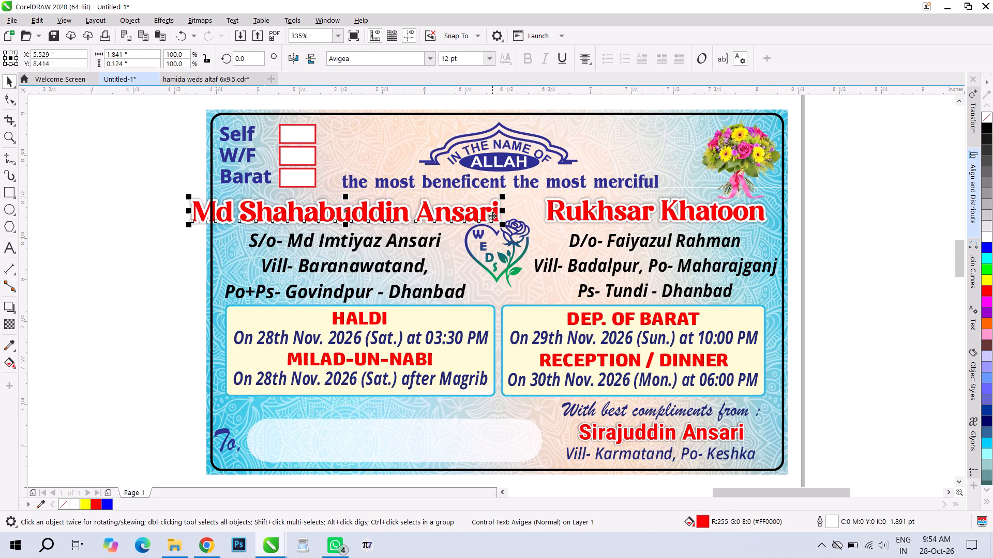
left_click_drag(502, 213, 473, 211)
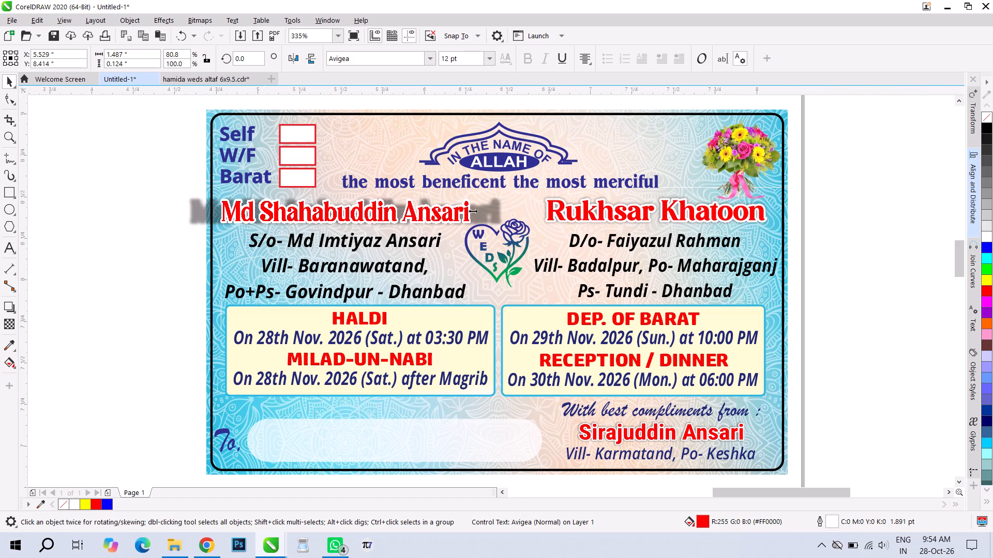
left_click_drag(473, 211, 475, 211)
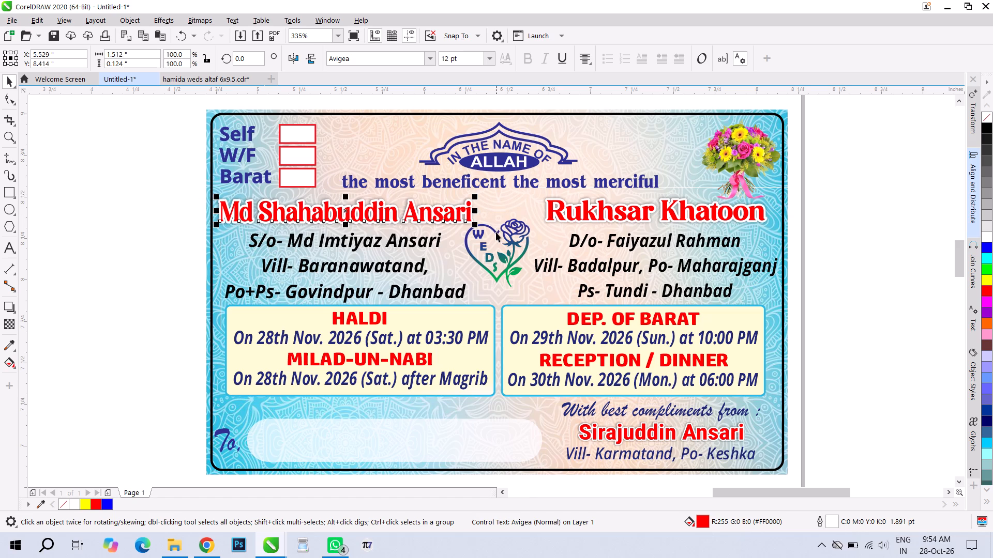
Move the WEDS heart emblem slightly down between the couple's details, centring it at about X 6.44, Y 8.10 inches.
left_click_drag(496, 232, 497, 242)
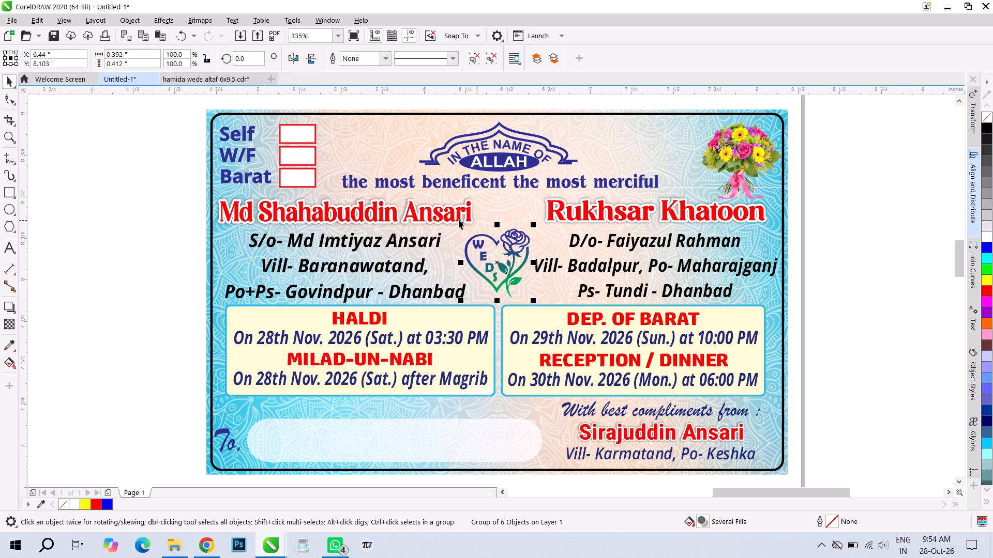
Change the date and weekday in the HALDI line to 30th Nov. 2026 (Mon.).
double_click(295, 341)
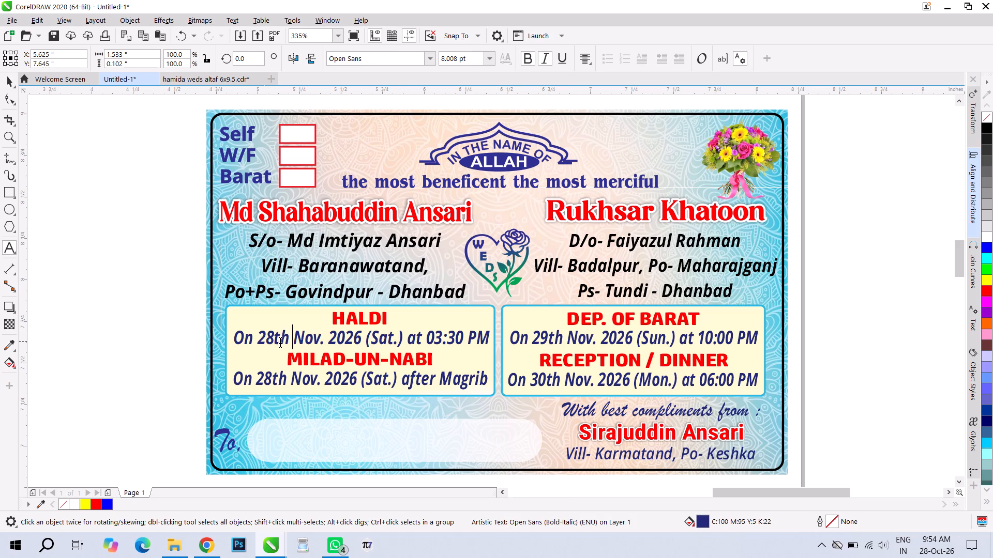
left_click_drag(260, 338, 271, 339)
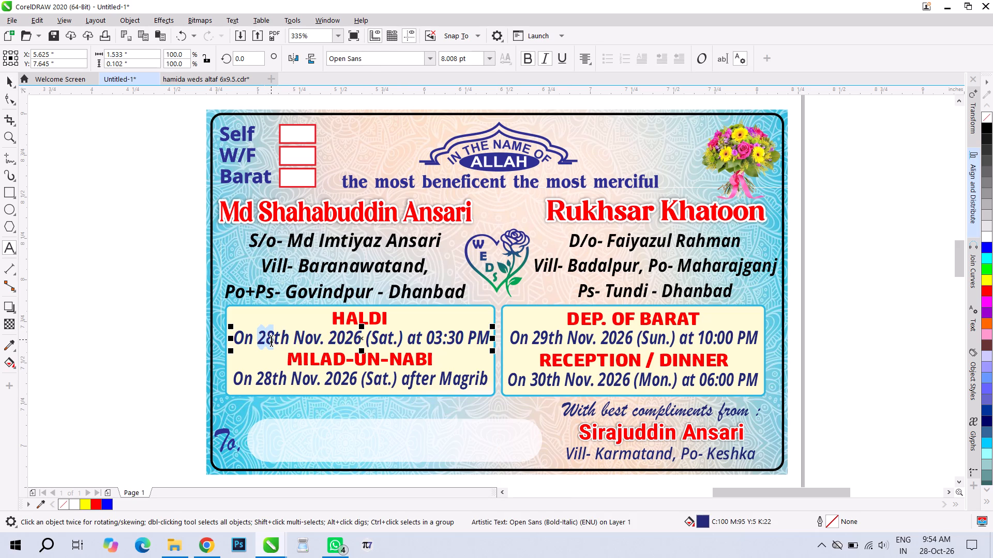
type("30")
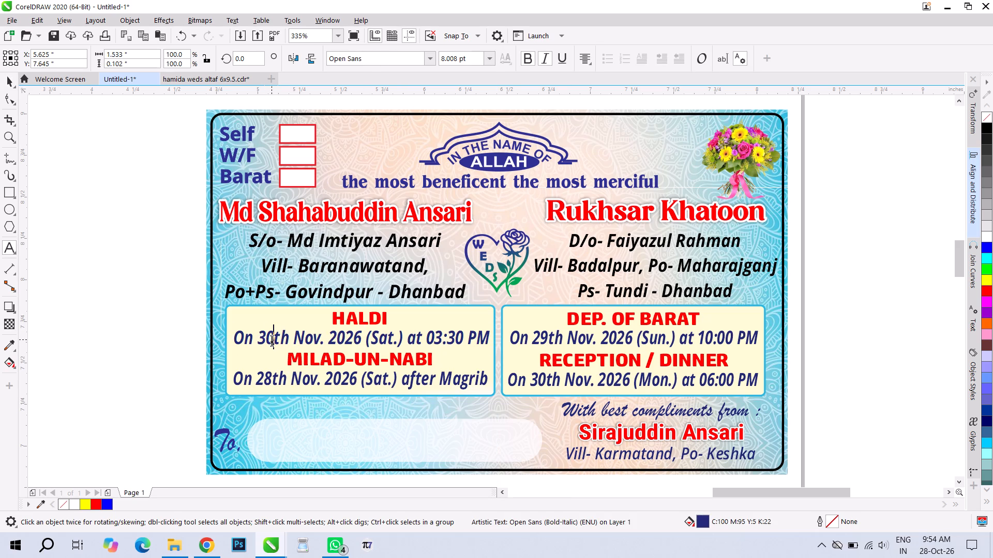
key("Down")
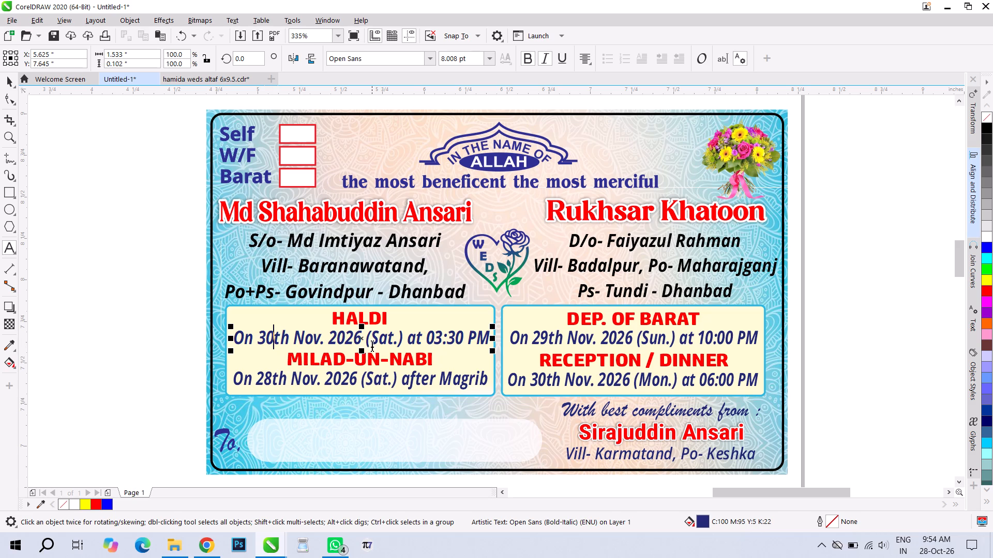
left_click_drag(372, 344, 392, 344)
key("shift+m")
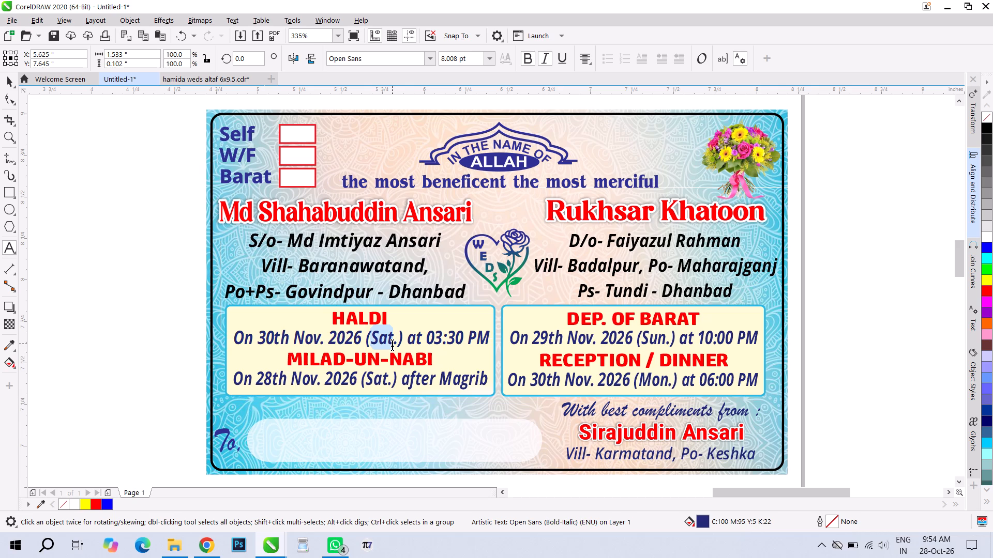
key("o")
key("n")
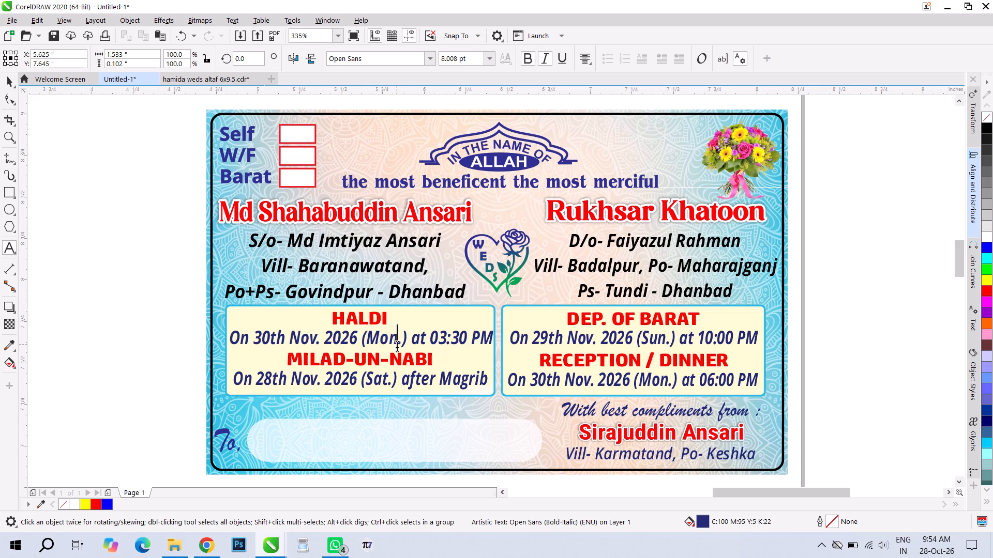
Replace the MILAD-UN-NABI date and weekday with a copy of the HALDI line's "30th Nov. 2026 (Mon.)".
left_click_drag(257, 379, 265, 379)
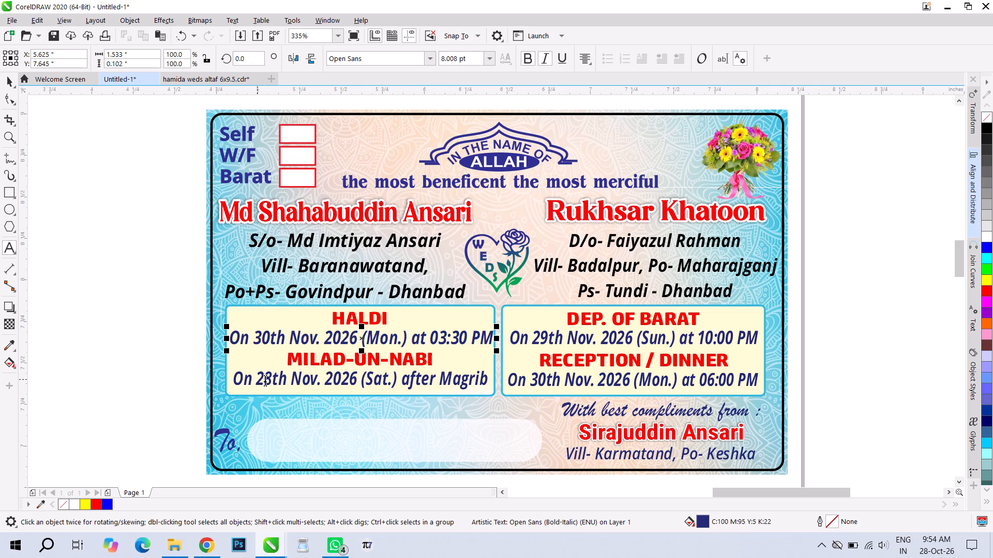
left_click_drag(265, 379, 269, 379)
left_click_drag(254, 342, 405, 342)
key("ctrl+c")
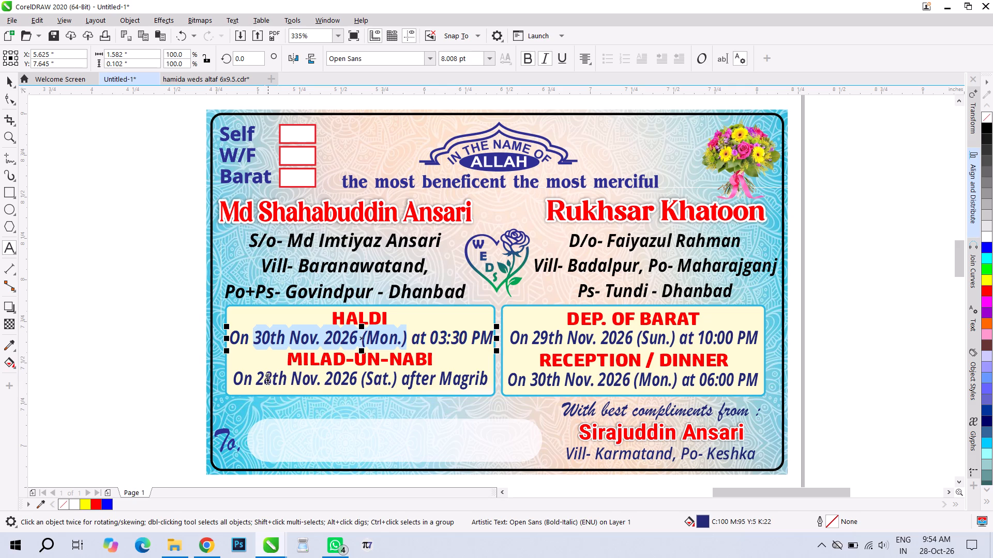
left_click_drag(259, 378, 396, 379)
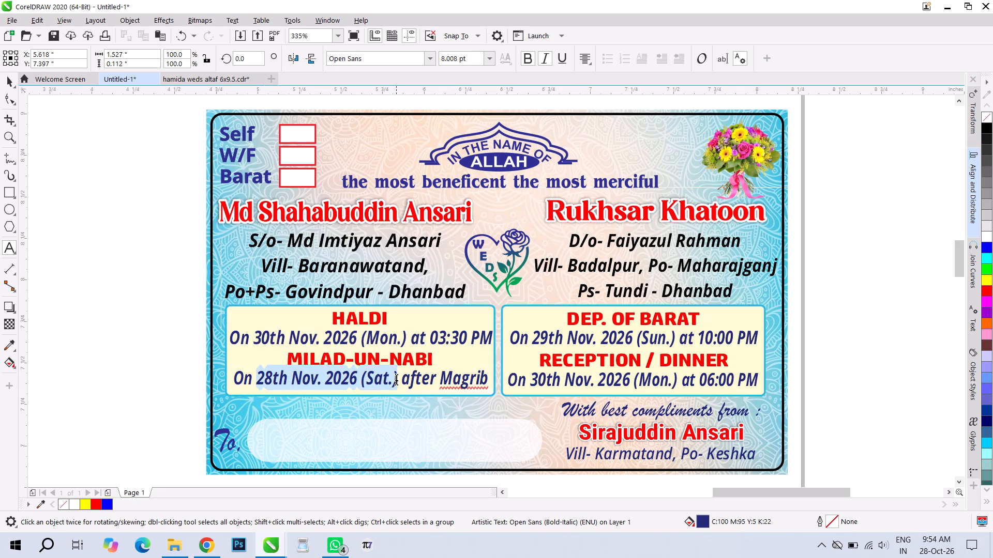
key("ctrl+v")
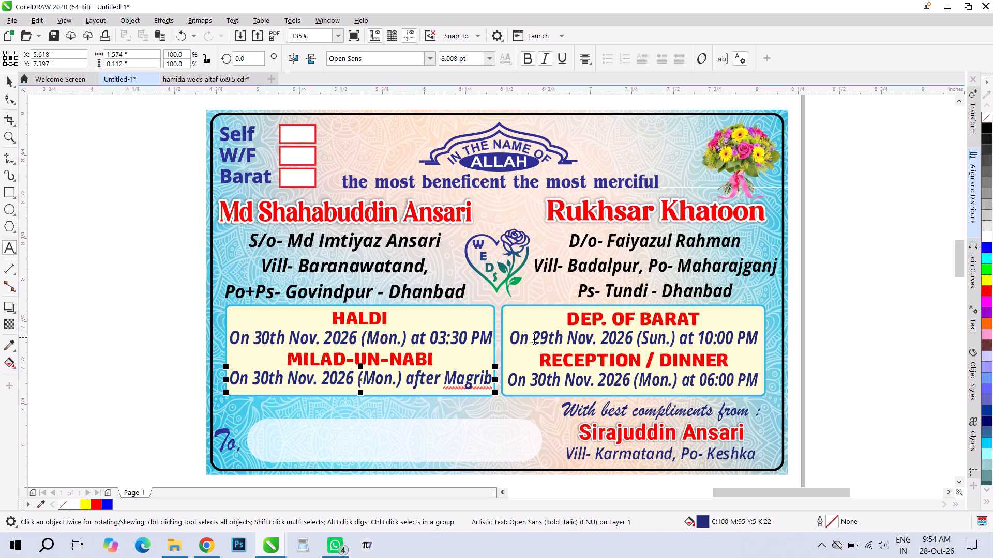
Change the day and month in the DEP. OF BARAT line to 01st Dec.
left_click_drag(534, 337, 545, 337)
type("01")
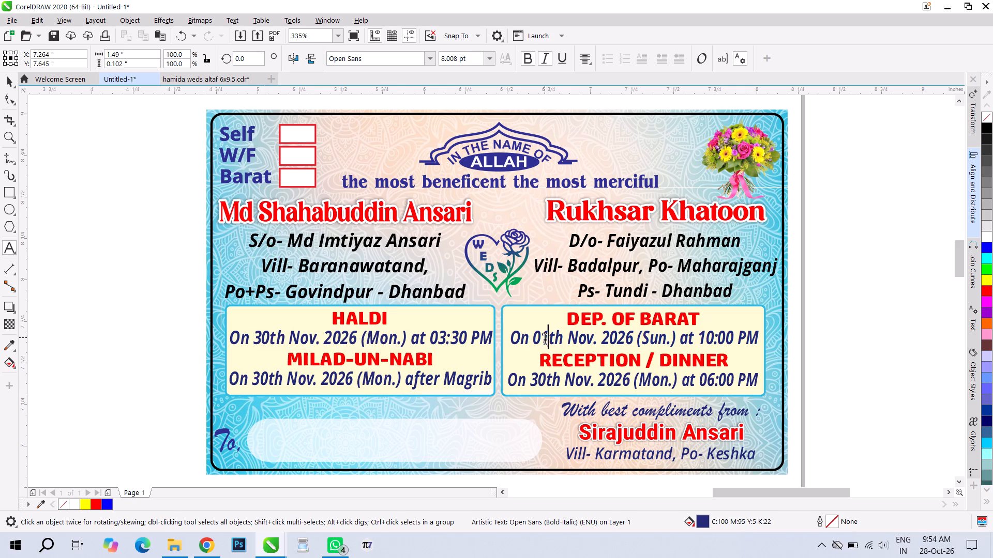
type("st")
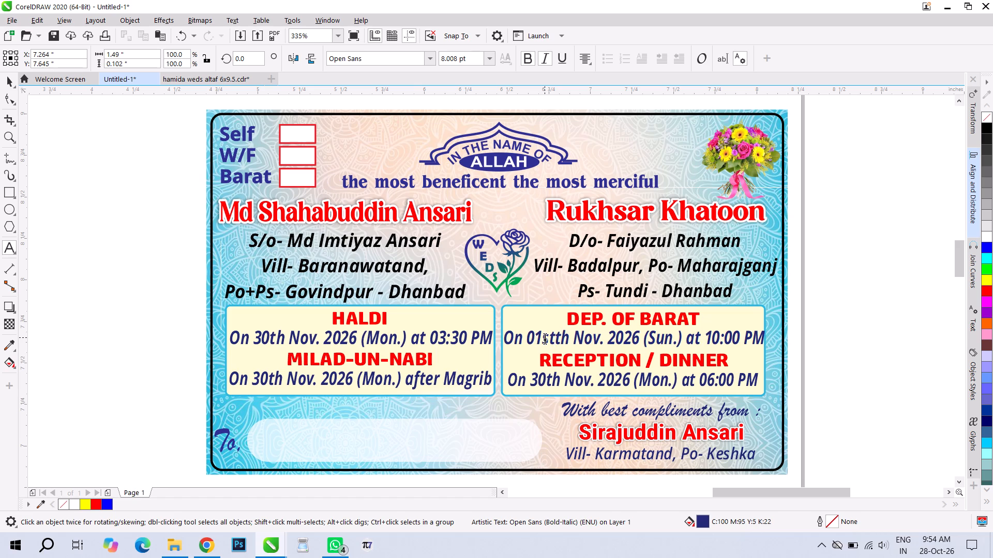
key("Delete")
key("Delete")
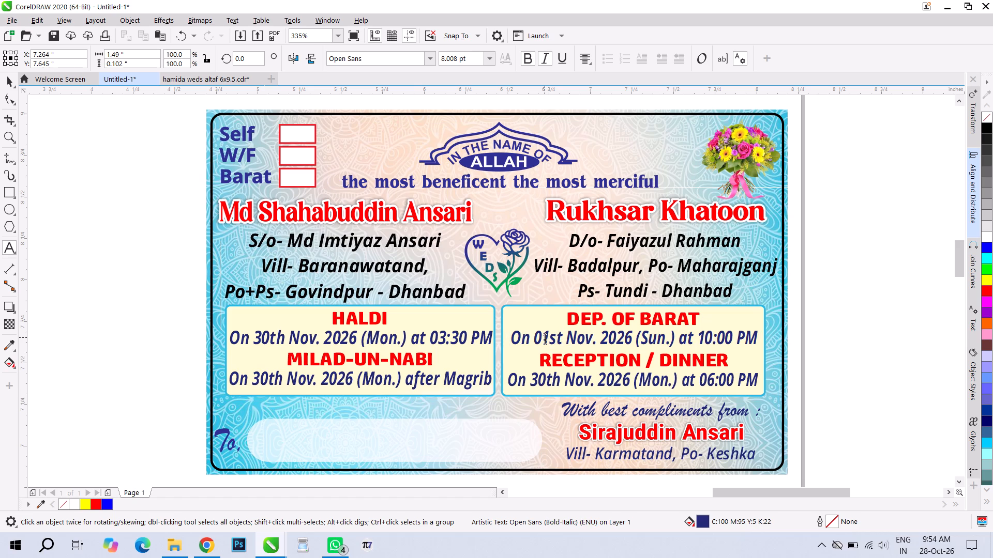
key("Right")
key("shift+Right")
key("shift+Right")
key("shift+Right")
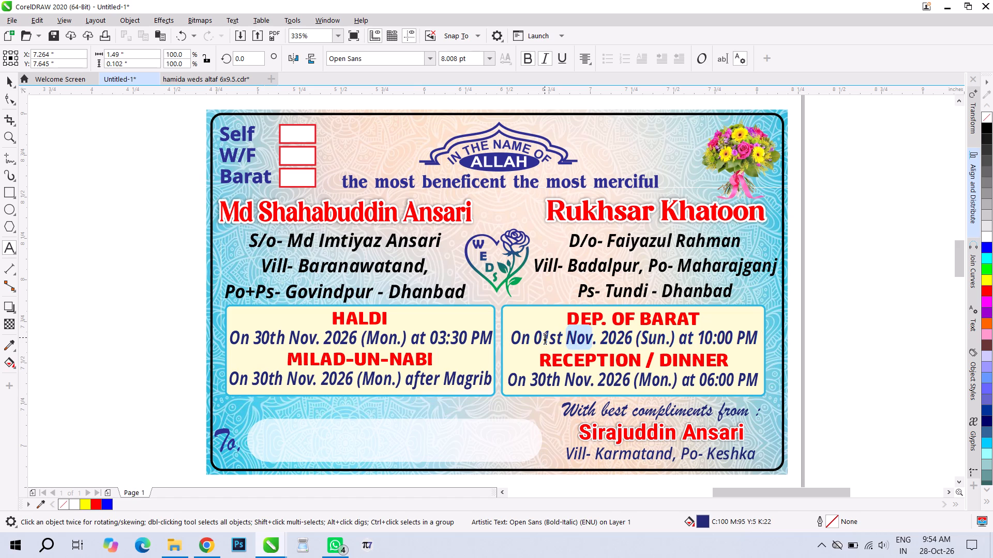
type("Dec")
Change the weekday in the DEP. OF BARAT line to Tue.
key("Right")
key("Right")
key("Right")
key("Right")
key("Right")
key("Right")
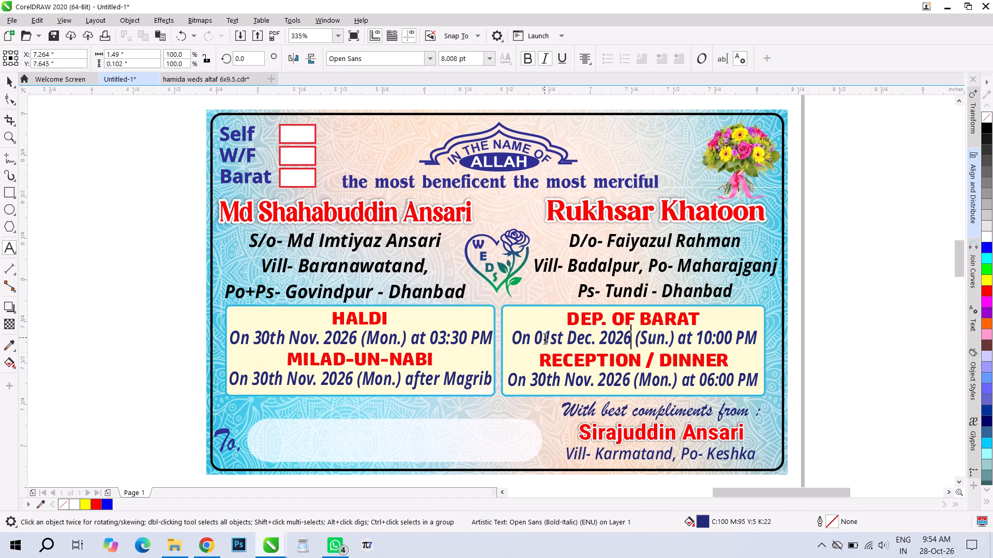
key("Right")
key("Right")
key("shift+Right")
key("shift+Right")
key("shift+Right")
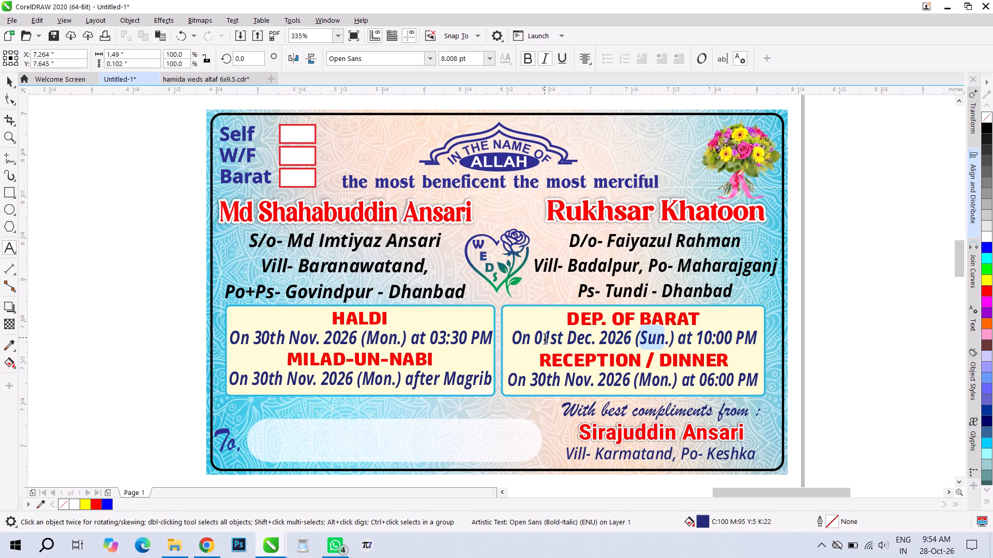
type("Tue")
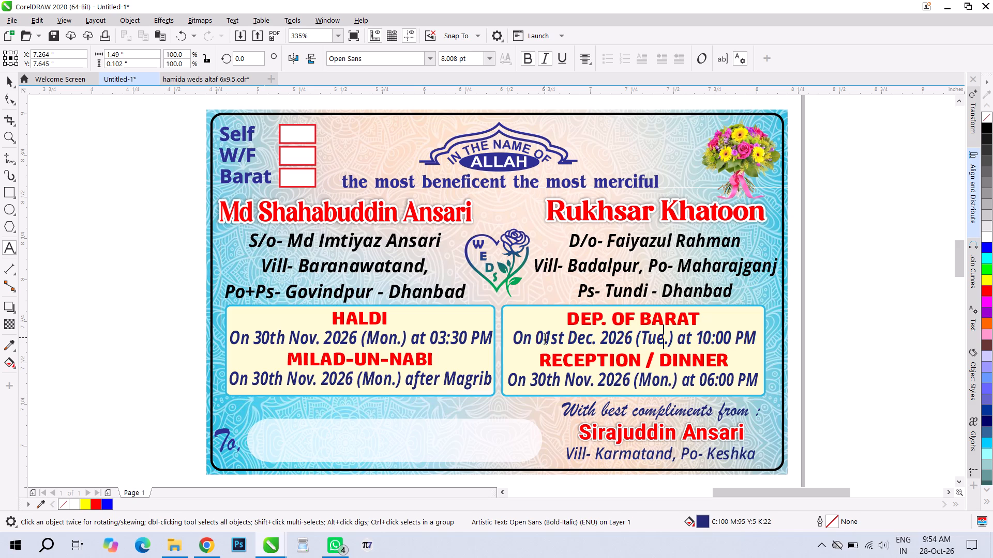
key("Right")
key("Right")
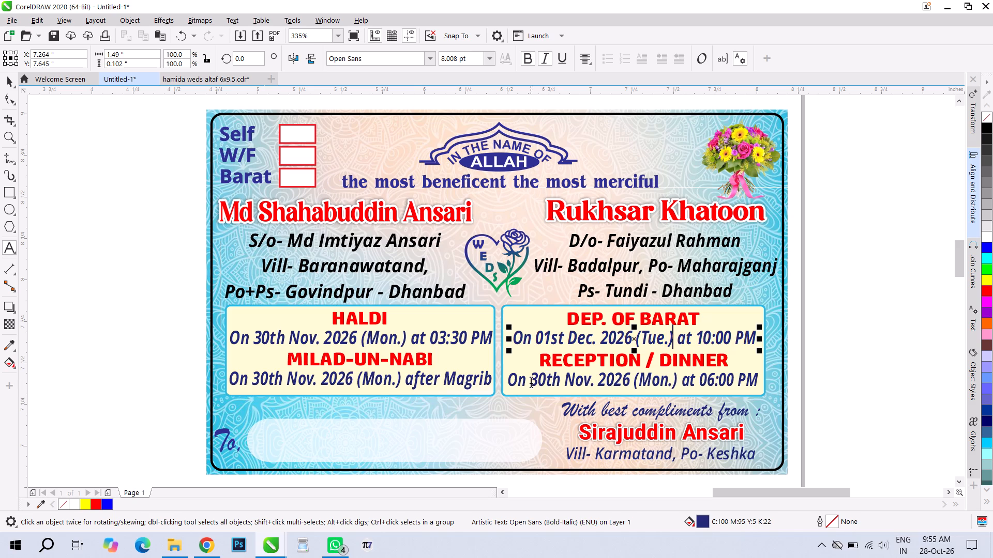
Change the day and month in the RECEPTION / DINNER line to 02nd Dec.
left_click_drag(531, 381, 545, 381)
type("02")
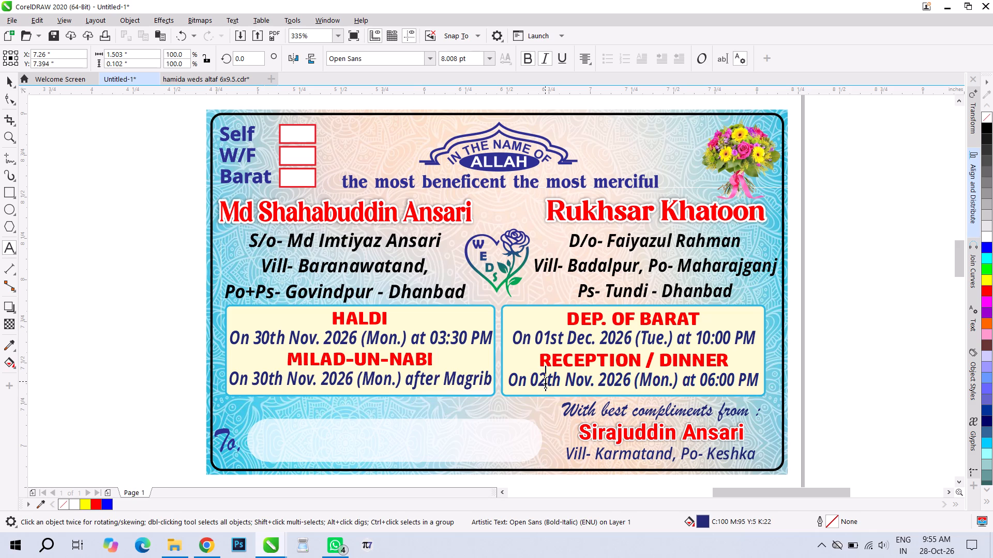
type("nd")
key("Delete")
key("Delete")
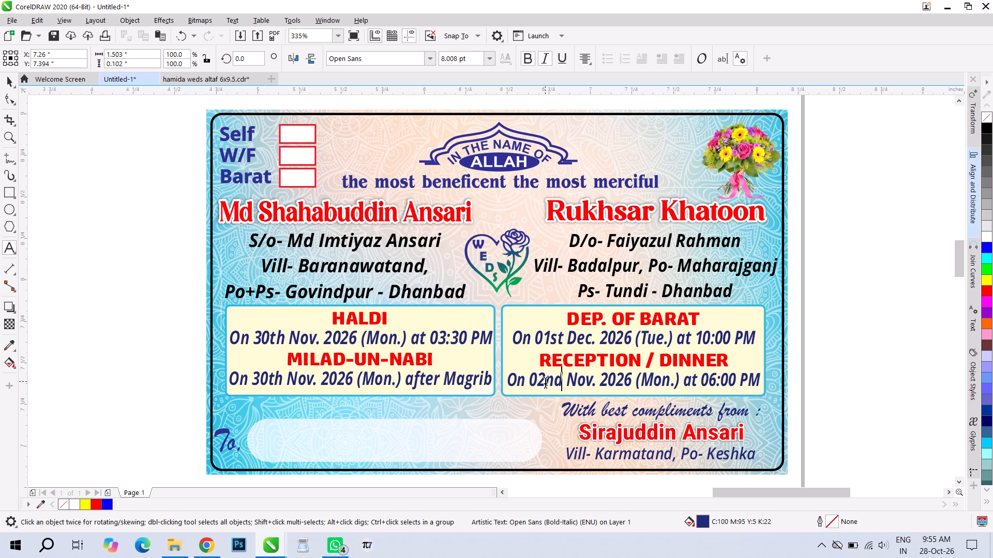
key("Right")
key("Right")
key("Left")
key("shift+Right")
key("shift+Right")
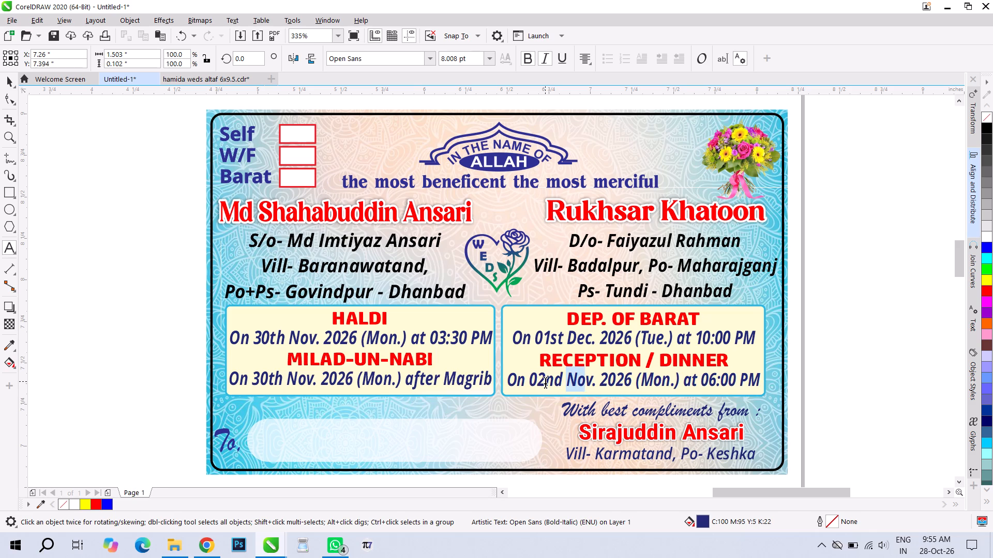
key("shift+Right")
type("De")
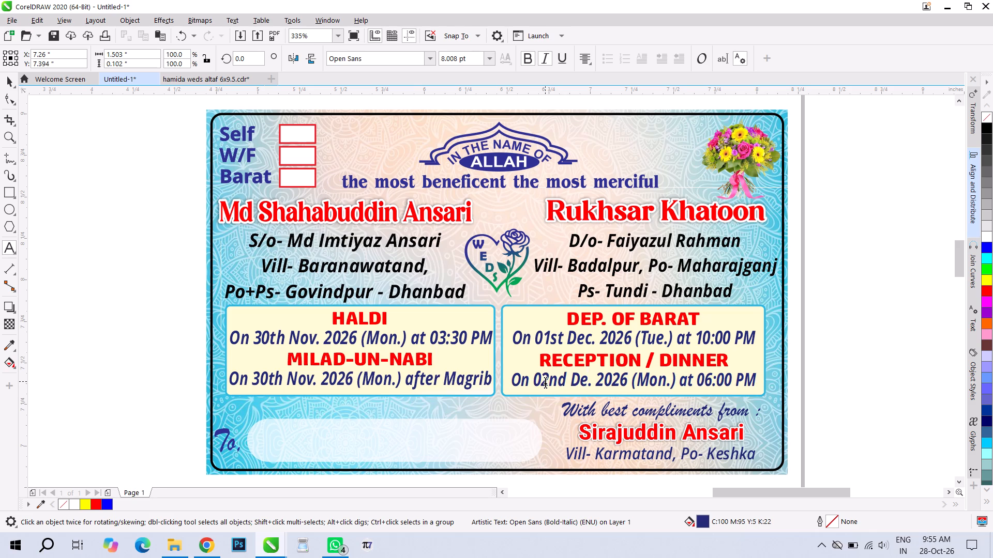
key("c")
Change the weekday in the RECEPTION / DINNER line to Wed.
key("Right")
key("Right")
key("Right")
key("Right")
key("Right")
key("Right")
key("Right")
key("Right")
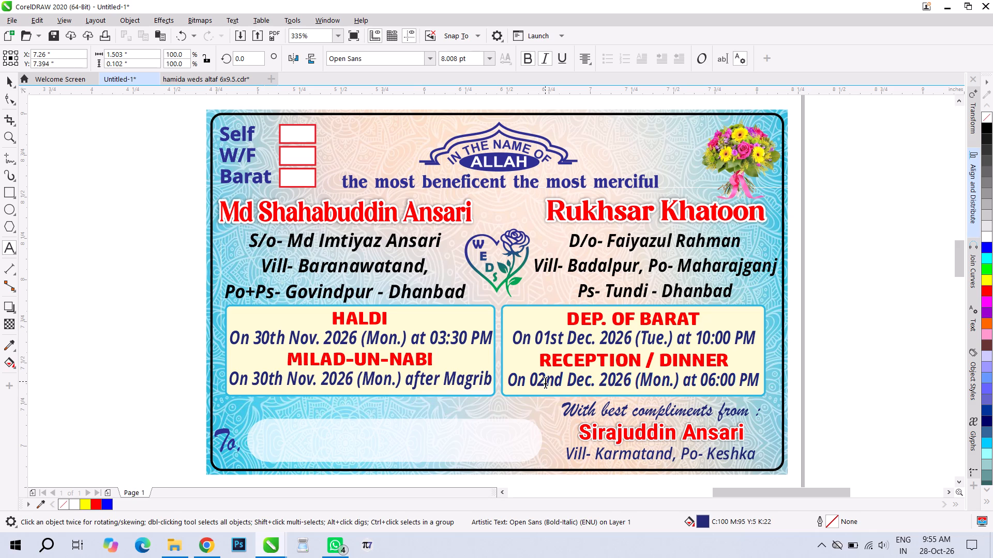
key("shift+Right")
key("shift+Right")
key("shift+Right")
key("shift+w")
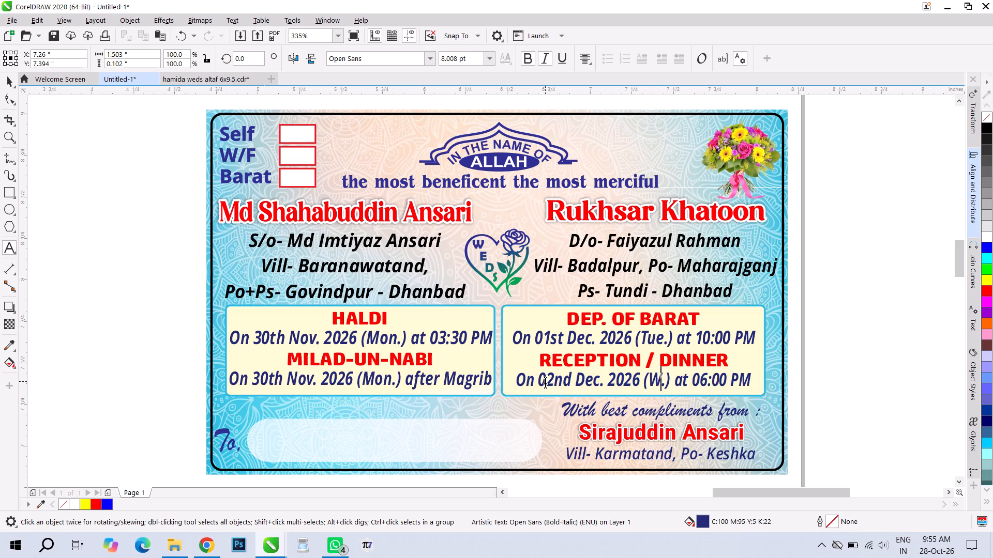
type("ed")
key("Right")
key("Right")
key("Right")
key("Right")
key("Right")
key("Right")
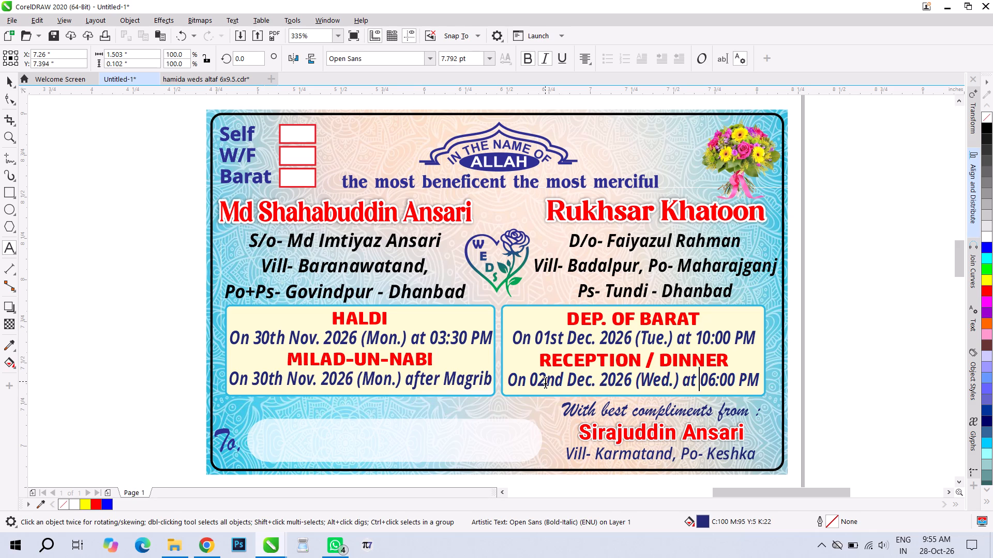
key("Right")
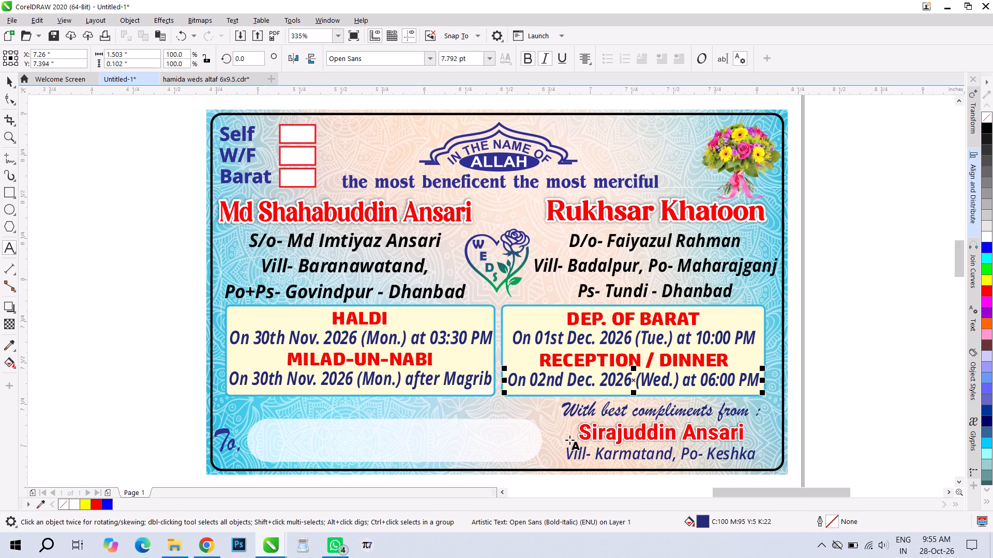
Replace the sender's name under "With best compliments from" with the groom's father's name, keeping the surname.
left_click_drag(582, 432, 678, 434)
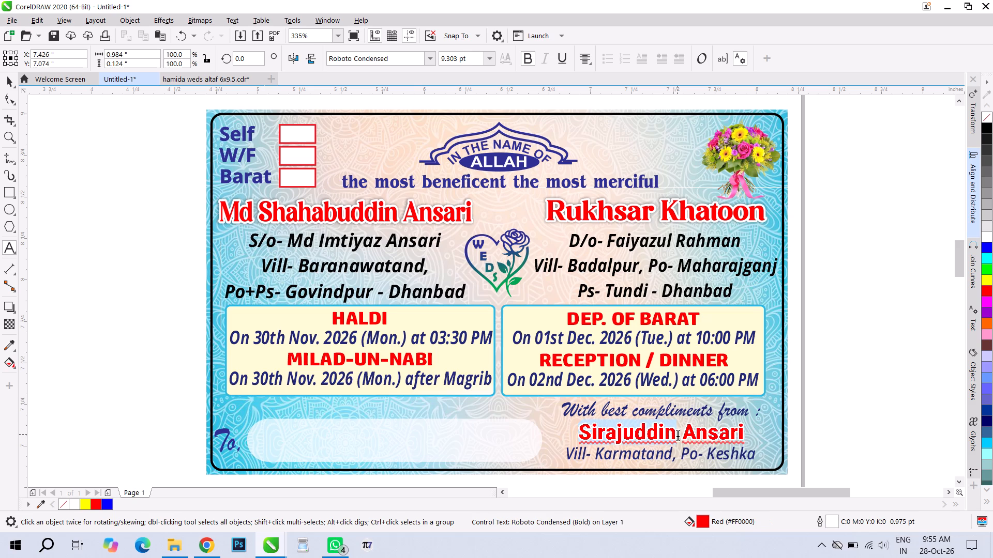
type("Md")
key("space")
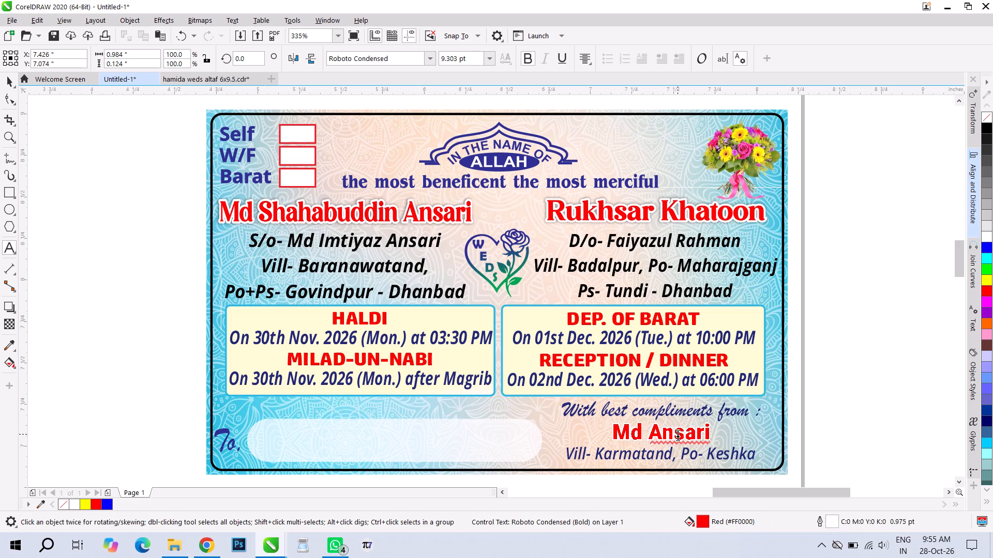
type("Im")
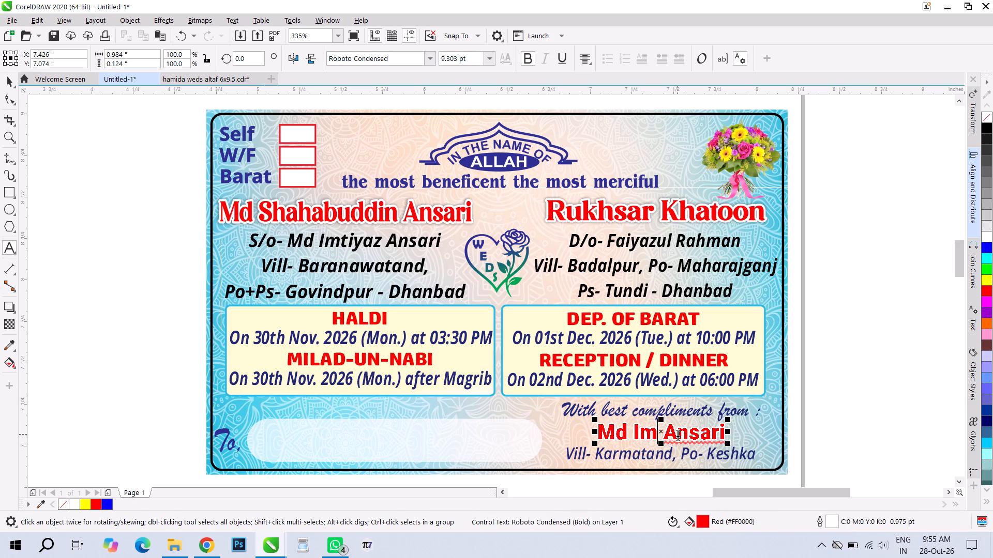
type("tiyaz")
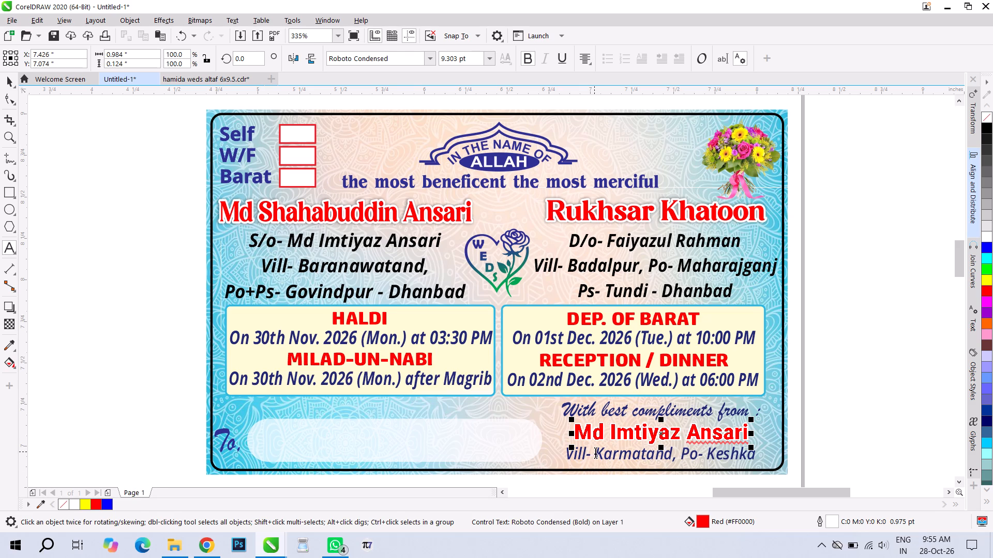
Replace the village in the address line under the compliments name with the groom's village, spelled as two capitalised words.
left_click_drag(598, 452, 671, 453)
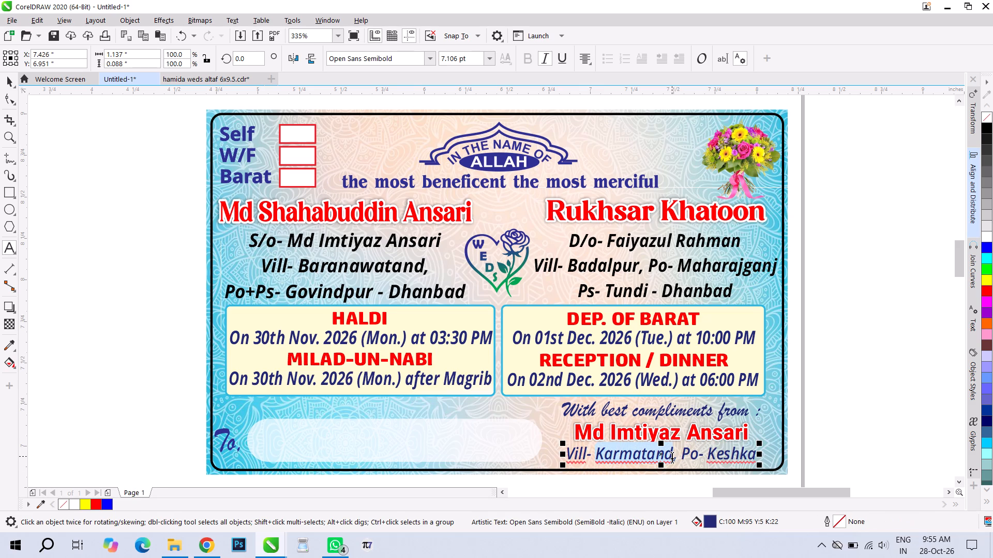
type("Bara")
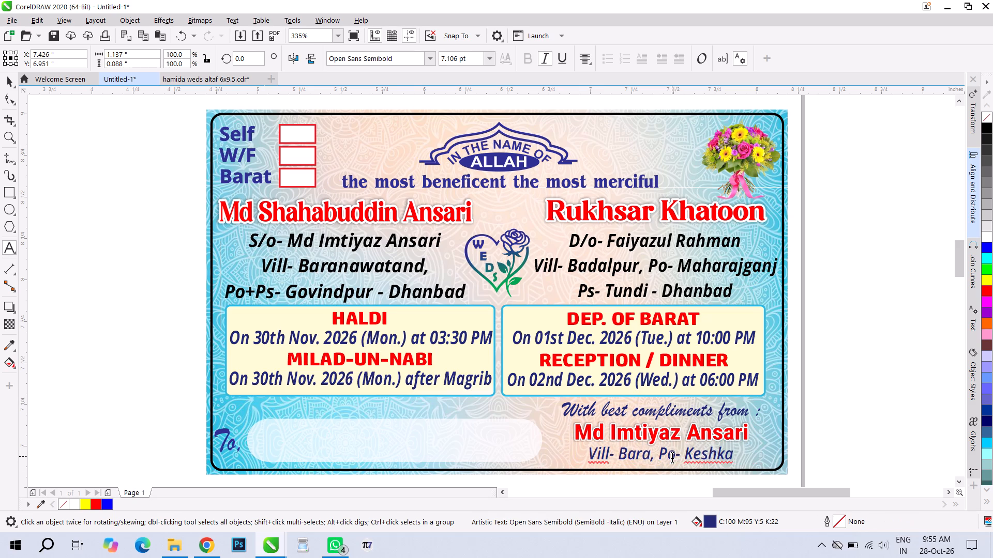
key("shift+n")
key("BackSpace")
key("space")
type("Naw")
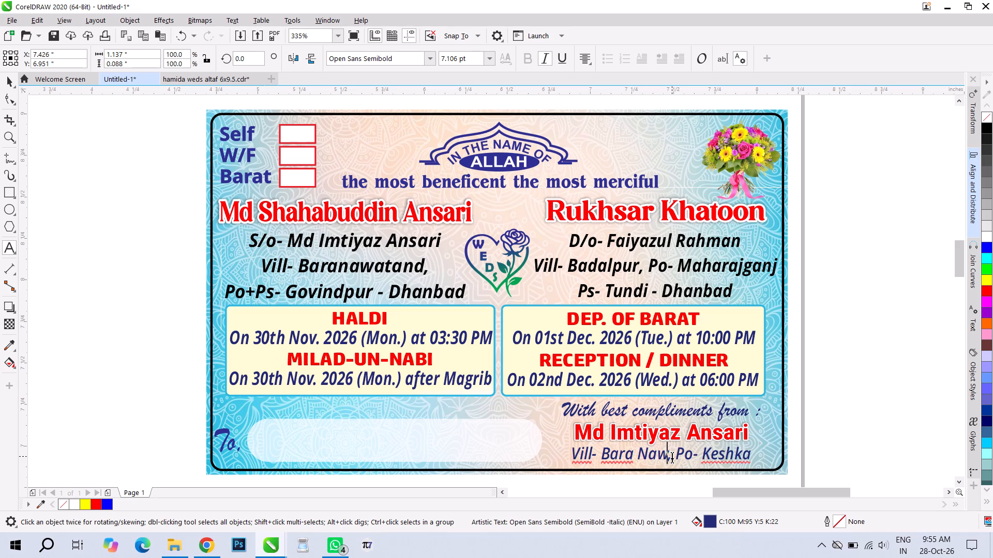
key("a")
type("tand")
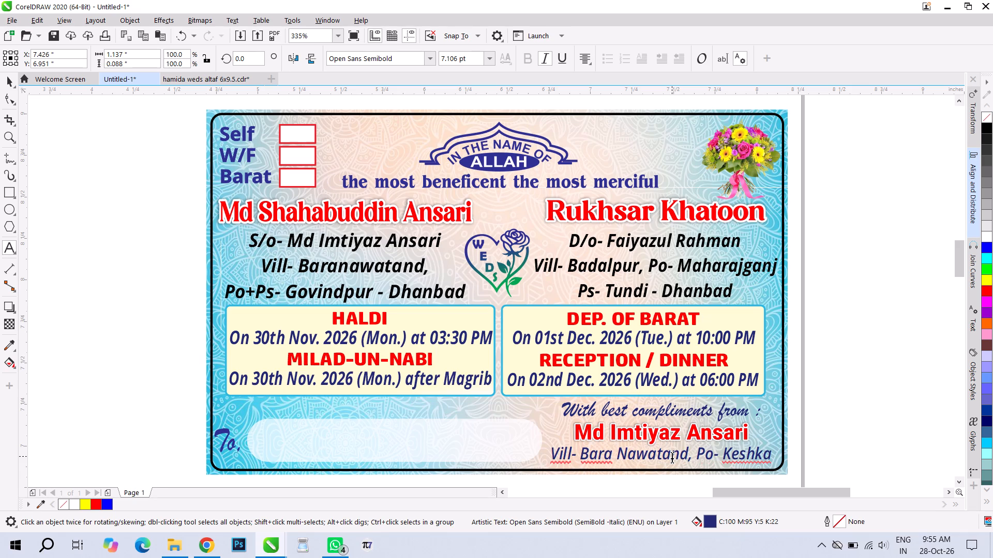
Replace the post office part of the compliments address line with the groom's post office town, without the "Po-" prefix.
left_click(723, 454)
left_click_drag(699, 451, 766, 448)
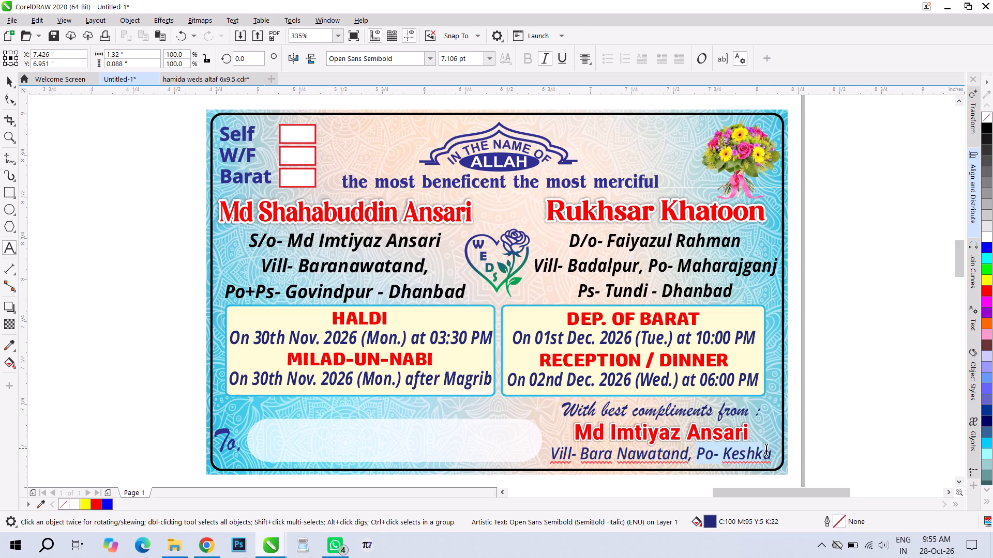
left_click_drag(766, 448, 768, 448)
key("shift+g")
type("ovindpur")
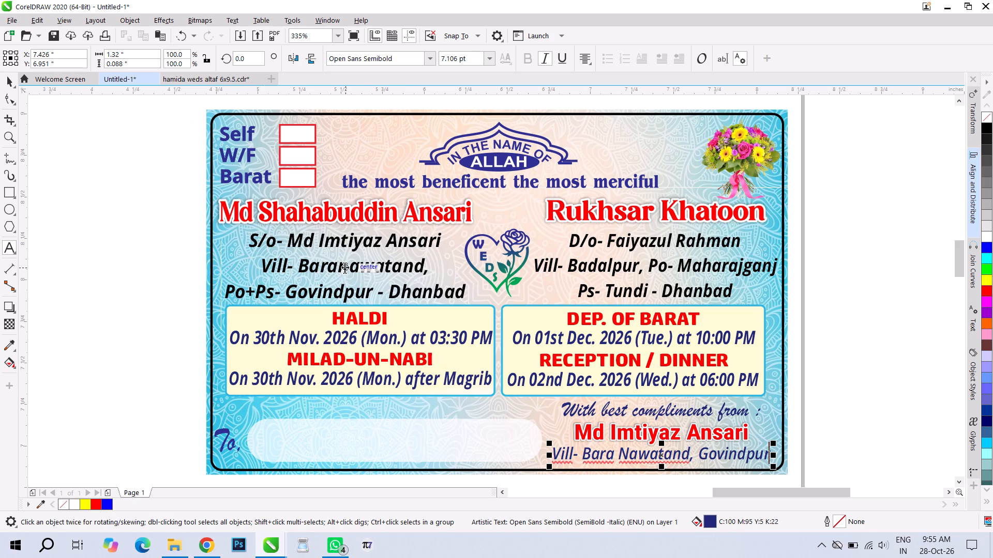
Split the village name in the groom's address block into two capitalised words.
left_click_drag(341, 266, 347, 268)
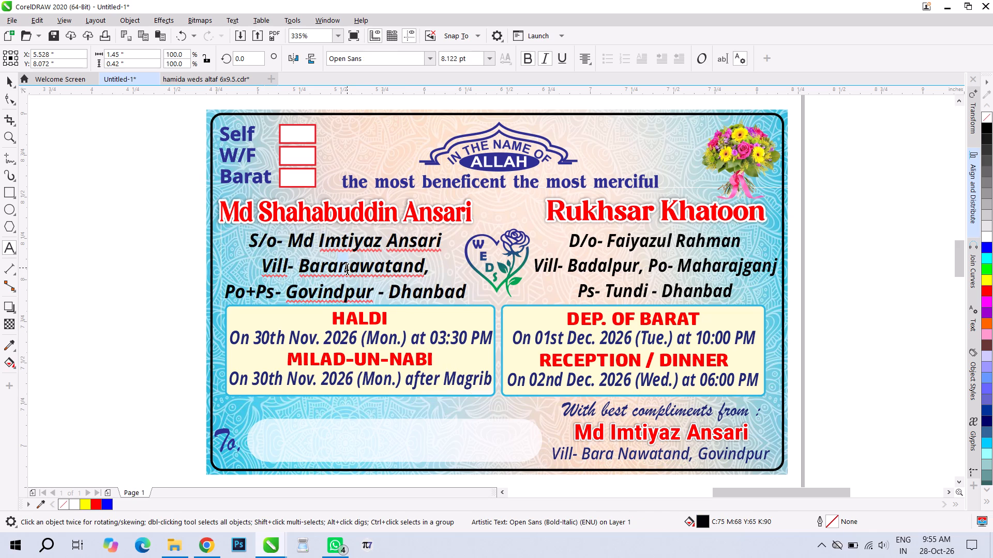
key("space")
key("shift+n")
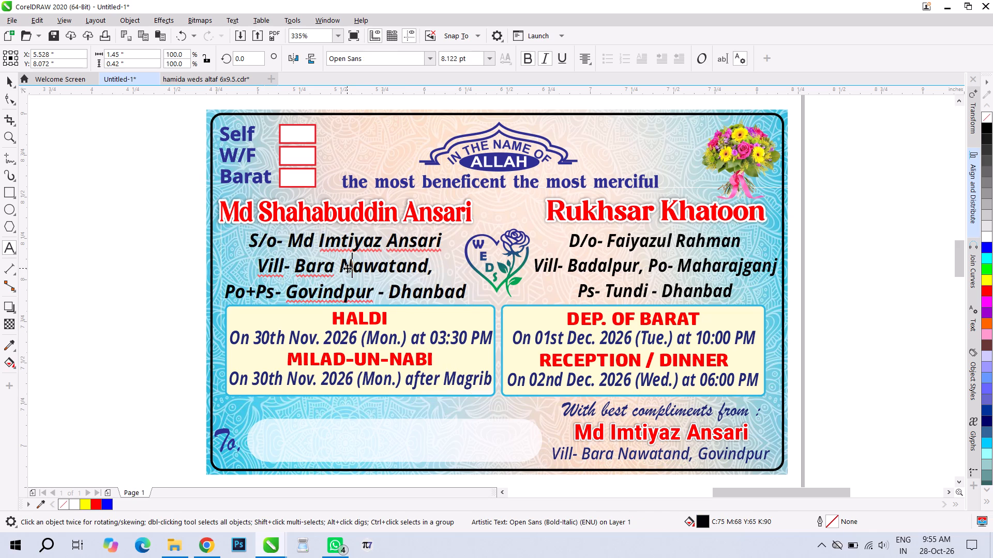
key("ctrl+space")
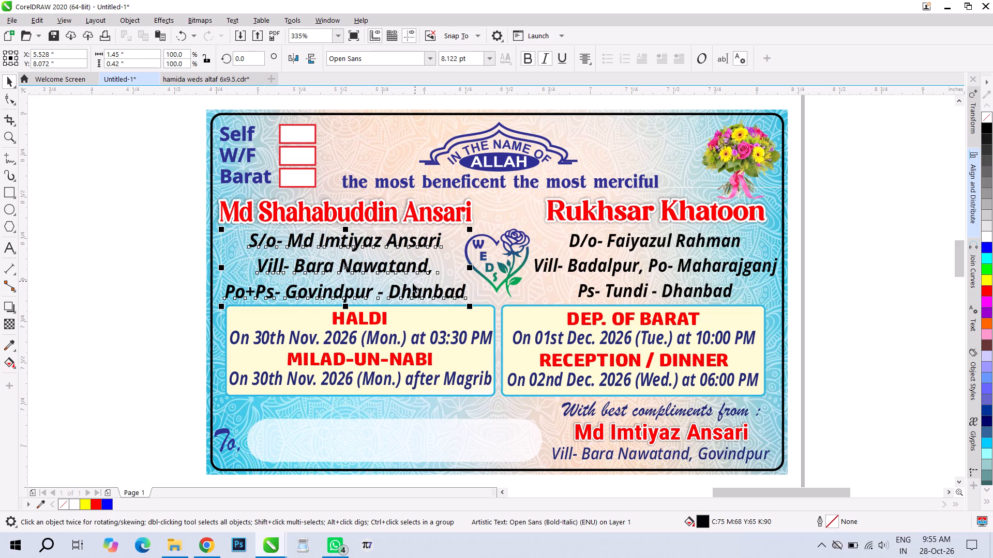
left_click(173, 226)
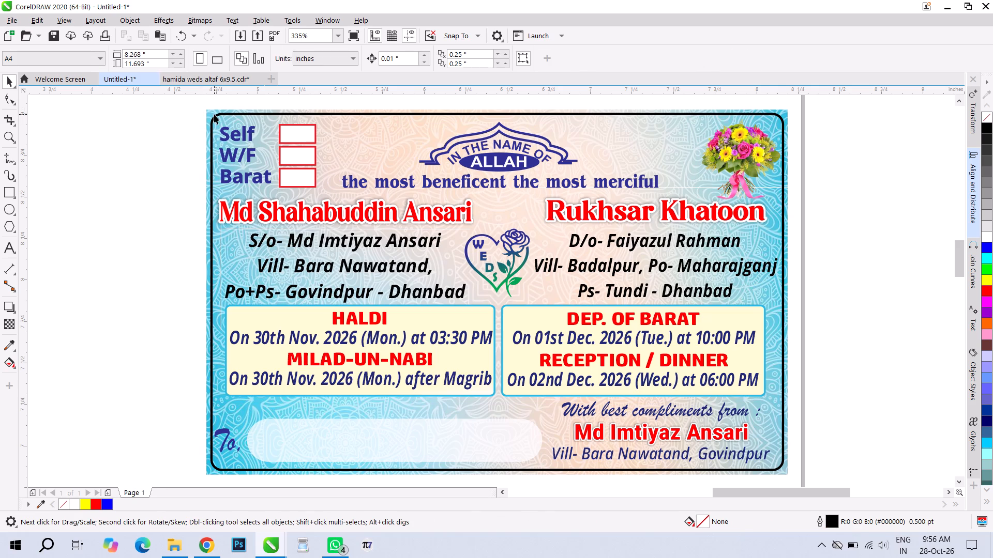
Change the outline of the card's rounded border from black to red (#FF0000).
left_click(216, 116)
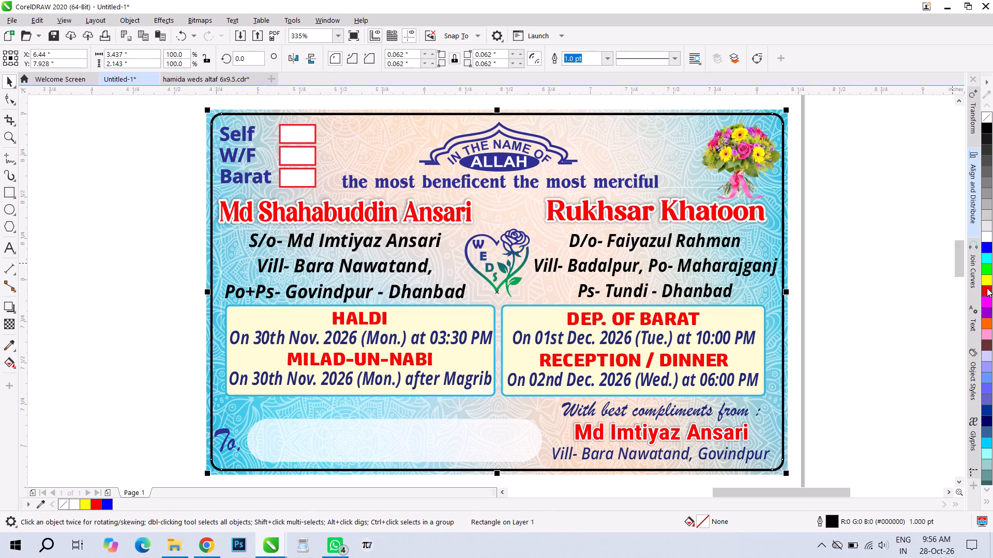
right_click(986, 289)
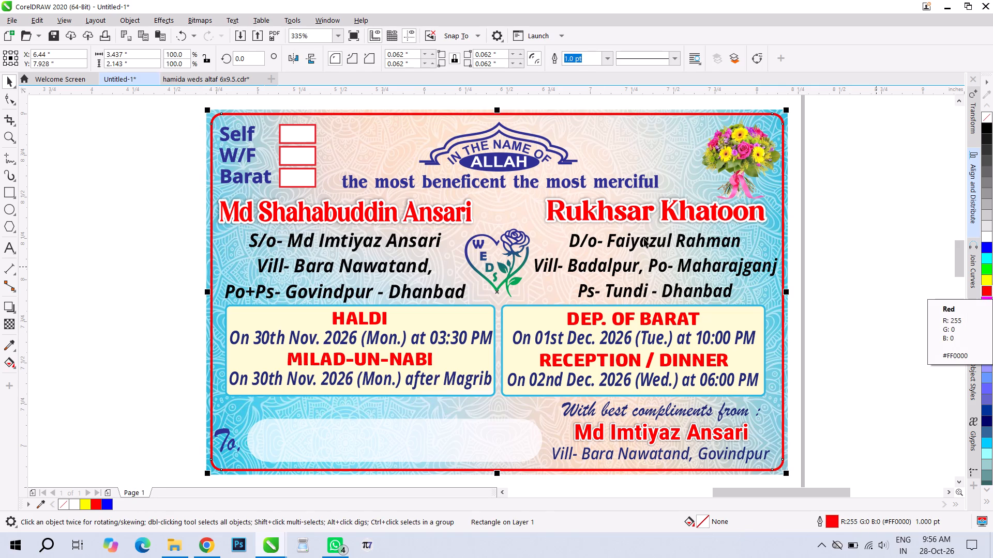
Group all objects of the new blue card with the red border.
scroll(341, 213, "down", 1)
left_click(241, 171)
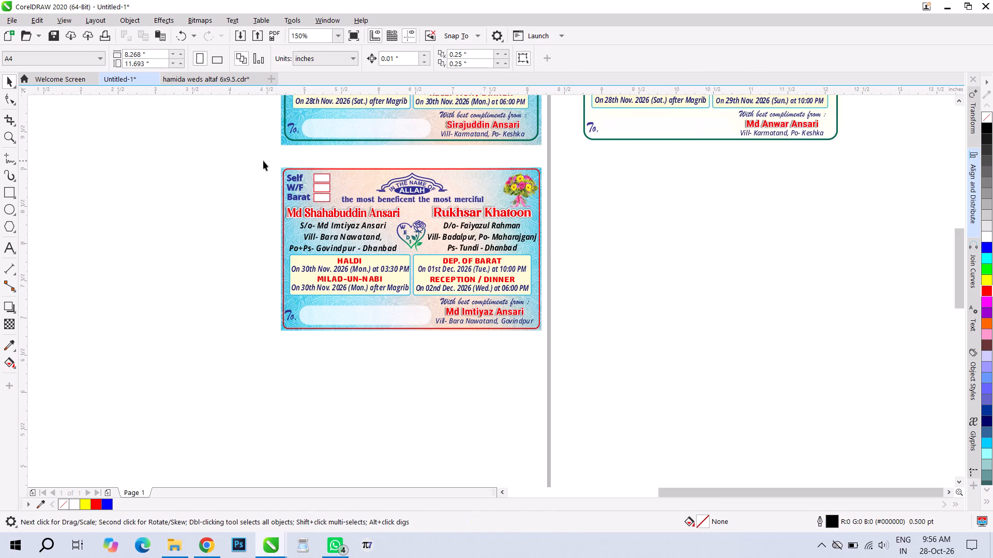
left_click_drag(264, 161, 596, 355)
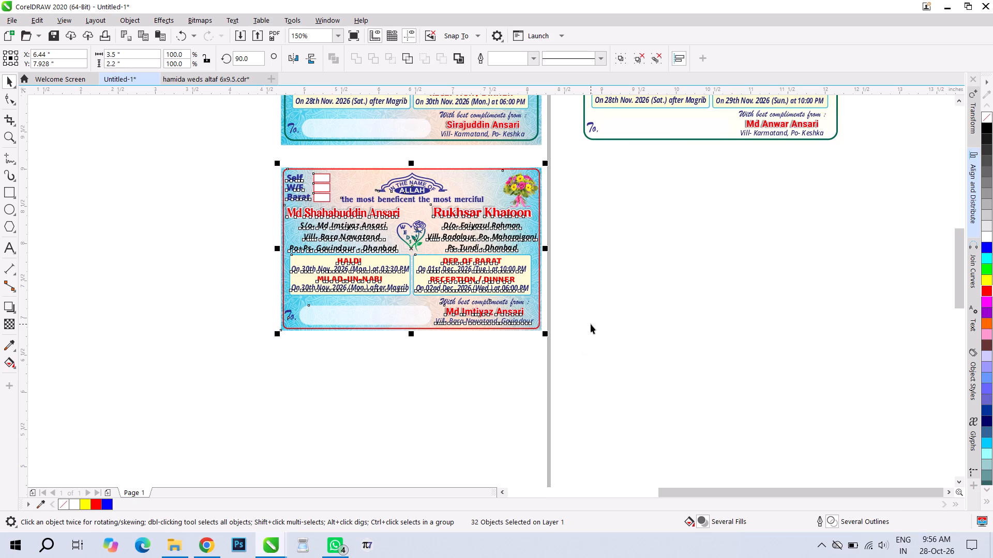
key("ctrl+g")
Export only the grouped card to the Desktop as a JPEG named saha, 3.5 x 2.2 inches at 300 dpi, RGB, 100% quality.
key("ctrl+e")
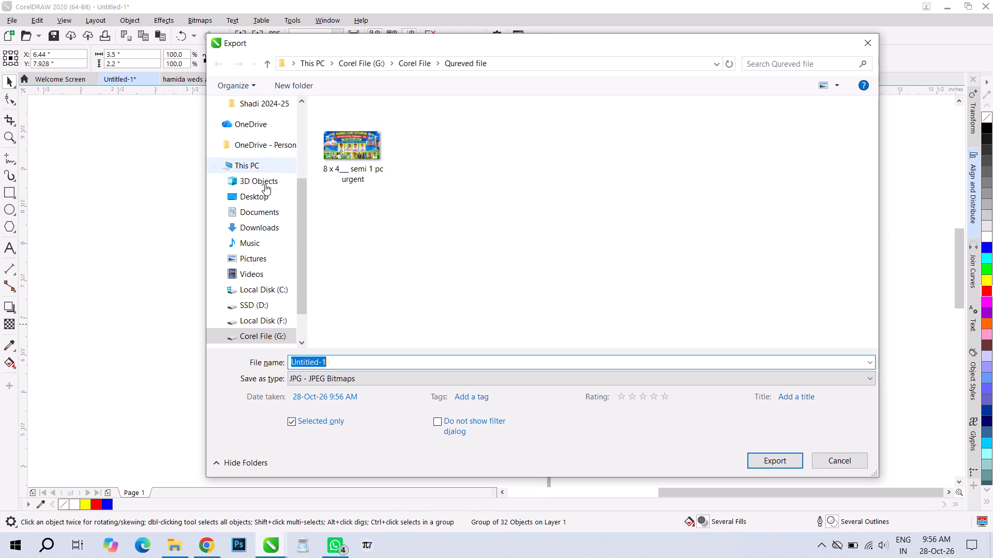
left_click(260, 194)
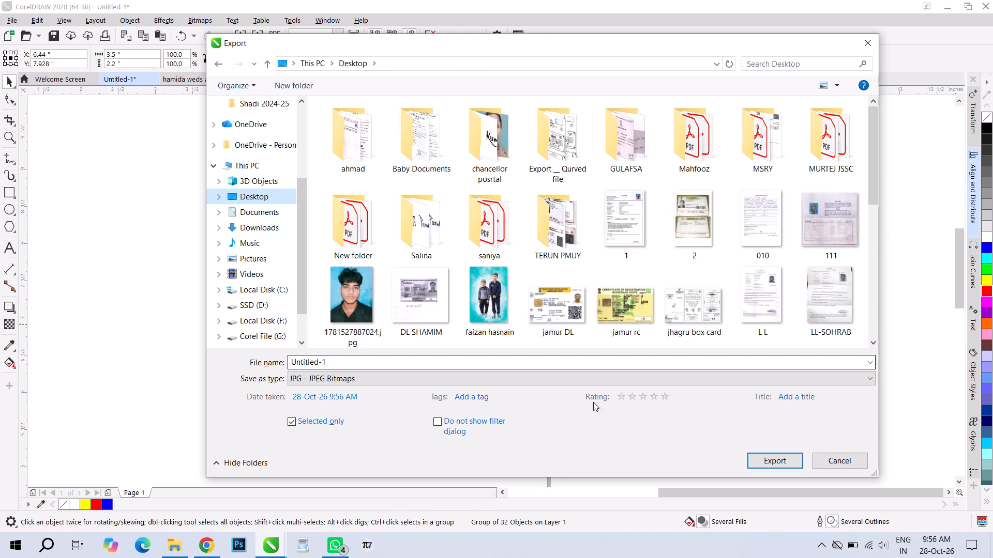
left_click(573, 363)
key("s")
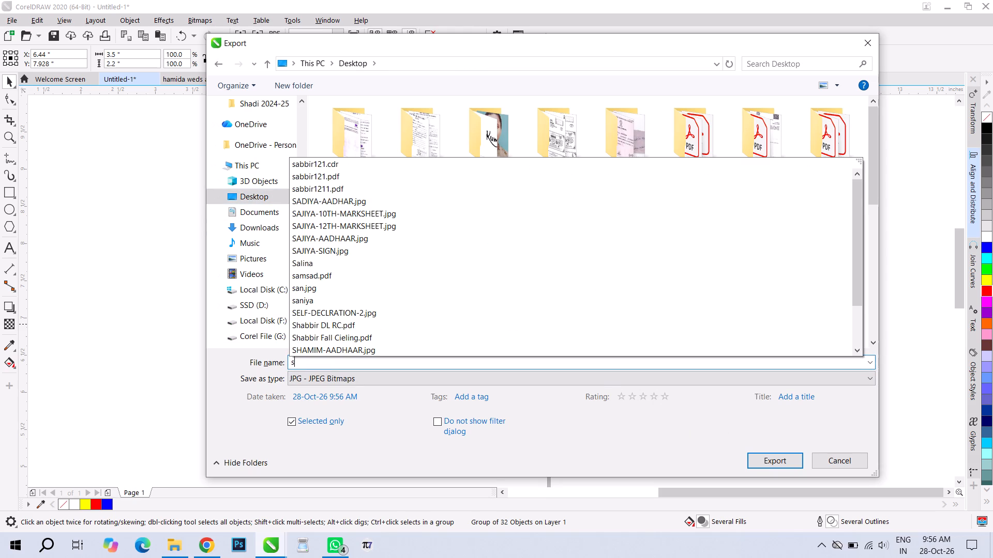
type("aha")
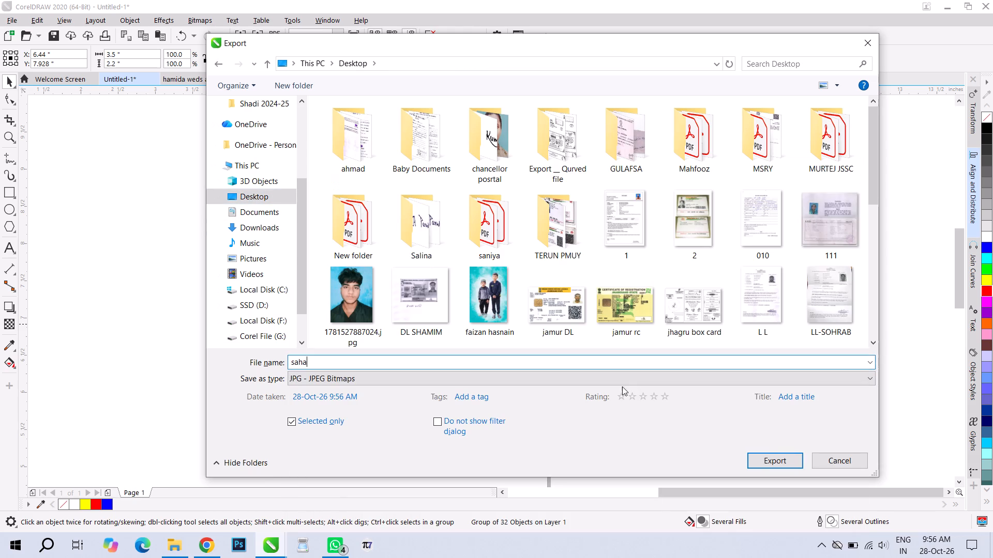
left_click(777, 460)
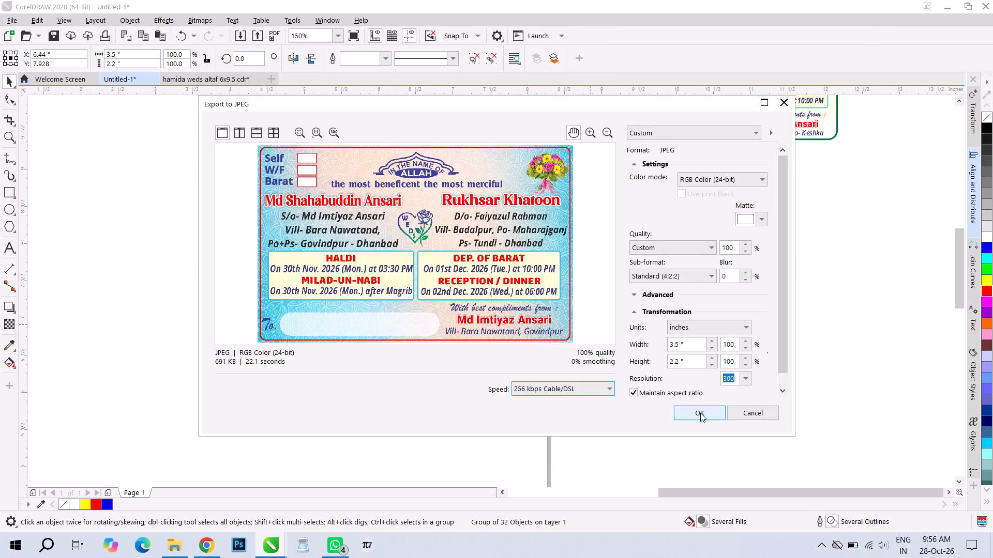
left_click(701, 411)
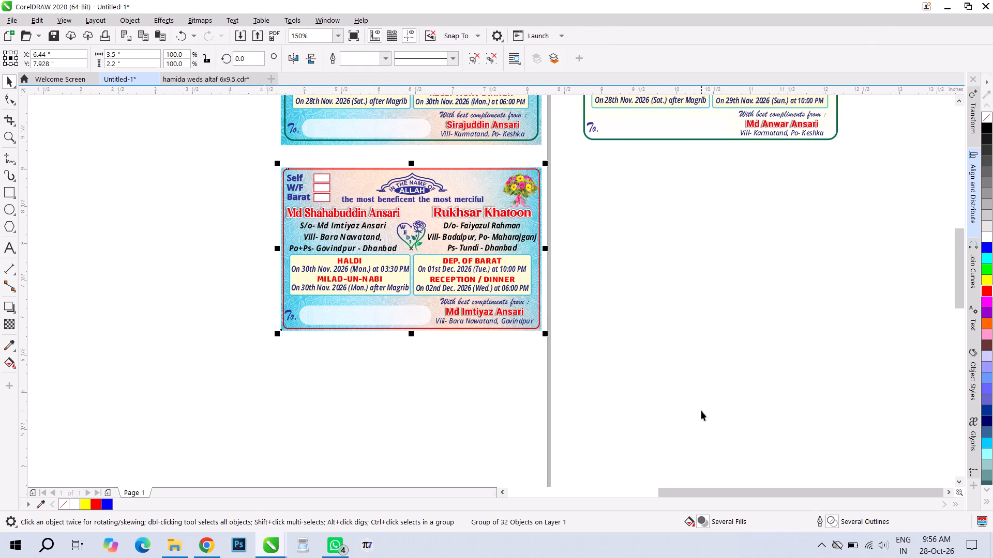
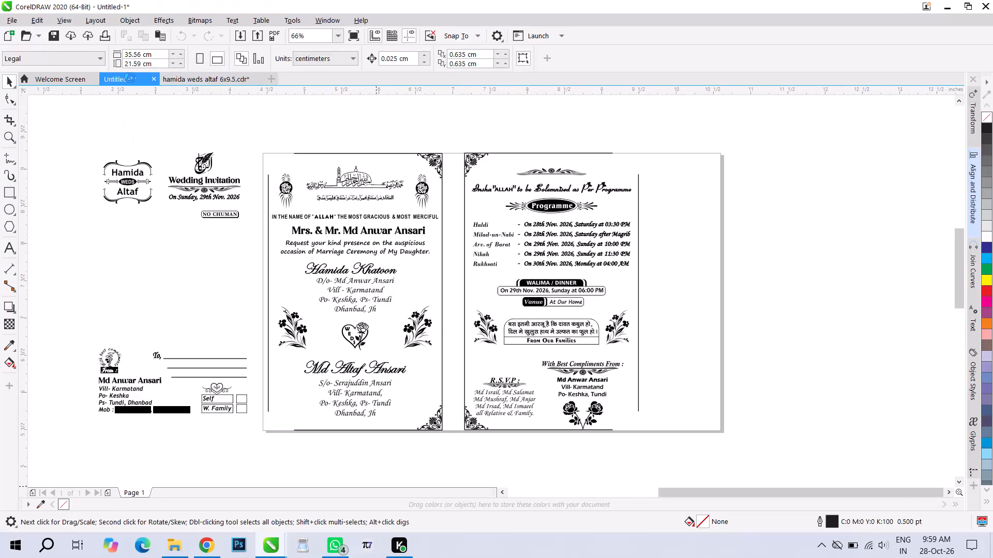
Start saving the untitled card drawing as a CorelDRAW file, choosing the Shadi 2024-25 folder on SSD (D:) as the location.
left_click(52, 40)
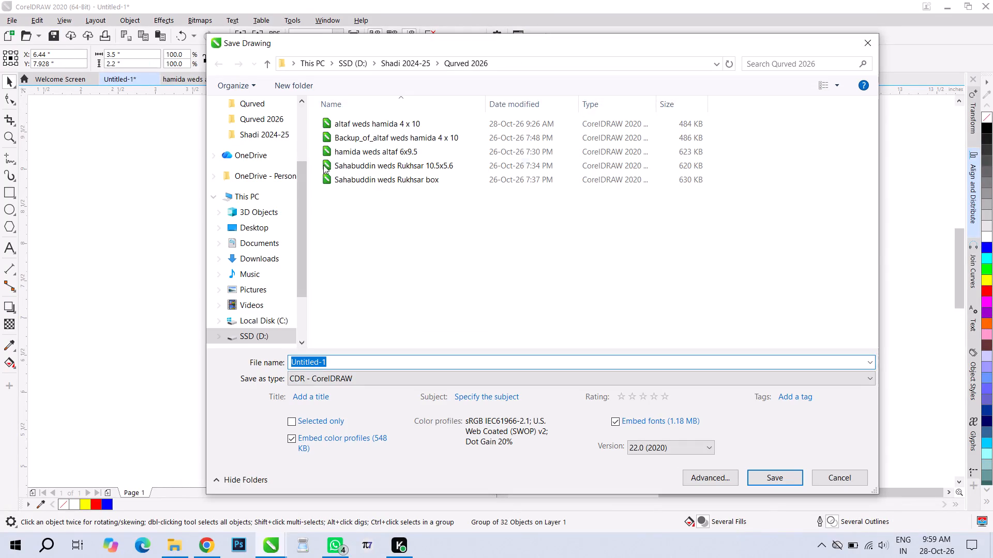
left_click(398, 64)
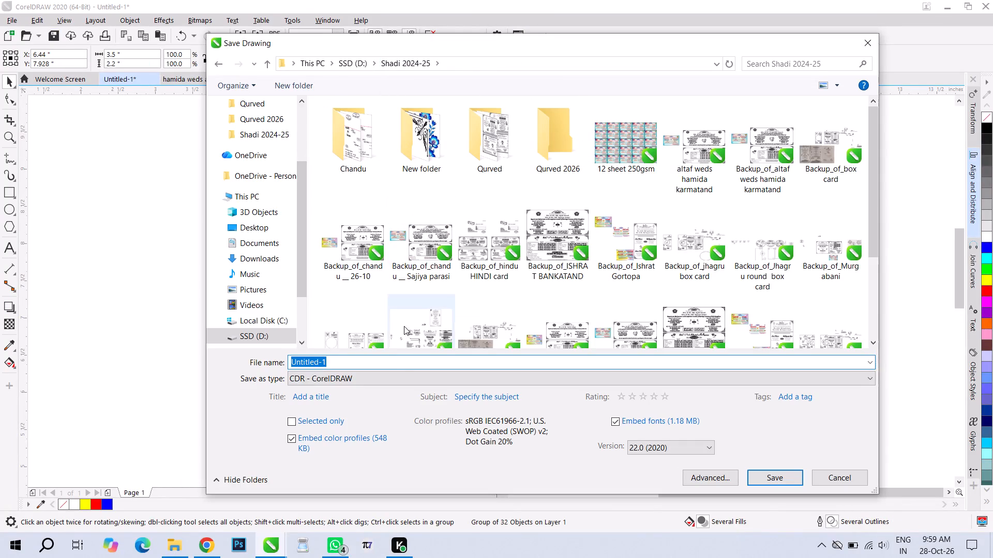
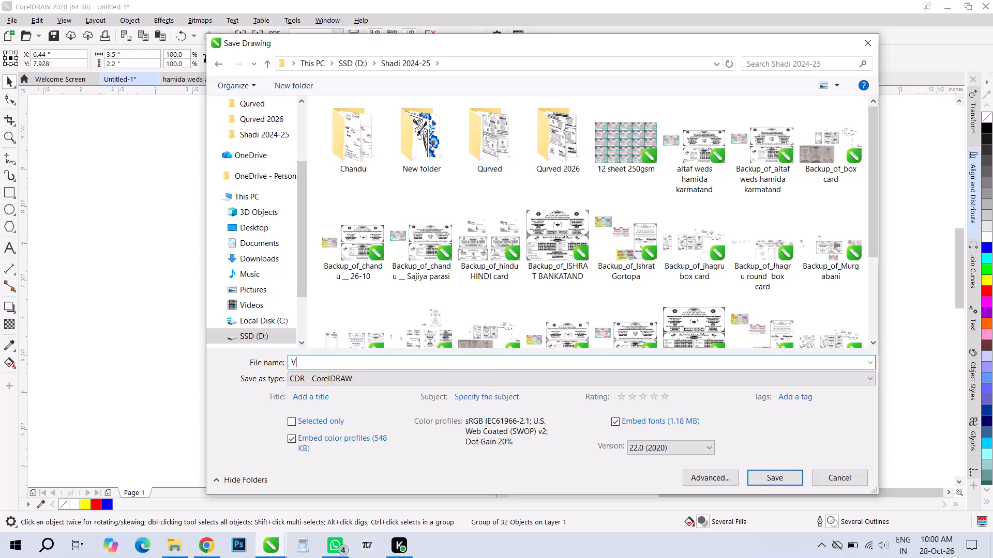
Name the drawing file Visiting and save it in CDR format in the Shadi 2024-25 folder.
type("isiting")
key("Return")
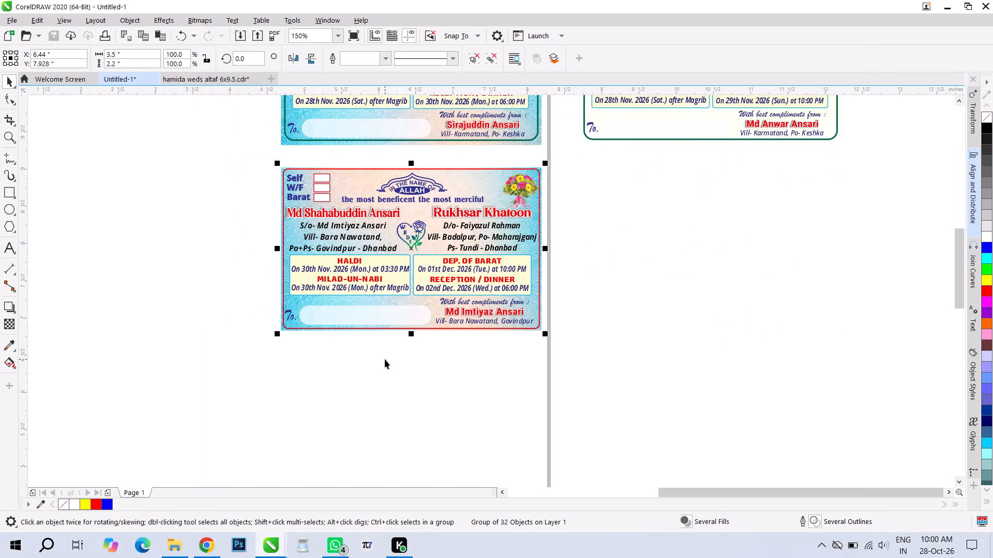